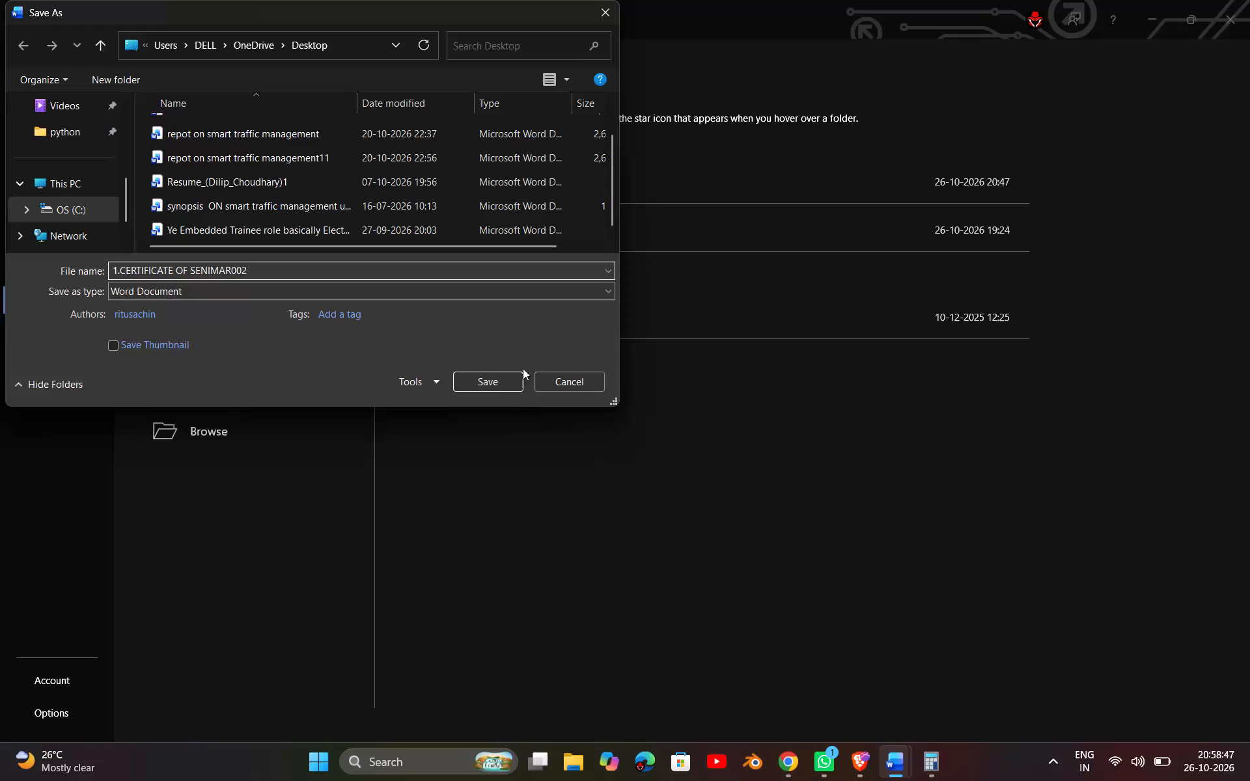
Save the certificate as a Word document named 1.CERTIFICATE OF SENIMAR002 on the Desktop, close it and put the calculator away.
{"action": "left_click", "coordinate": [481, 390]}
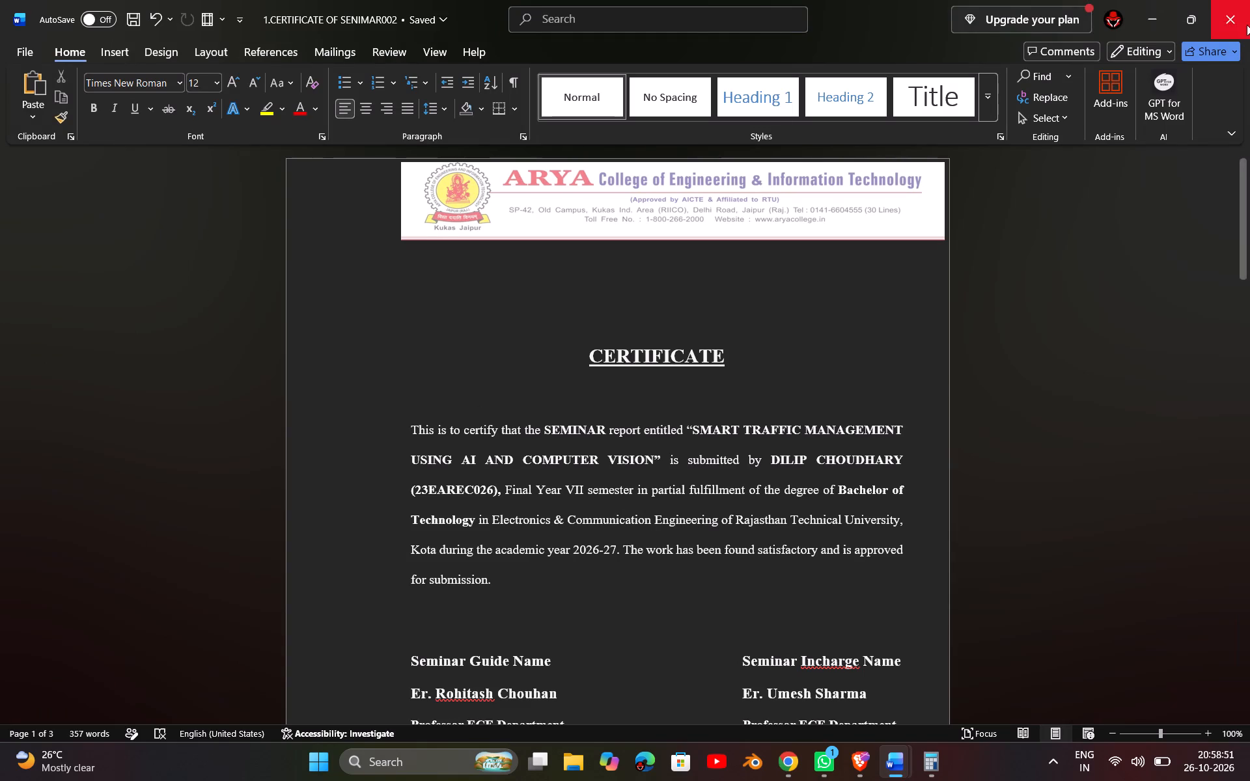
{"action": "left_click", "coordinate": [1234, 17]}
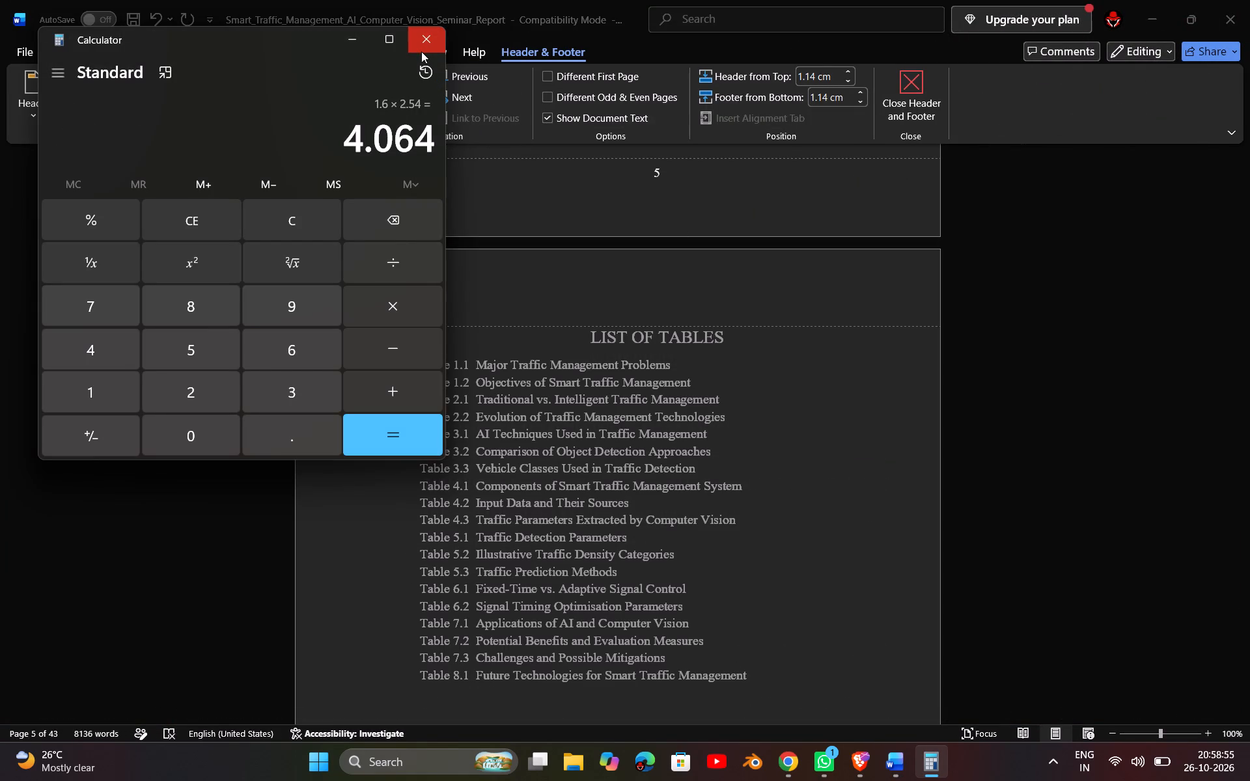
{"action": "left_click", "coordinate": [360, 46]}
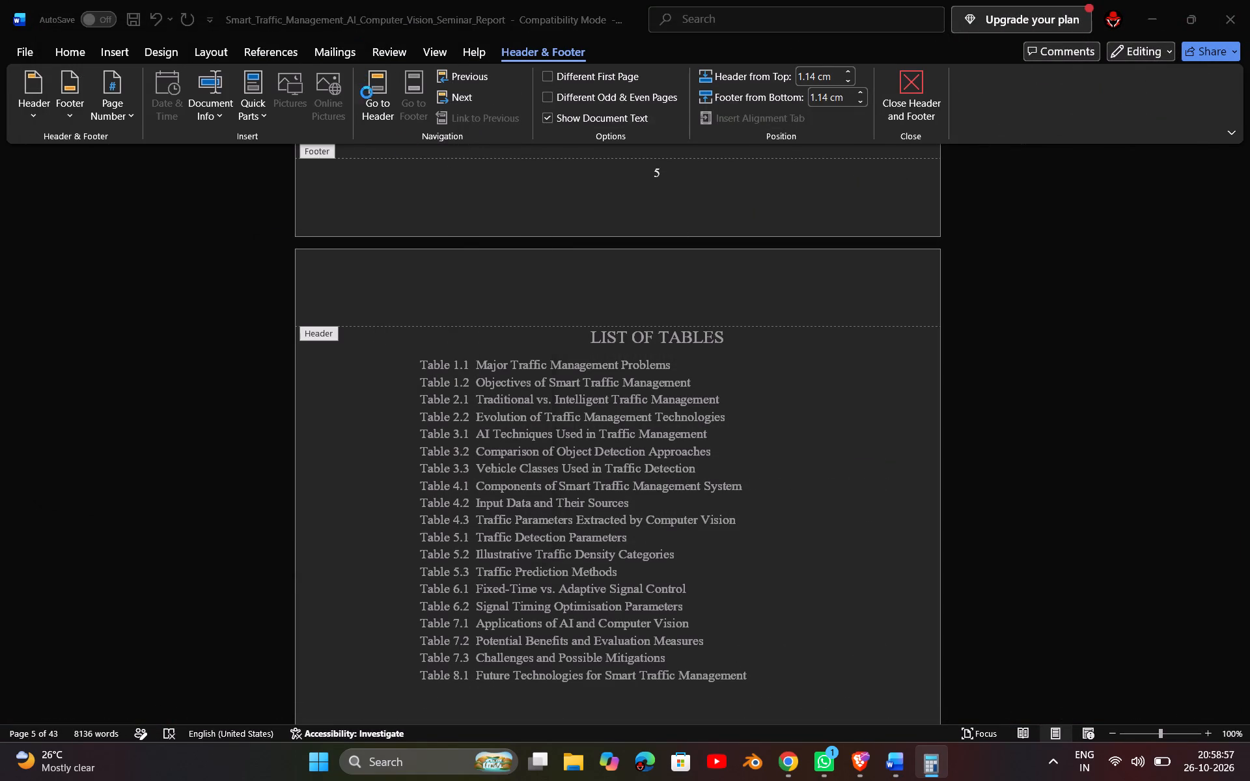
Create a new blank document from the seminar report window.
{"action": "scroll", "coordinate": [565, 415], "scroll_direction": "up", "scroll_amount": 14}
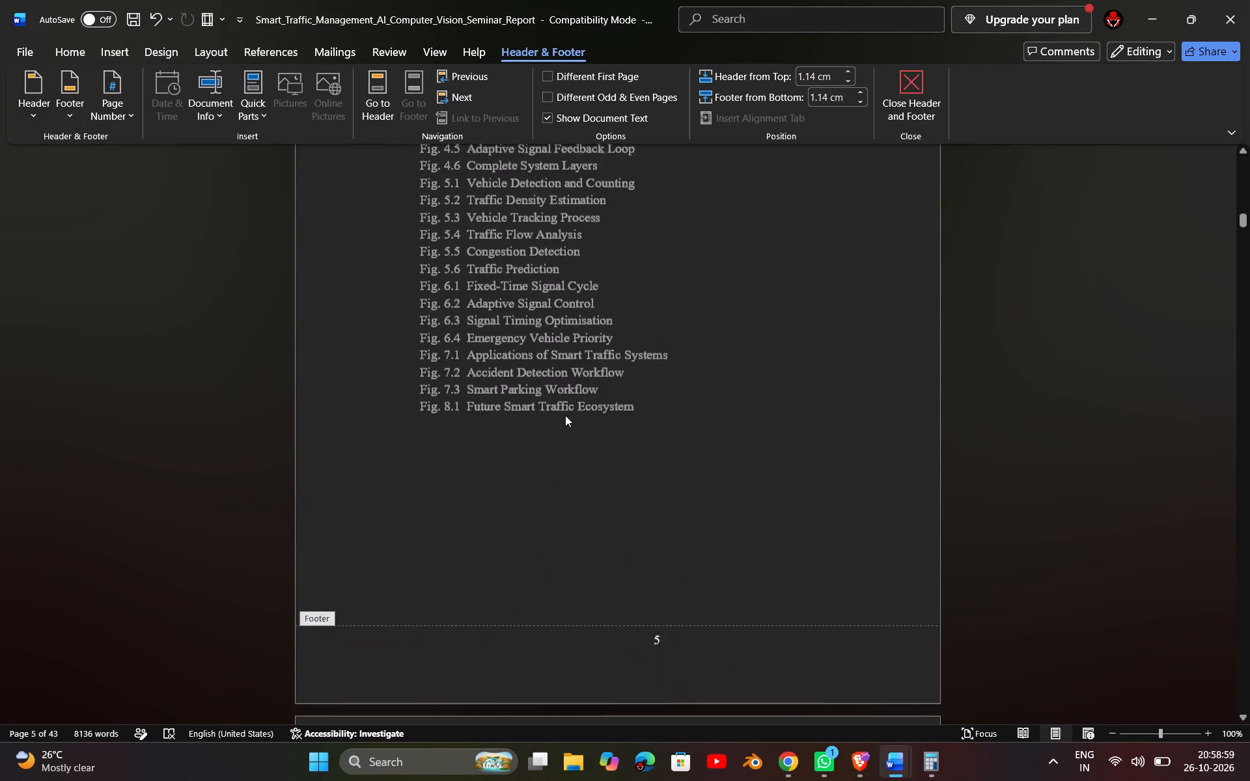
{"action": "scroll", "coordinate": [565, 415], "scroll_direction": "up", "scroll_amount": 7}
{"action": "scroll", "coordinate": [565, 415], "scroll_direction": "up", "scroll_amount": 20}
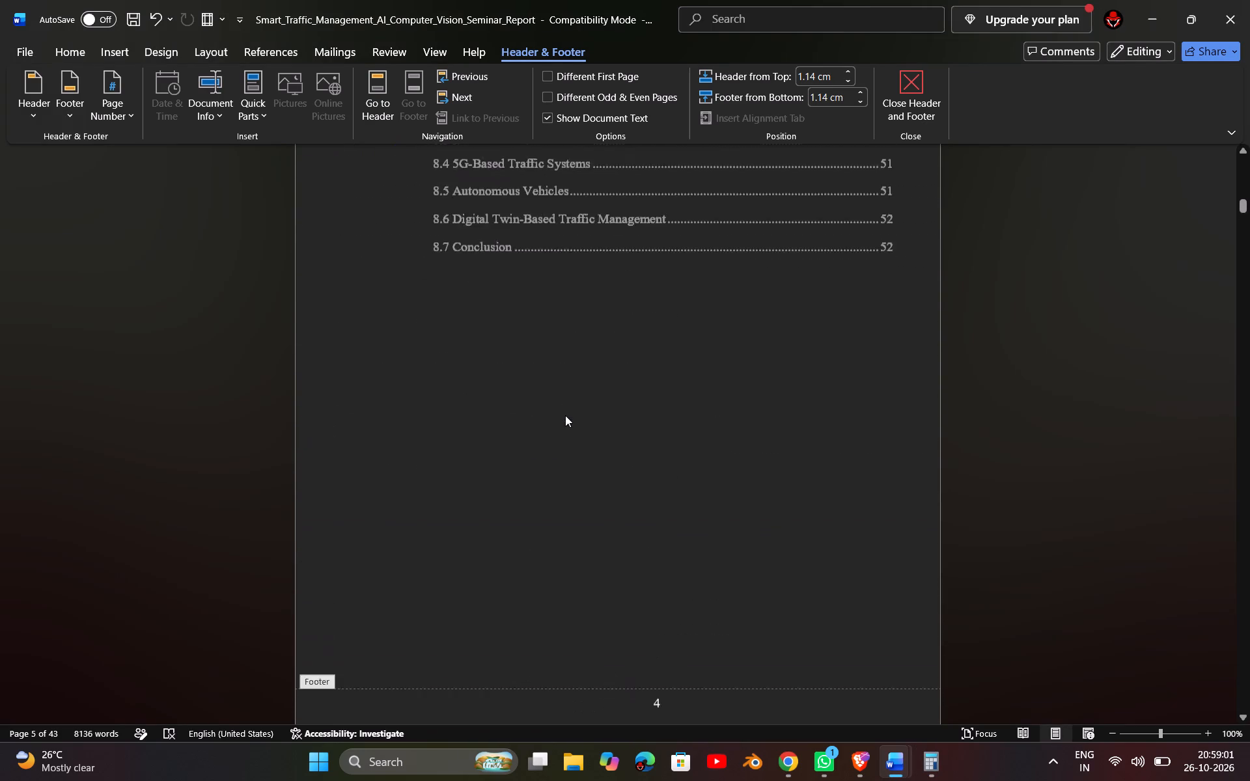
{"action": "left_click", "coordinate": [26, 51]}
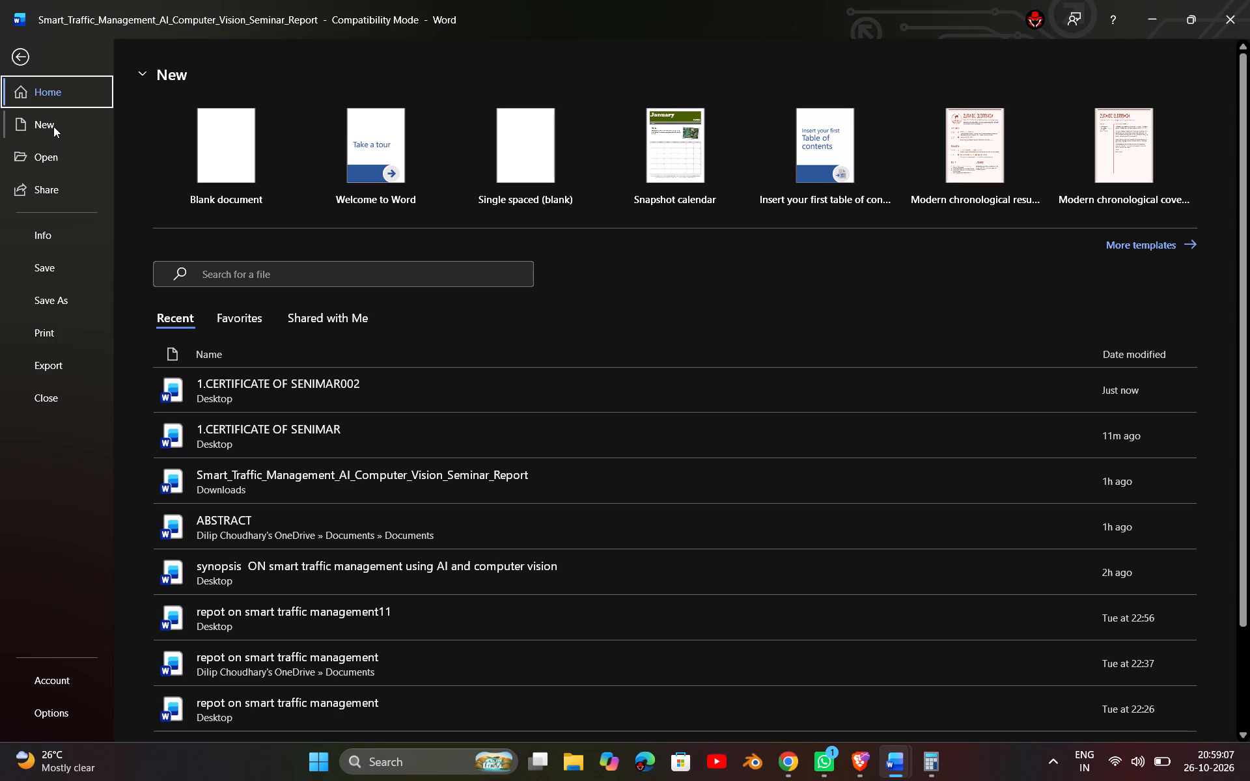
{"action": "left_click", "coordinate": [53, 126]}
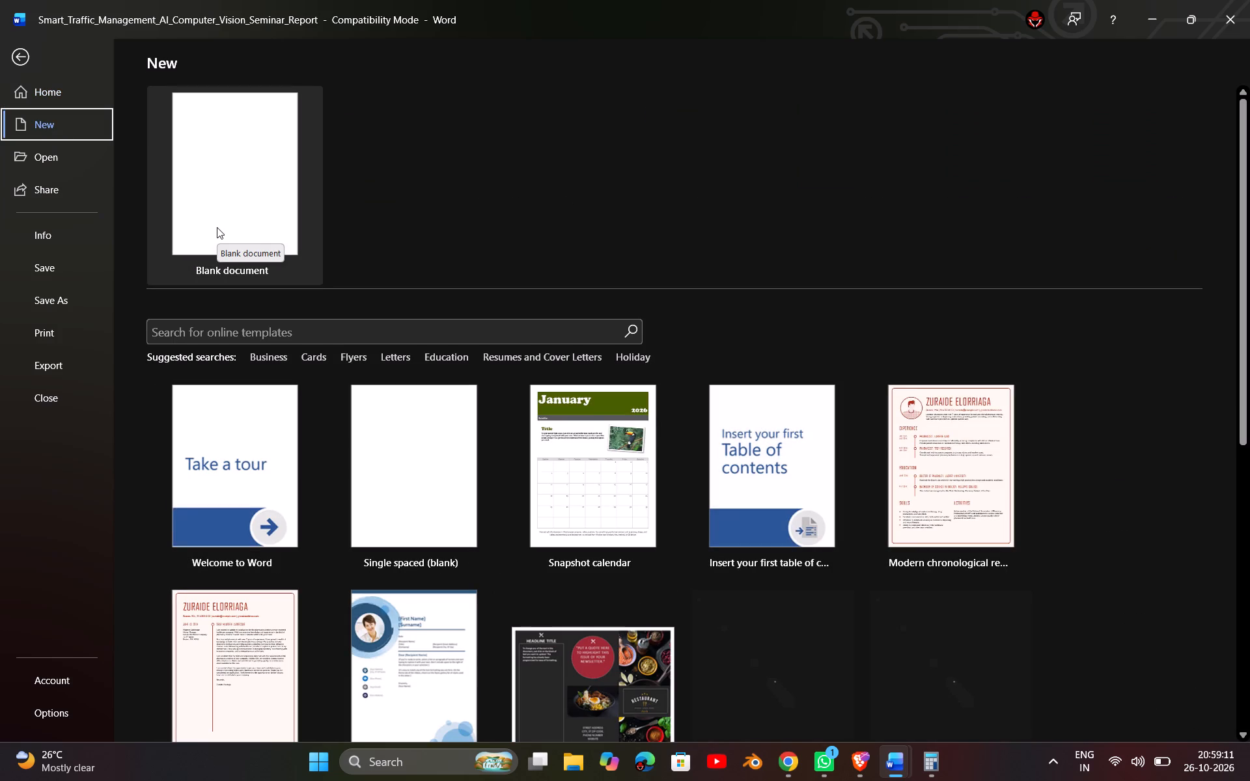
{"action": "left_click", "coordinate": [217, 227]}
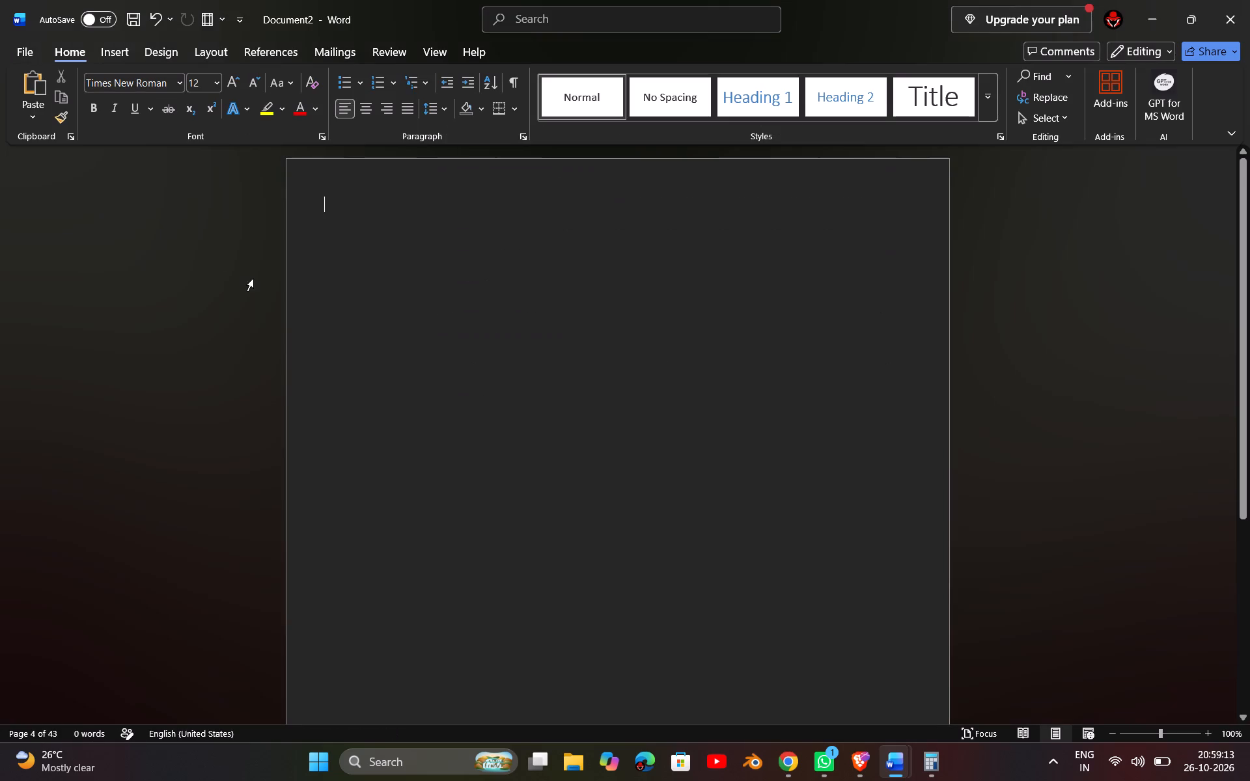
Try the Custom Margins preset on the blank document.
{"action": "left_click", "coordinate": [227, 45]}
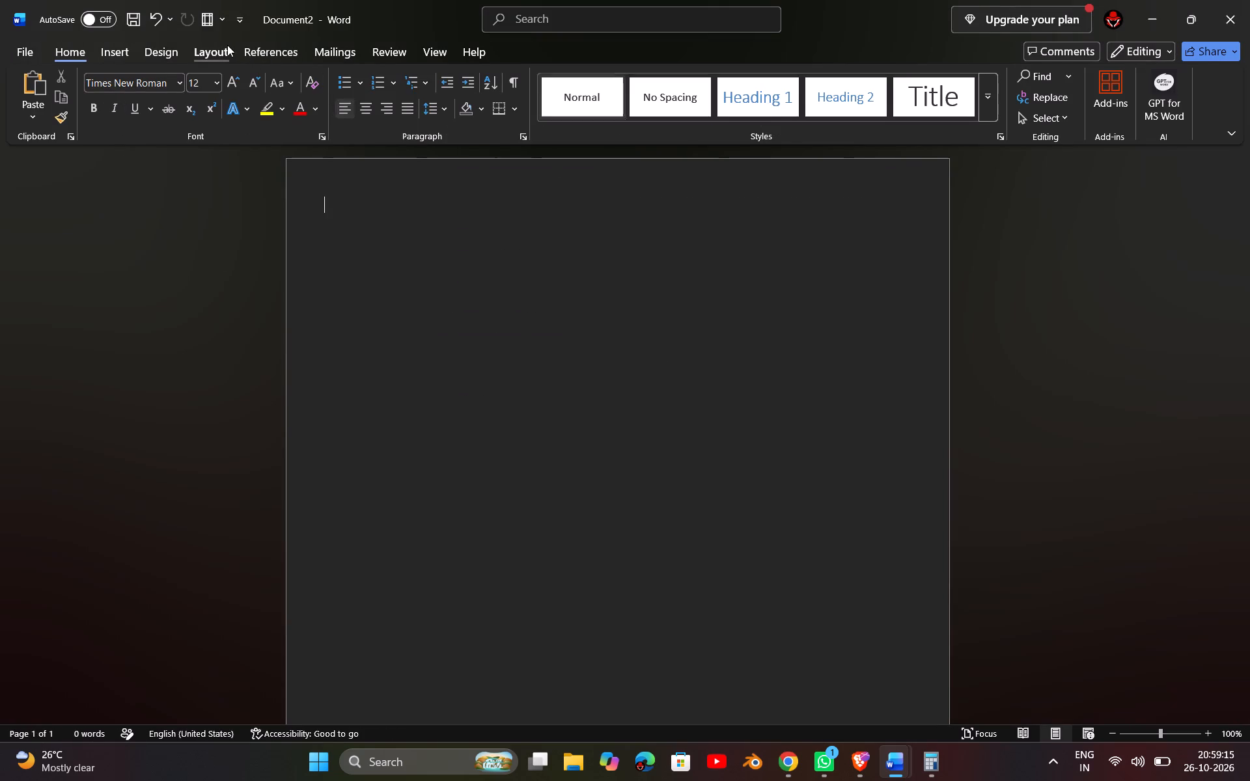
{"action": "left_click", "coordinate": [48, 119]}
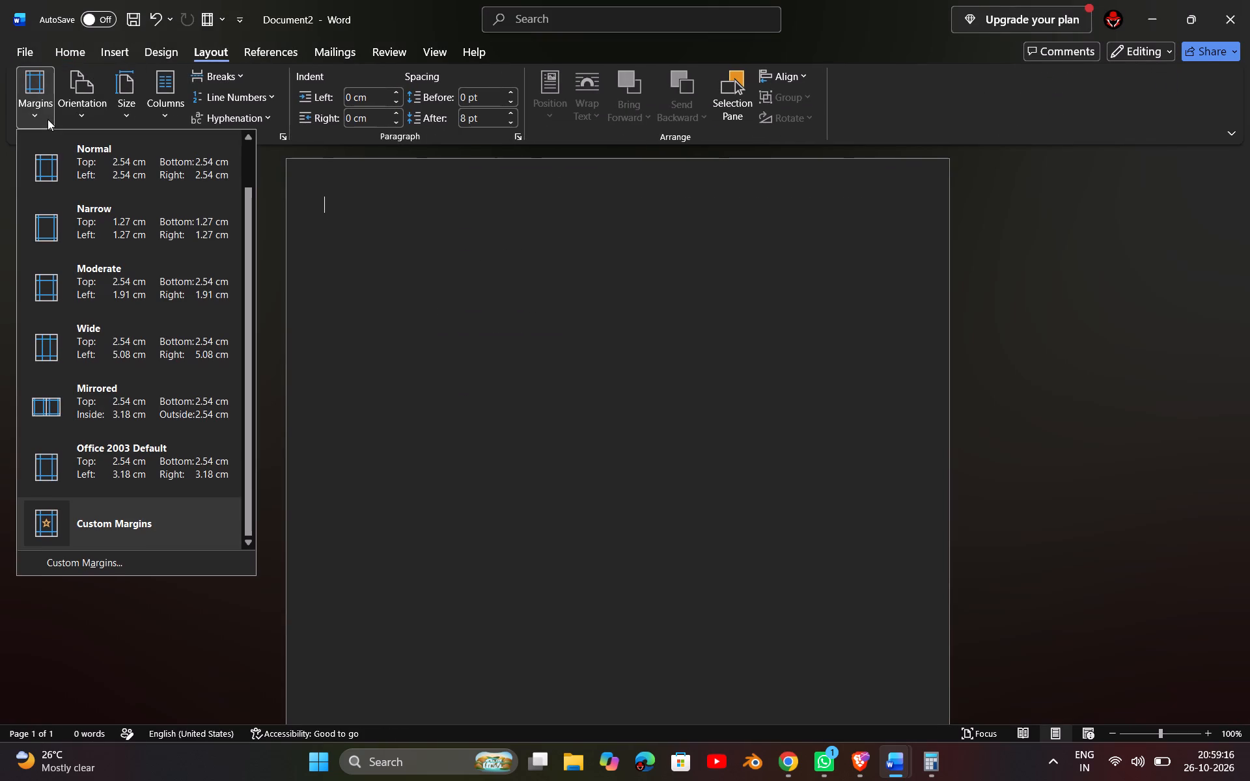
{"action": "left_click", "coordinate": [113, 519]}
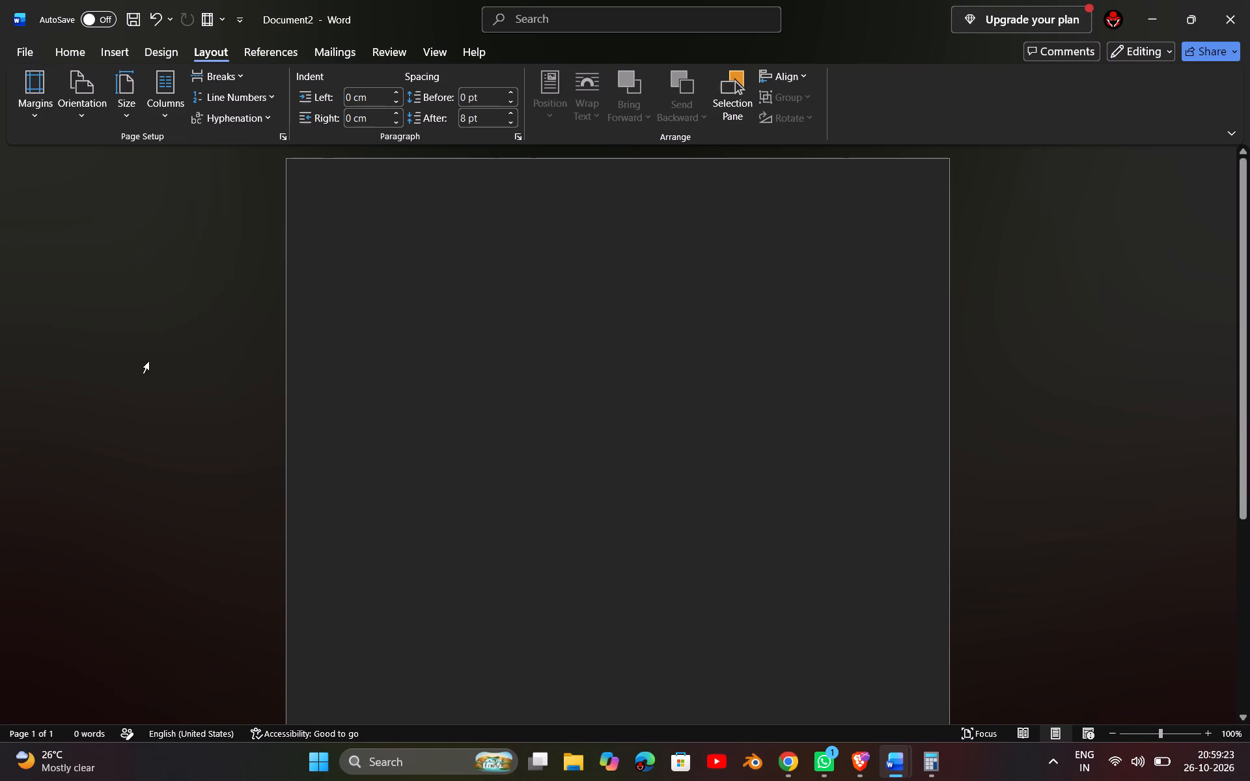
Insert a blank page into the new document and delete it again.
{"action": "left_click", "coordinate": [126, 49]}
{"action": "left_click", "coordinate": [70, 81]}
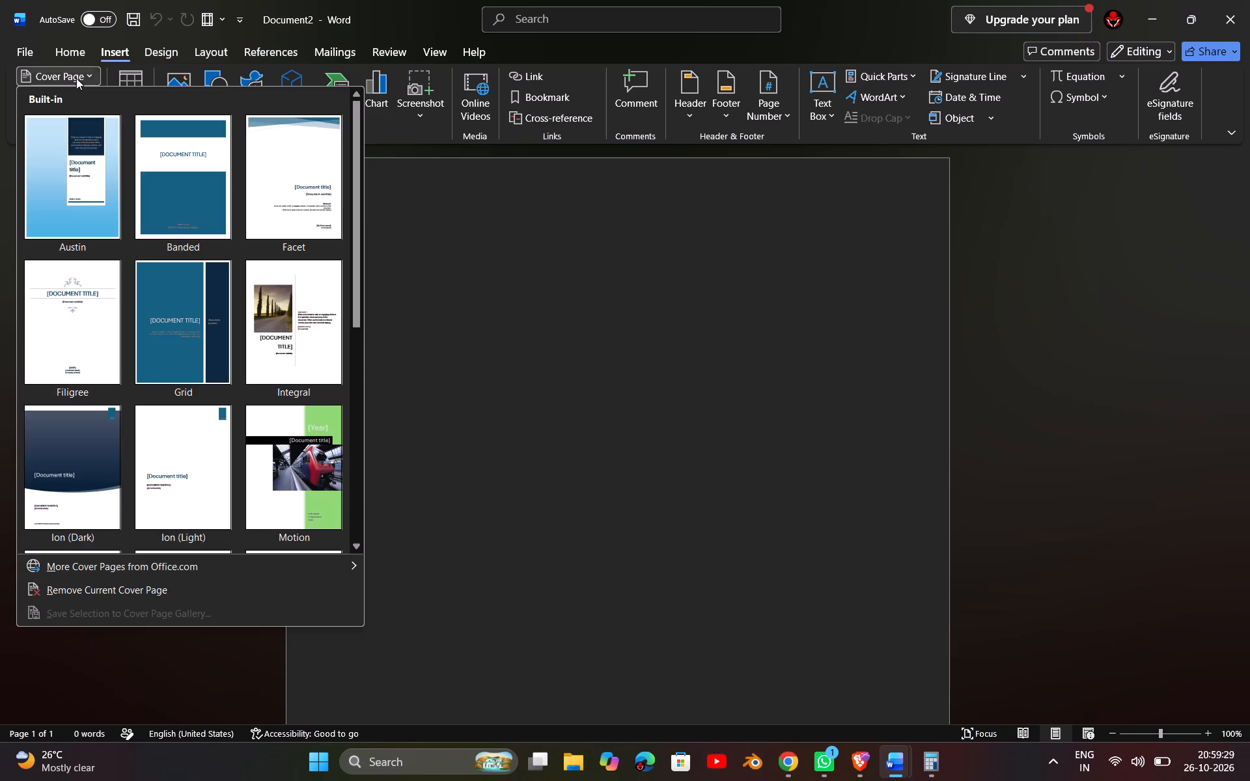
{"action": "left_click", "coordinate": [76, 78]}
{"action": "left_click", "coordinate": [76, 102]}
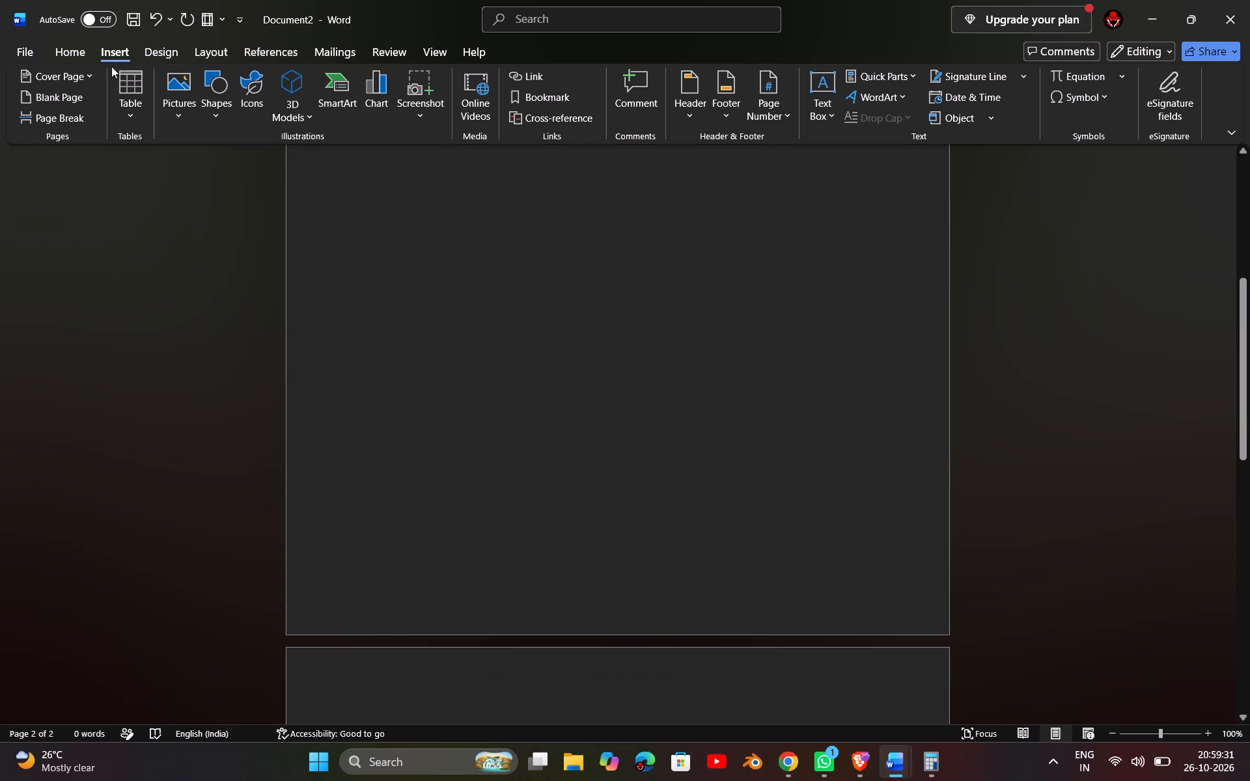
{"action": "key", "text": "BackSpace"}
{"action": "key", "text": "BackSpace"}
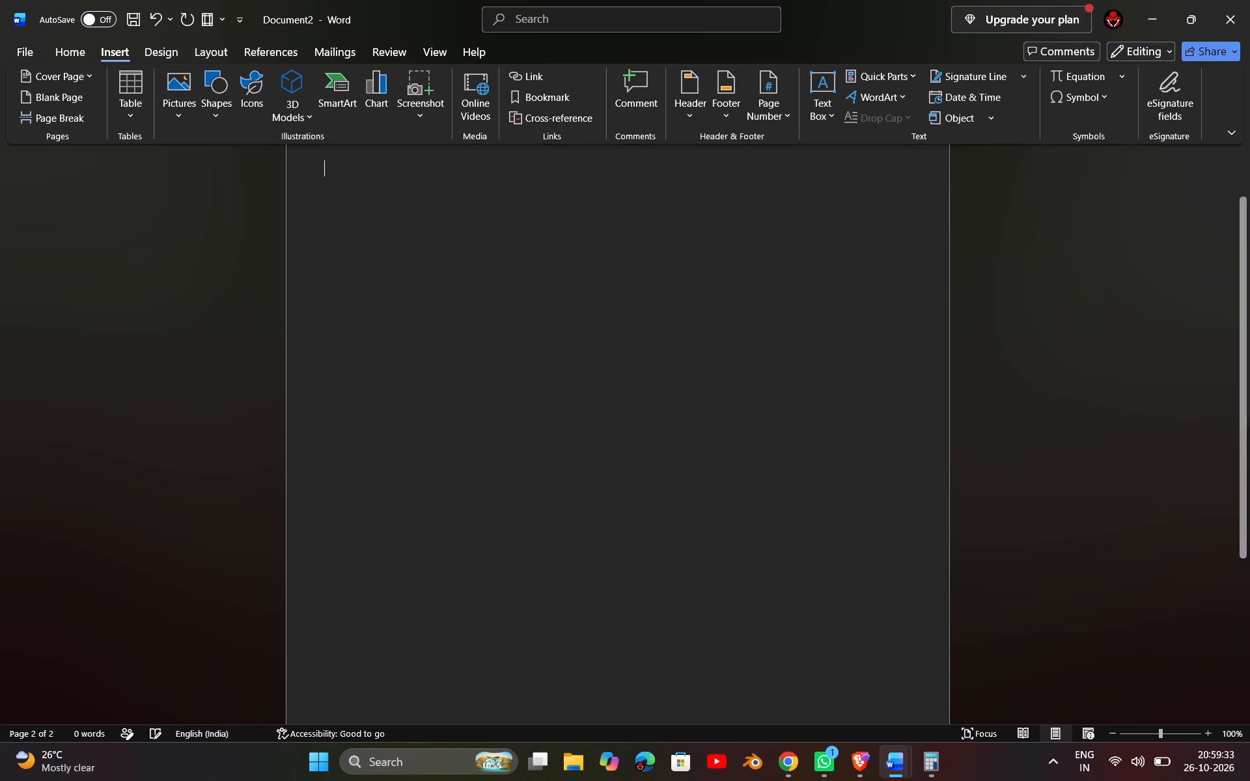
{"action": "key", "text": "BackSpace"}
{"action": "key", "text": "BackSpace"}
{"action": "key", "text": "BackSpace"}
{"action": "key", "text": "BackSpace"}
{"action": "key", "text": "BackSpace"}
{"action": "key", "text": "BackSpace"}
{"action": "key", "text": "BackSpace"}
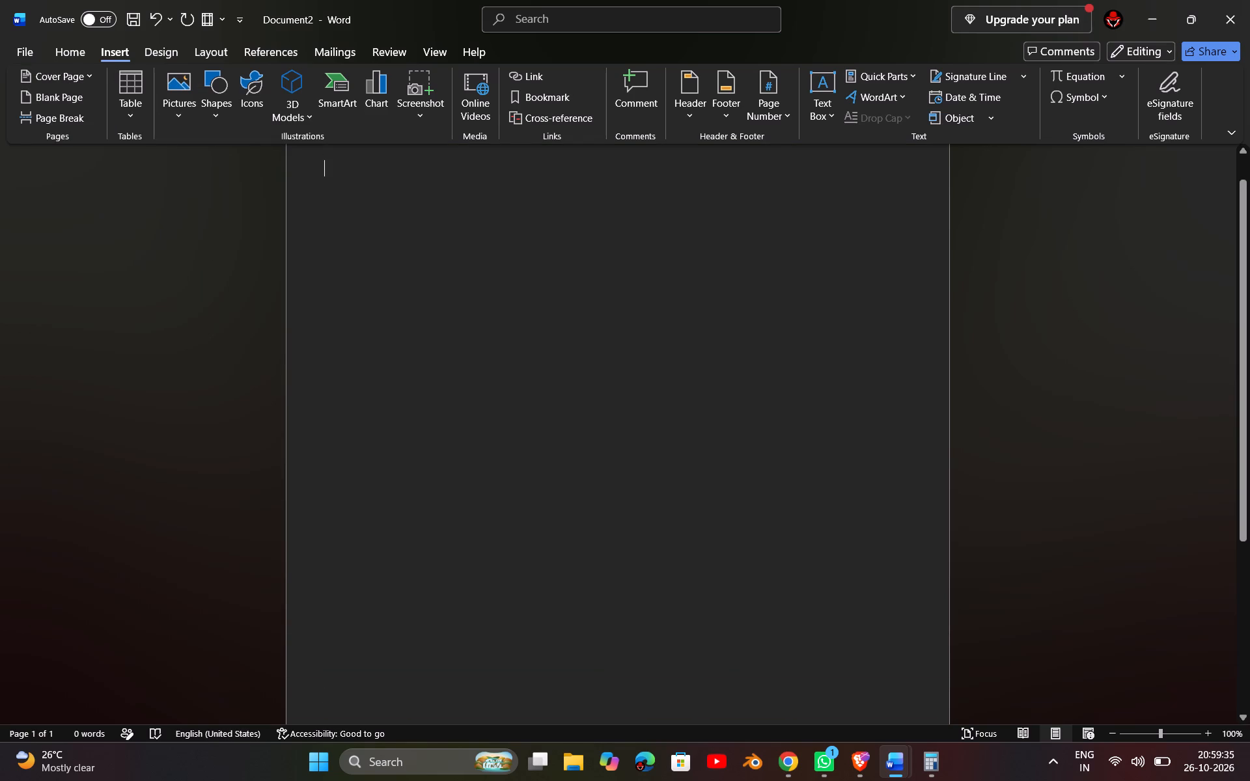
Set custom page margins for the whole document: top 2.54 cm, bottom 2.54 cm, left 4.064 cm and right 1.524 cm.
{"action": "left_click", "coordinate": [202, 52]}
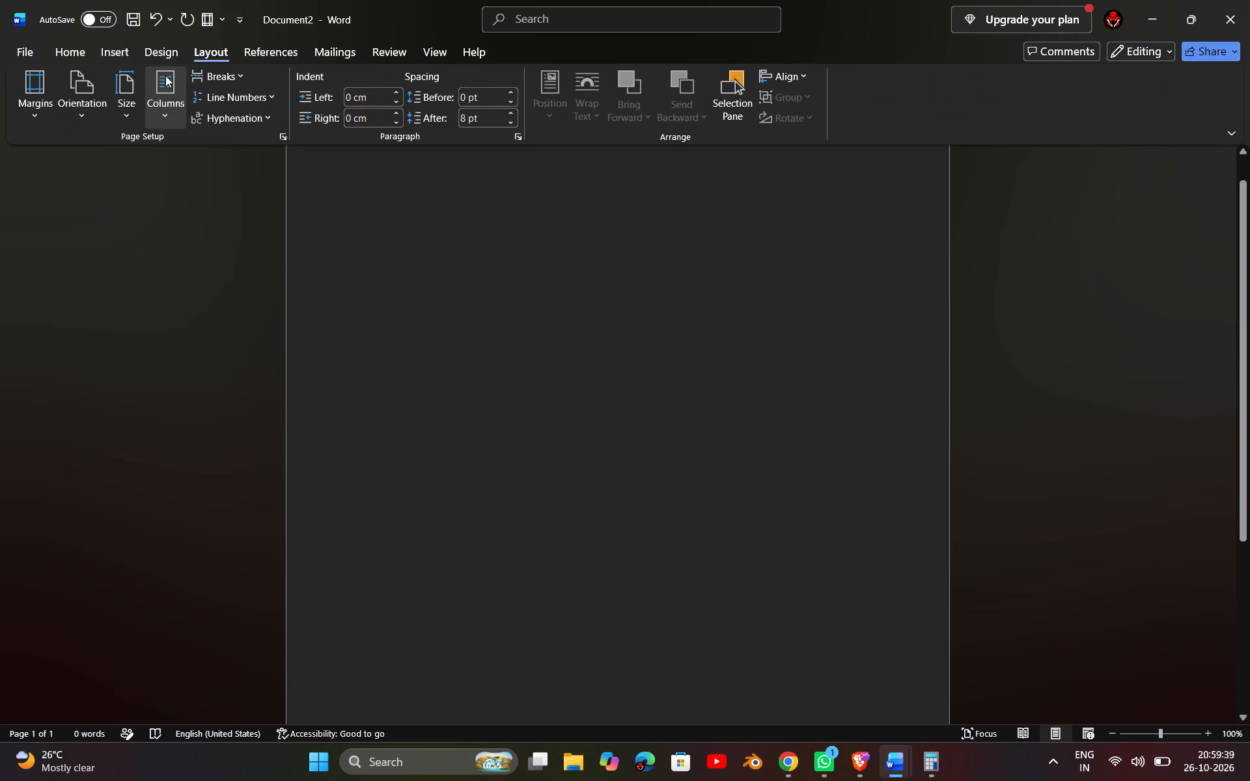
{"action": "left_click", "coordinate": [35, 116]}
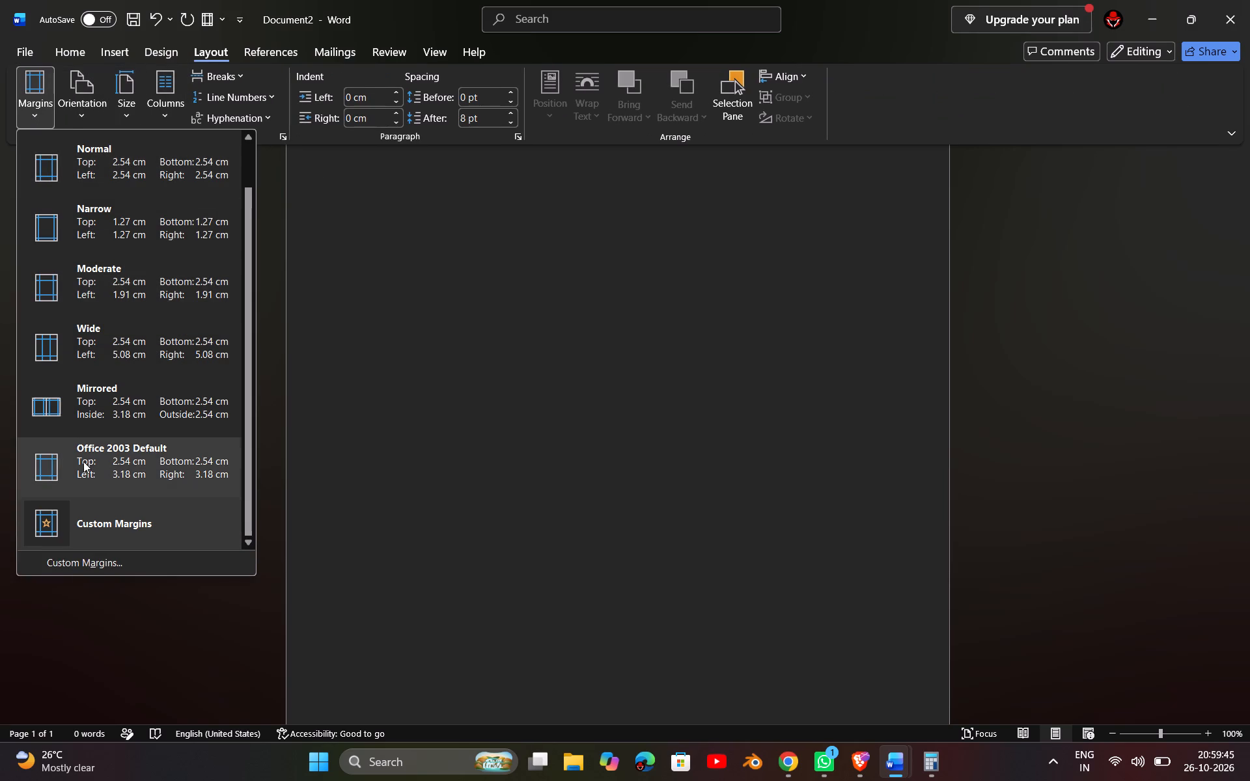
{"action": "left_click", "coordinate": [104, 564]}
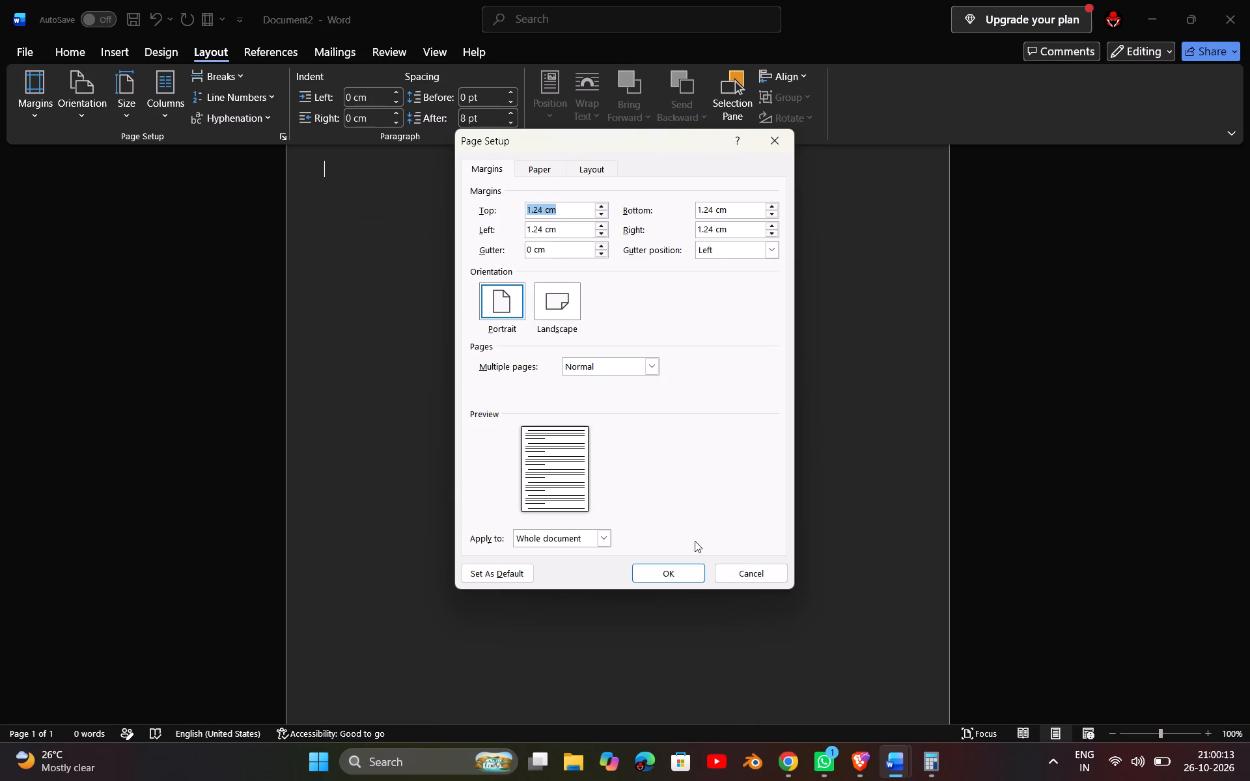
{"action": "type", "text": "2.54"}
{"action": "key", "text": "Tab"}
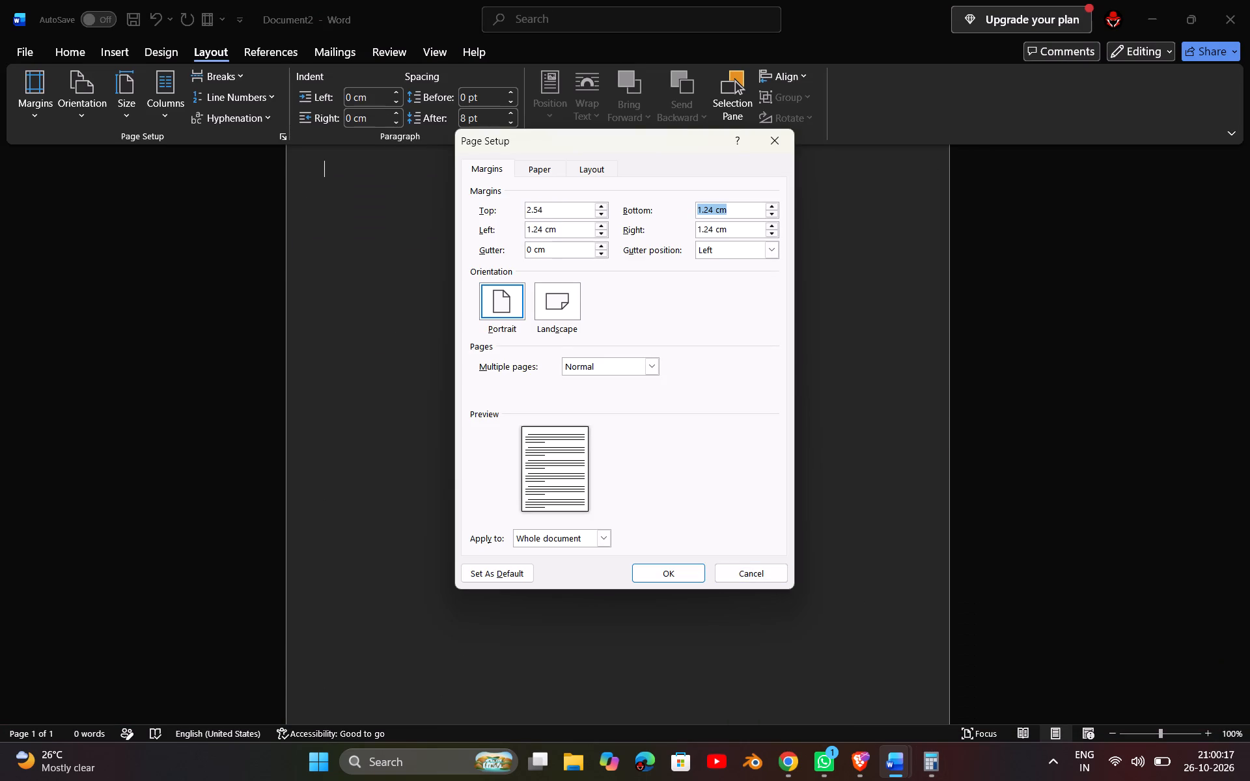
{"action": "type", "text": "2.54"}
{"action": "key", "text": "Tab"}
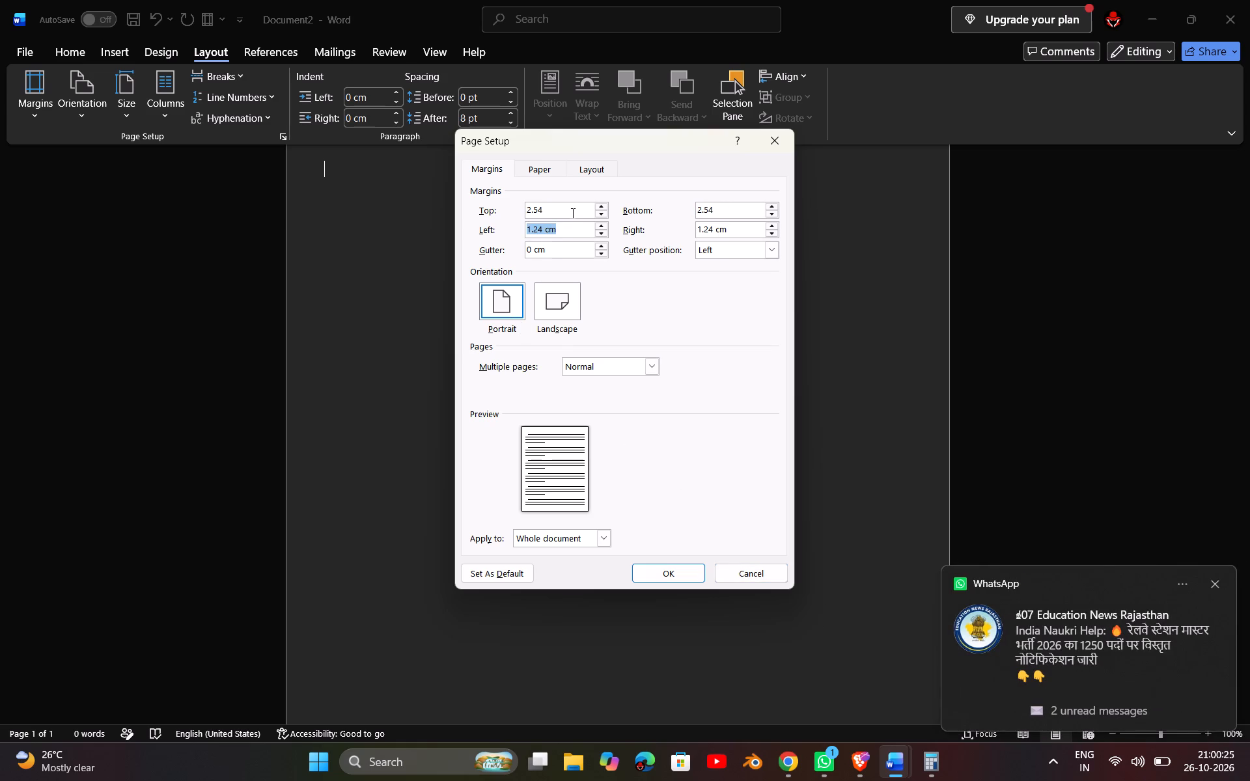
{"action": "left_click", "coordinate": [542, 227]}
{"action": "key", "text": "BackSpace"}
{"action": "key", "text": "BackSpace"}
{"action": "key", "text": "BackSpace"}
{"action": "key", "text": "BackSpace"}
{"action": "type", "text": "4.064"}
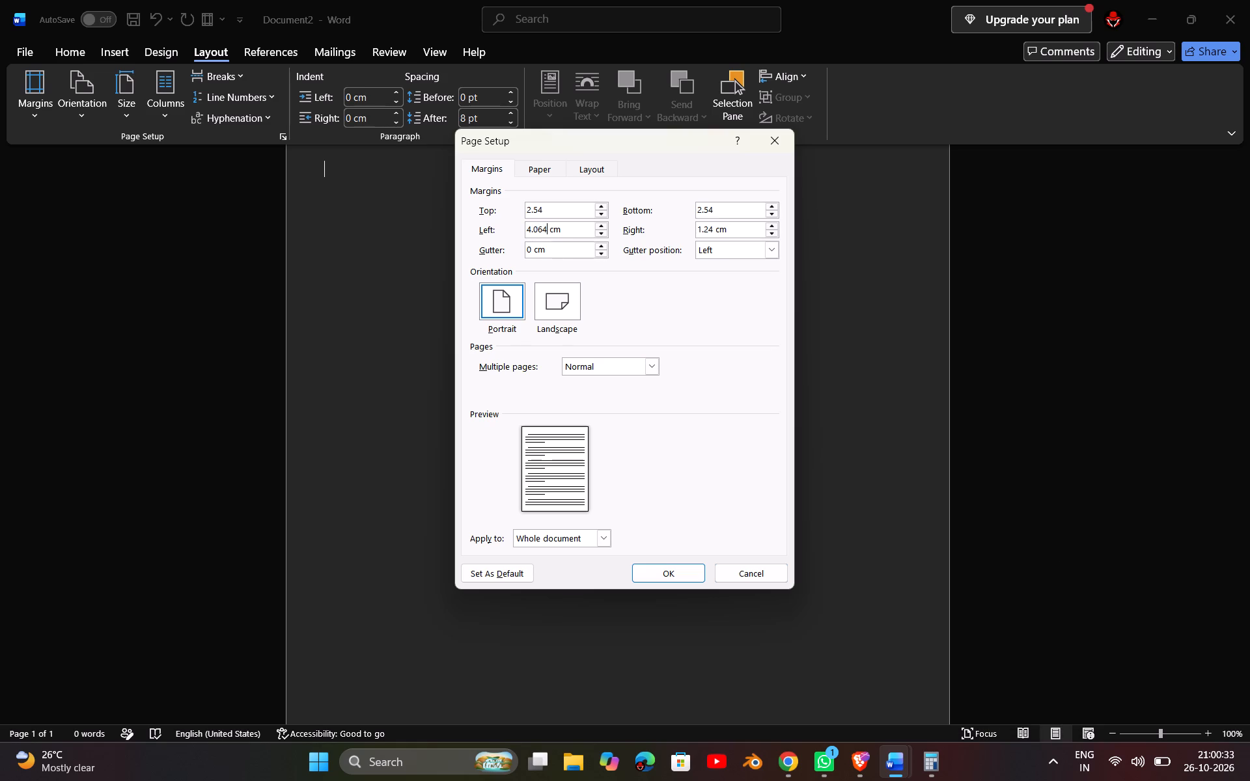
{"action": "left_click", "coordinate": [712, 226]}
{"action": "key", "text": "BackSpace"}
{"action": "key", "text": "BackSpace"}
{"action": "key", "text": "BackSpace"}
{"action": "key", "text": "BackSpace"}
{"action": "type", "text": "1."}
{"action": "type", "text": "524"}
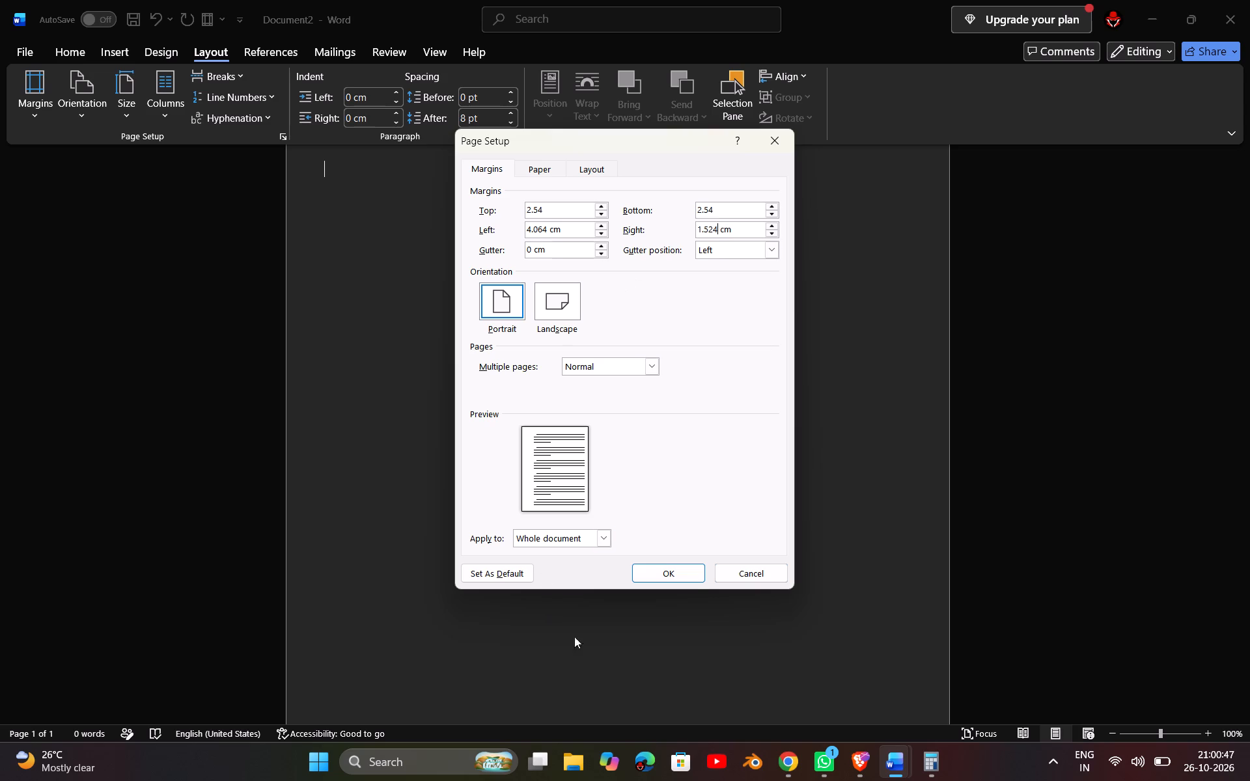
{"action": "left_click", "coordinate": [680, 577]}
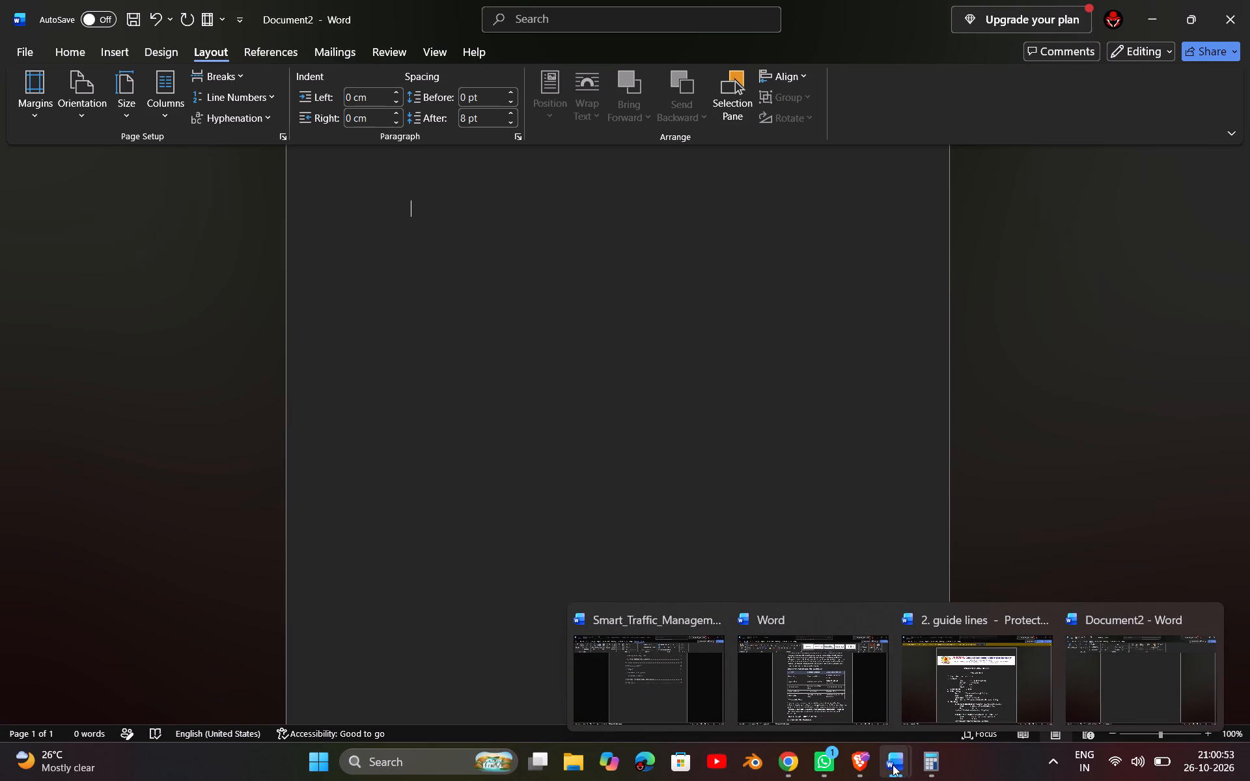
Switch to the unsaved document beginning with CHAPTER 1: INTRODUCTION, look through its opening pages and close it without saving.
{"action": "left_click", "coordinate": [805, 703]}
{"action": "scroll", "coordinate": [805, 703], "scroll_direction": "up", "scroll_amount": 13}
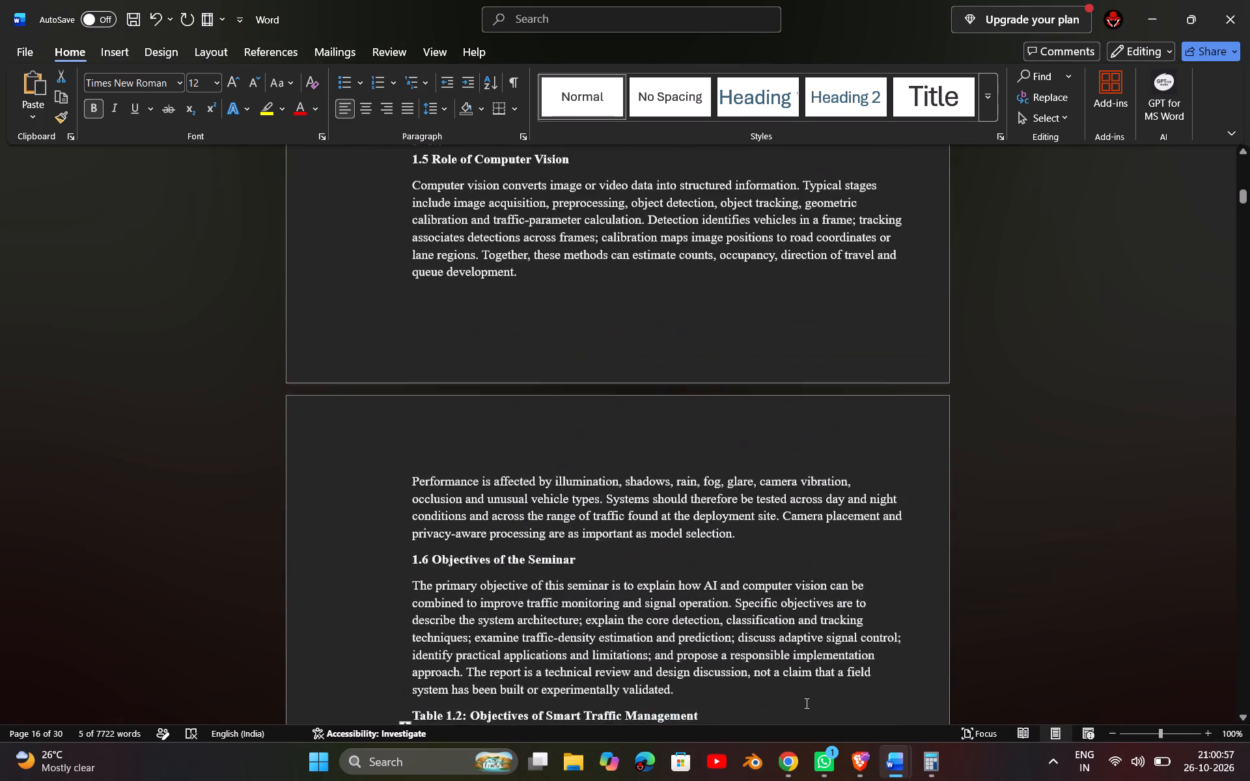
{"action": "scroll", "coordinate": [805, 703], "scroll_direction": "up", "scroll_amount": 9}
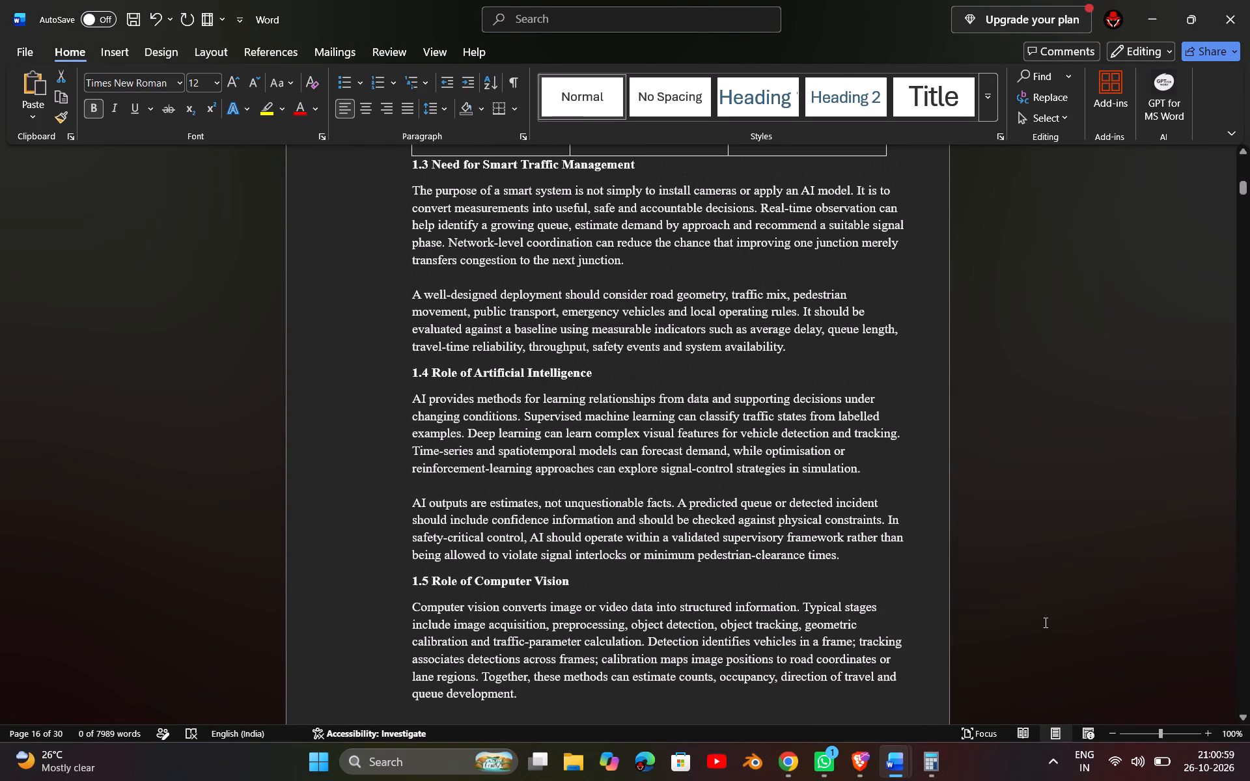
{"action": "middle_click", "coordinate": [1044, 622]}
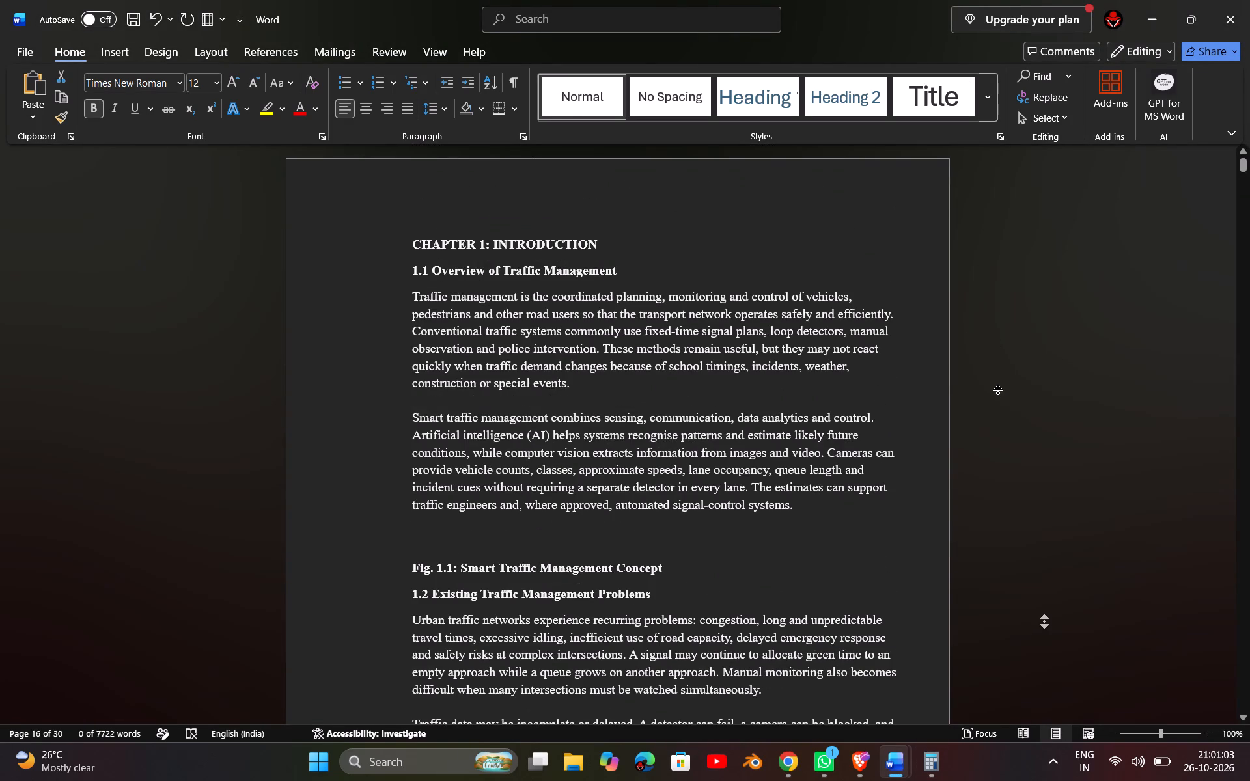
{"action": "scroll", "coordinate": [997, 392], "scroll_direction": "down", "scroll_amount": 9}
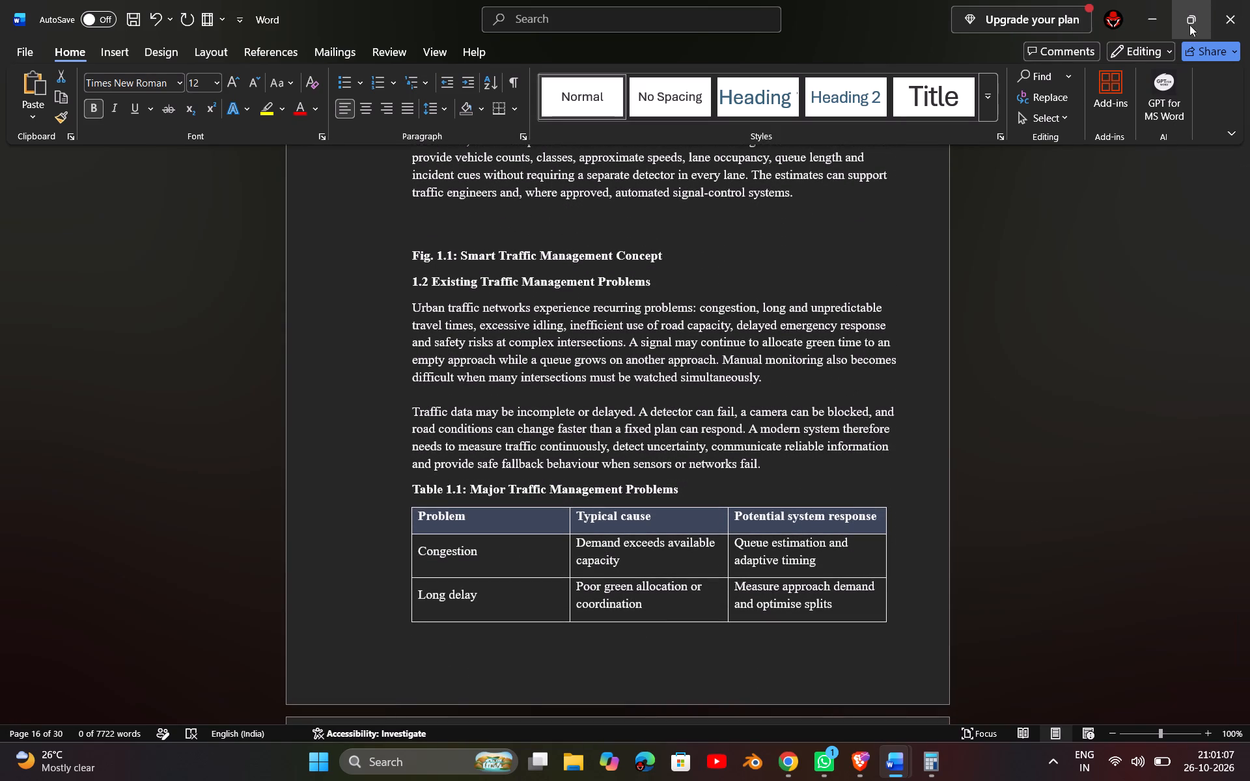
{"action": "left_click", "coordinate": [1224, 18]}
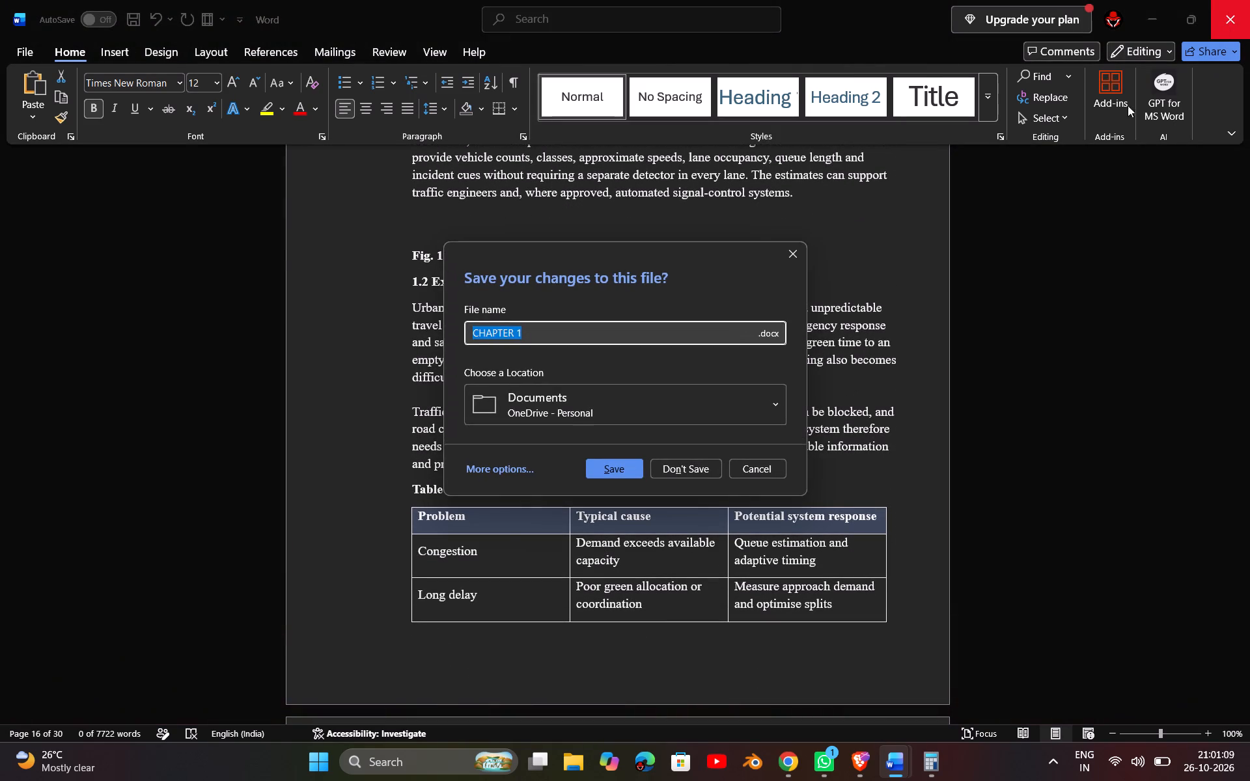
{"action": "left_click", "coordinate": [702, 476]}
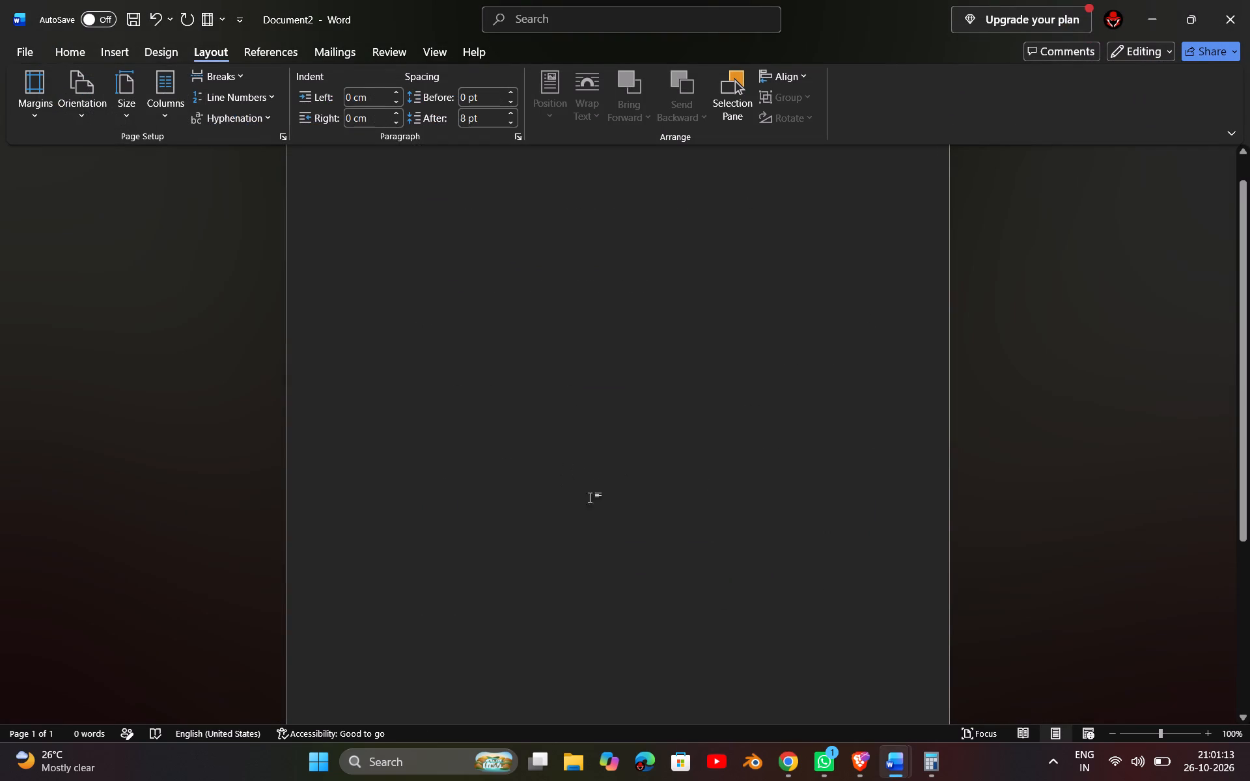
Copy the ABSTRACT heading and its paragraph from the Smart_Traffic_Management seminar report and paste them into the blank Document2.
{"action": "left_click", "coordinate": [899, 762]}
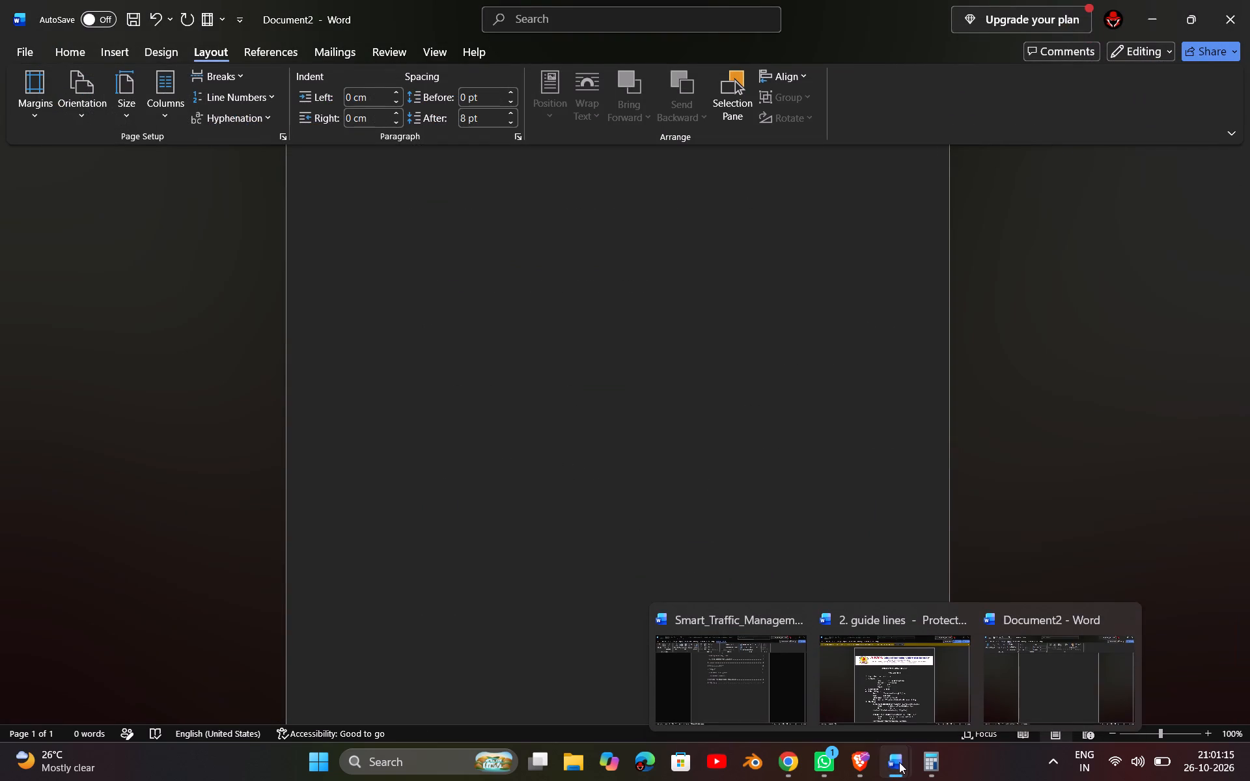
{"action": "left_click", "coordinate": [696, 688]}
{"action": "scroll", "coordinate": [696, 688], "scroll_direction": "up", "scroll_amount": 2}
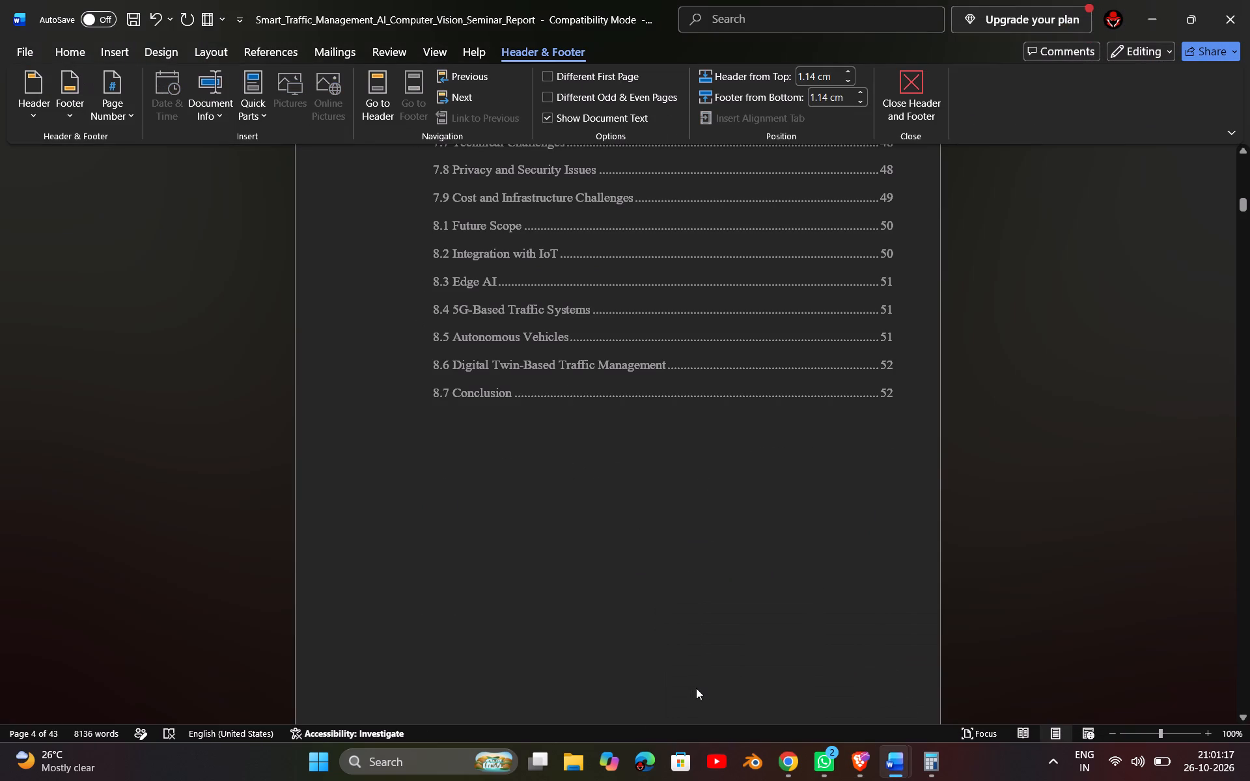
{"action": "scroll", "coordinate": [696, 688], "scroll_direction": "up", "scroll_amount": 20}
{"action": "scroll", "coordinate": [696, 688], "scroll_direction": "up", "scroll_amount": 12}
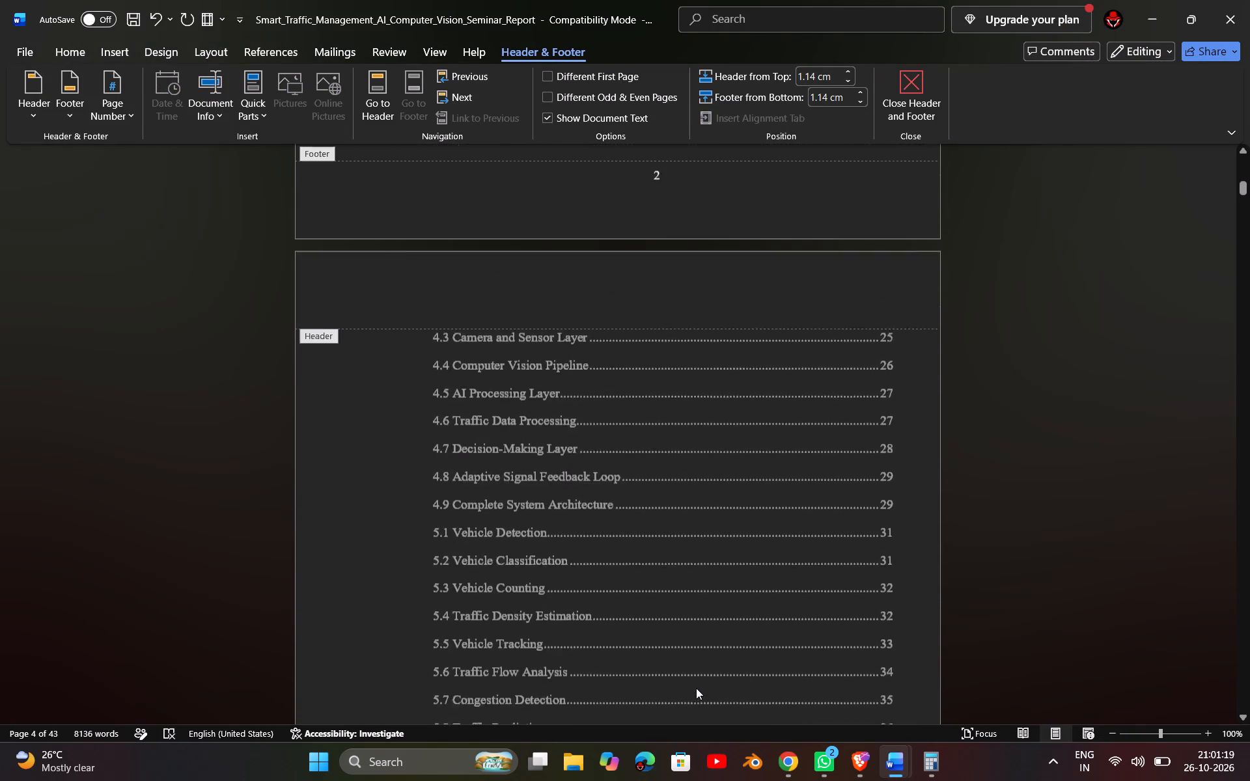
{"action": "scroll", "coordinate": [696, 688], "scroll_direction": "up", "scroll_amount": 20}
{"action": "scroll", "coordinate": [696, 688], "scroll_direction": "up", "scroll_amount": 12}
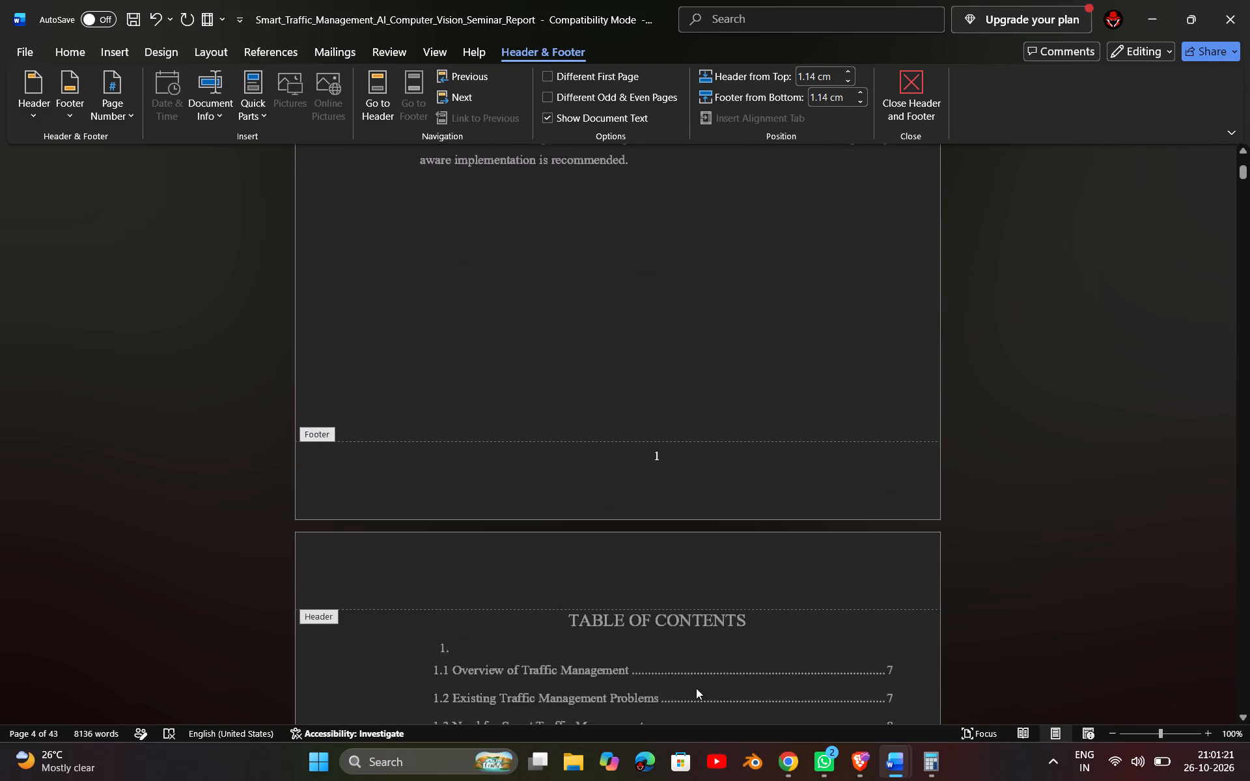
{"action": "scroll", "coordinate": [696, 688], "scroll_direction": "up", "scroll_amount": 20}
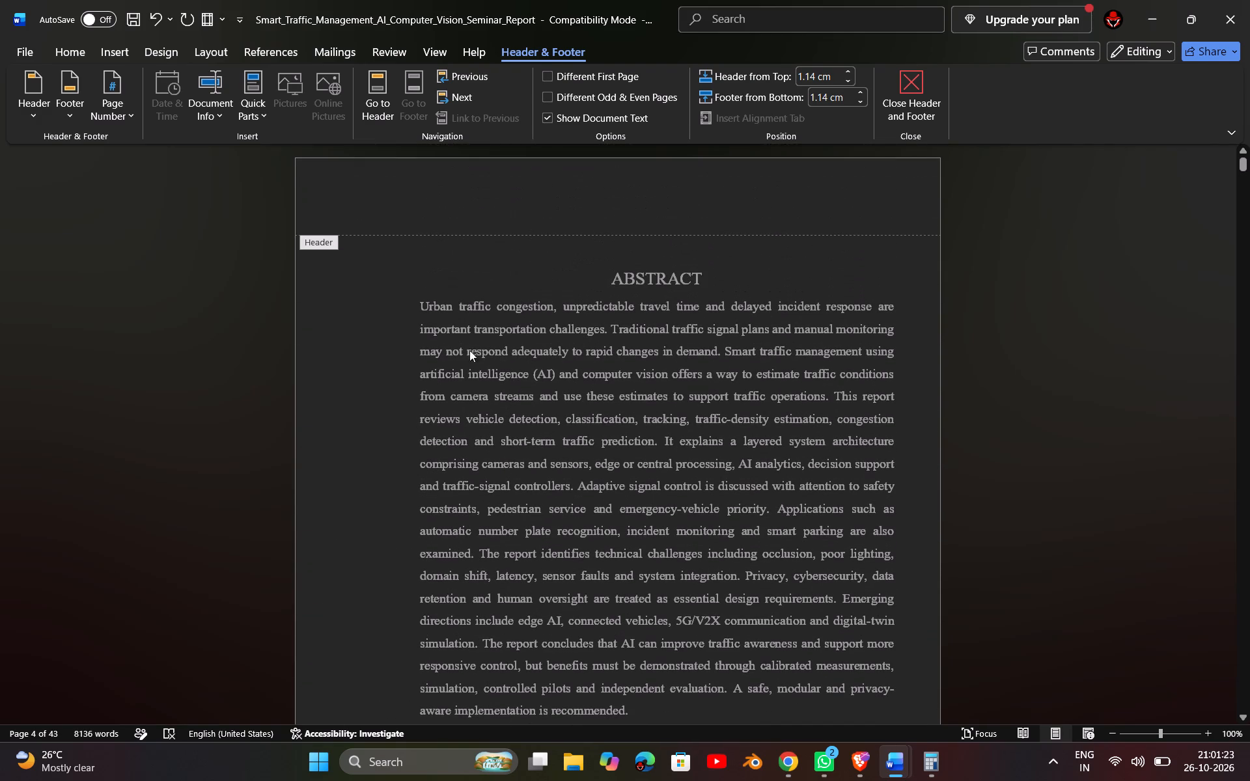
{"action": "left_click_drag", "start_coordinate": [423, 257], "coordinate": [518, 398]}
{"action": "double_click", "coordinate": [479, 495]}
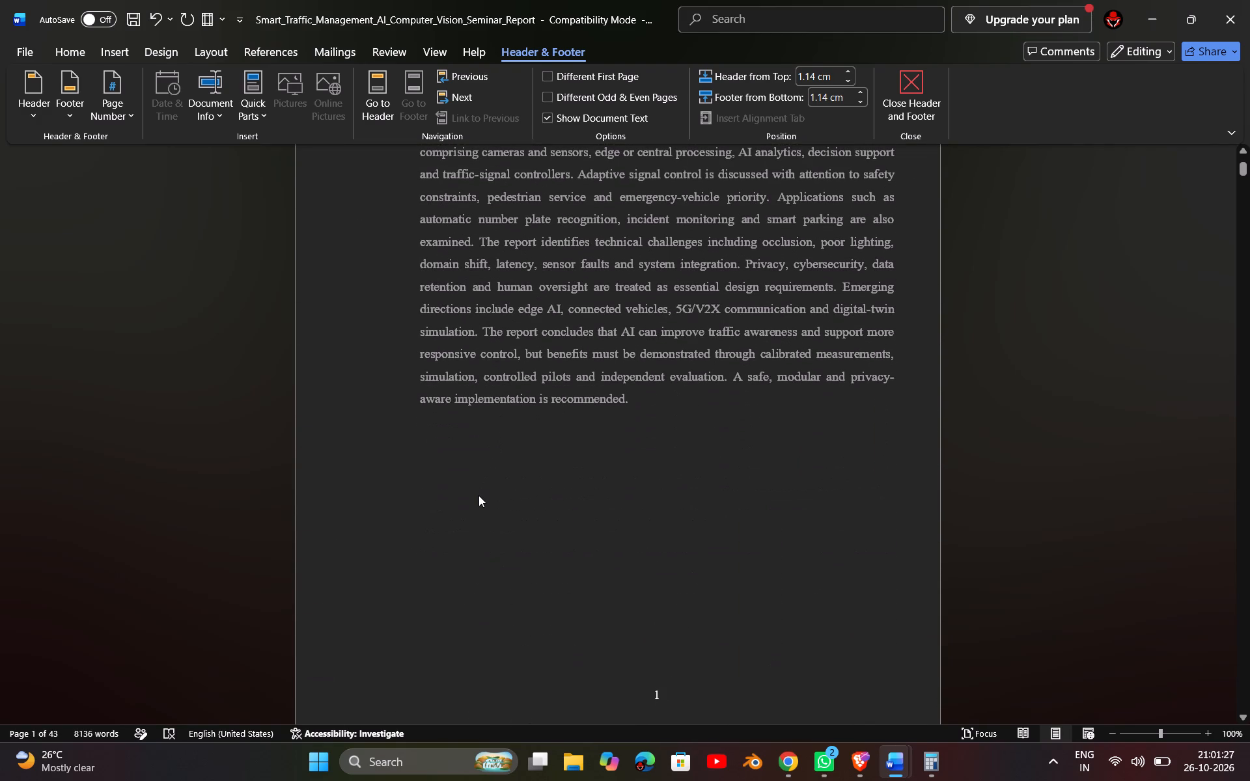
{"action": "scroll", "coordinate": [465, 475], "scroll_direction": "up", "scroll_amount": 9}
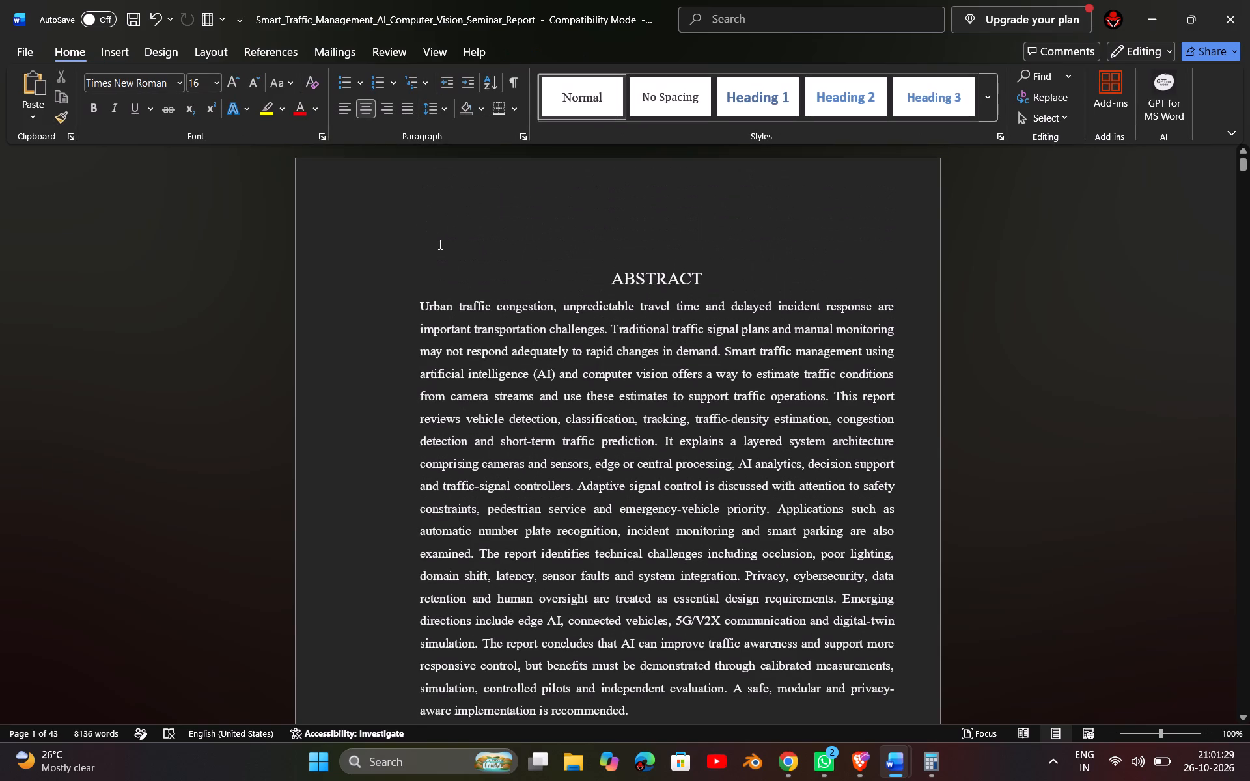
{"action": "left_click_drag", "start_coordinate": [443, 251], "coordinate": [652, 644]}
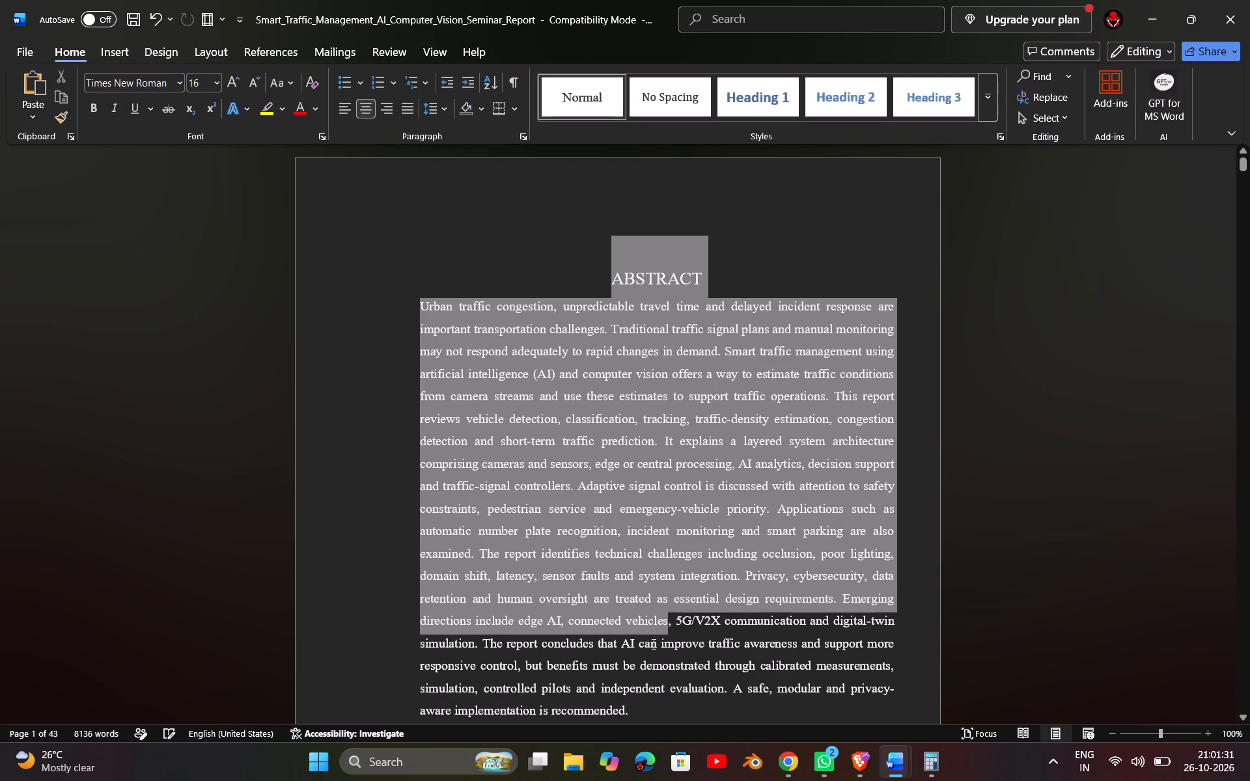
{"action": "left_click_drag", "start_coordinate": [652, 644], "coordinate": [665, 704]}
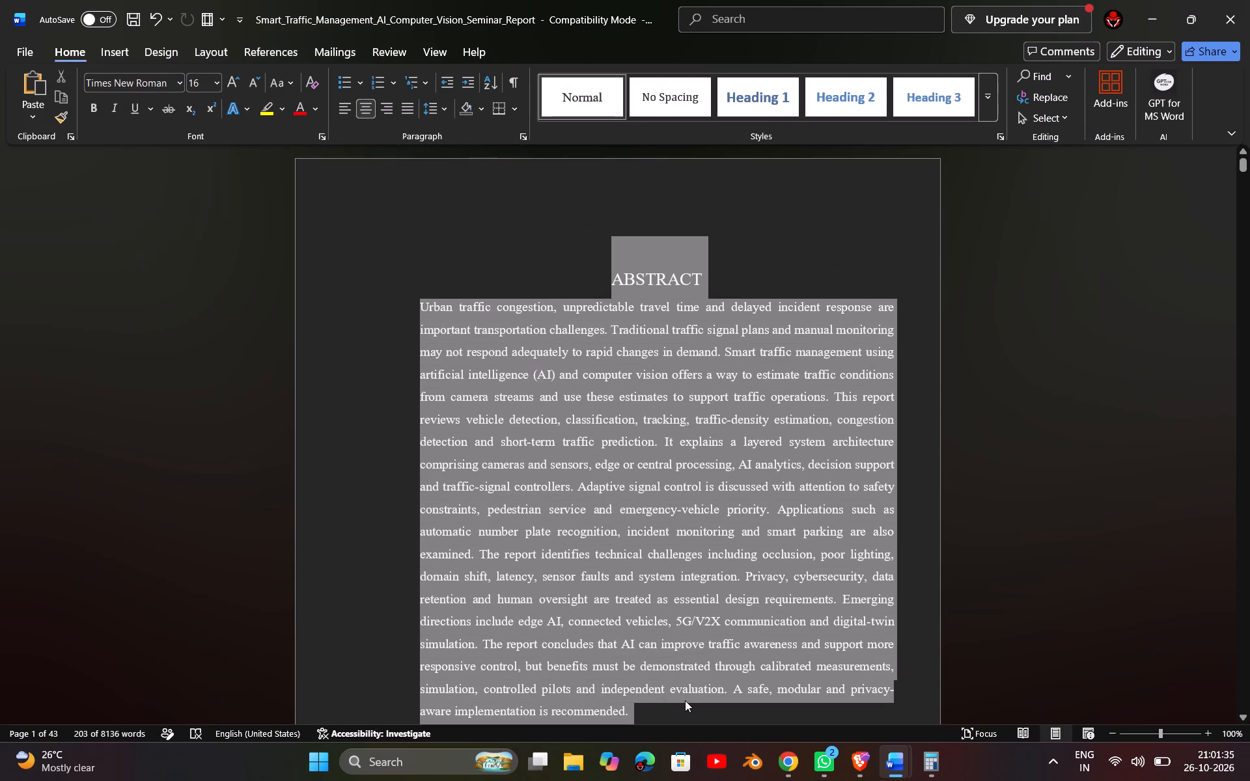
{"action": "key", "text": "ctrl+c"}
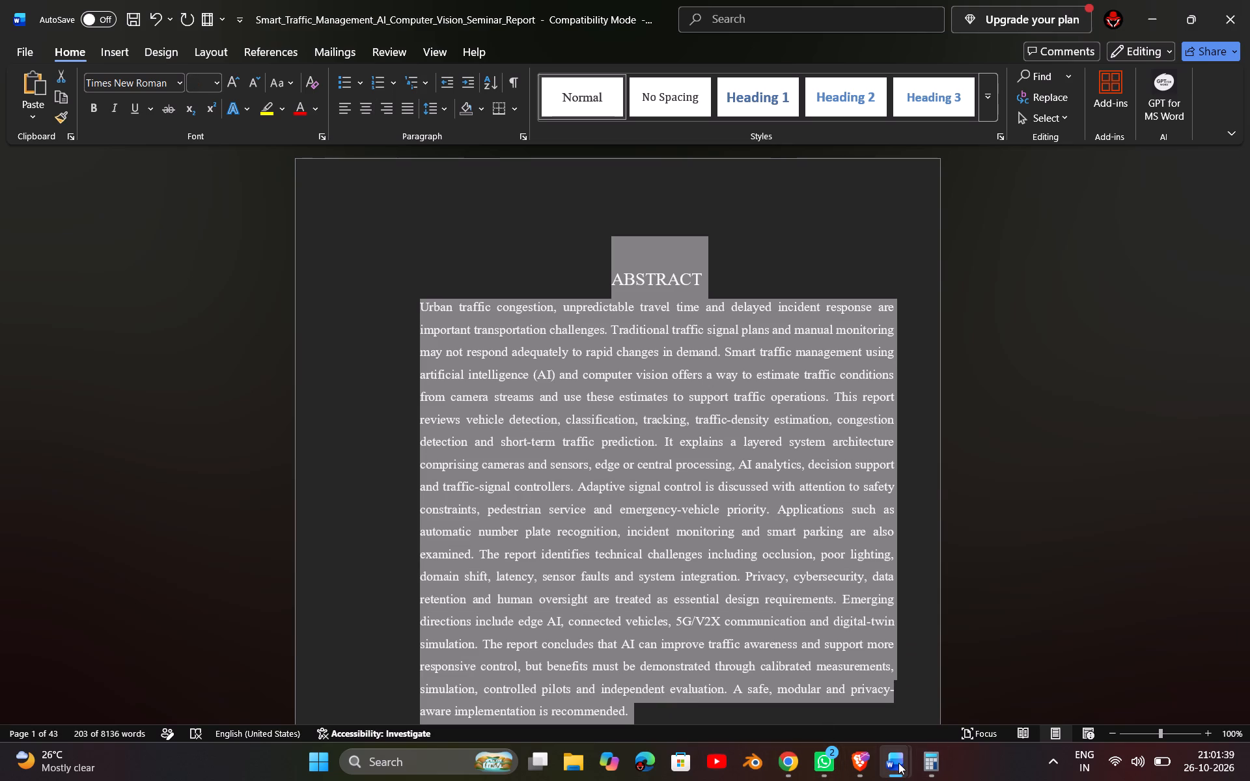
{"action": "left_click", "coordinate": [1029, 697]}
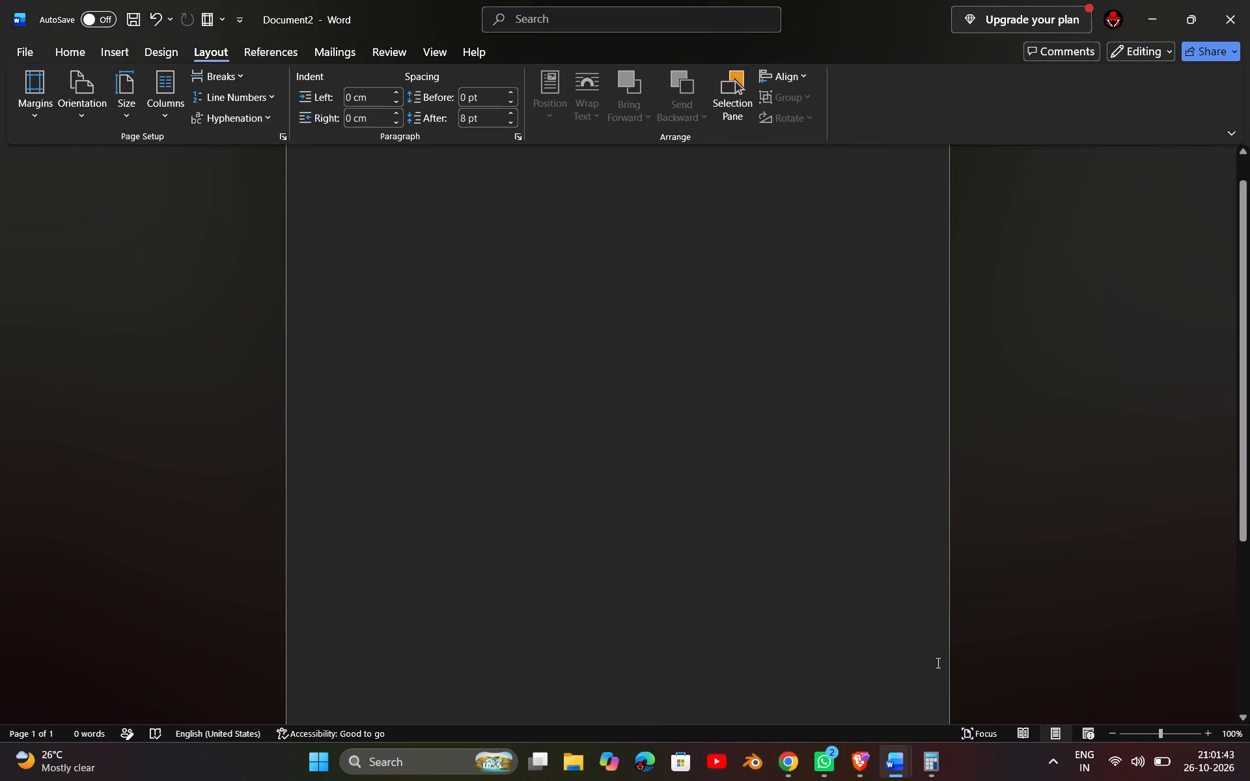
{"action": "key", "text": "ctrl+v"}
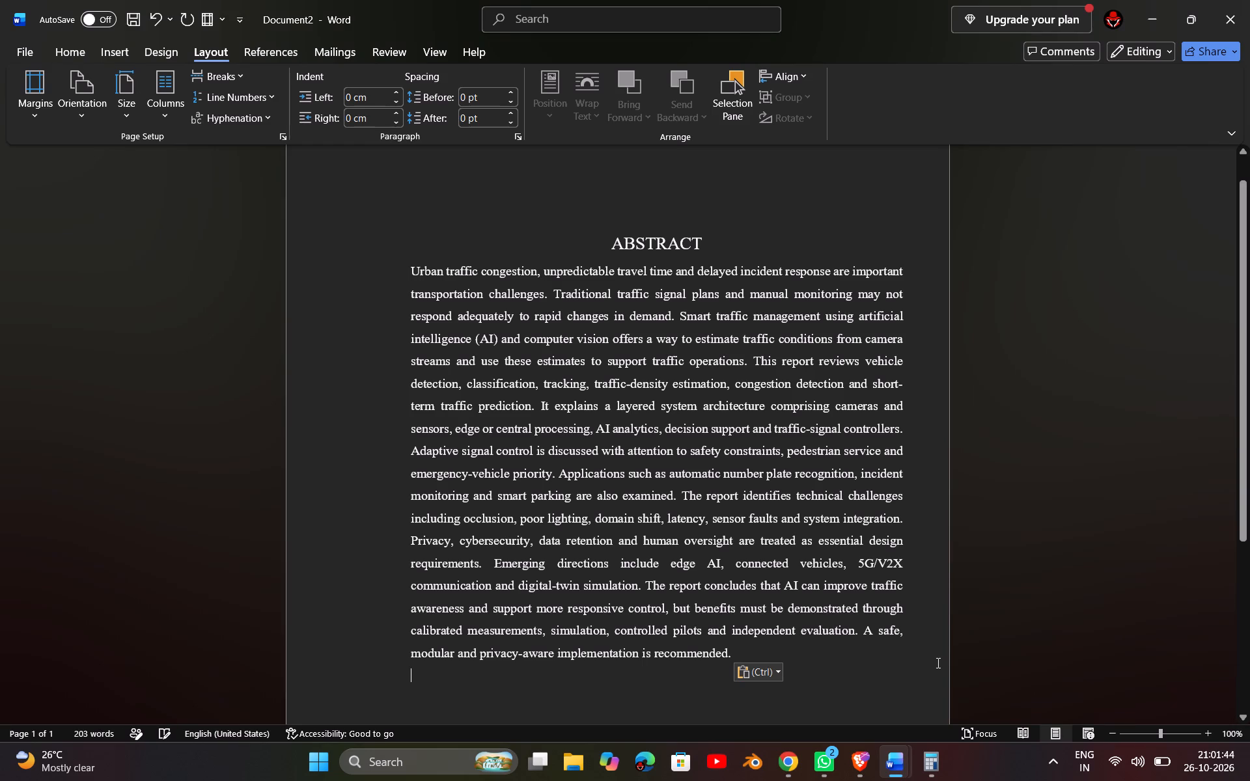
Insert a blank page after the abstract in Document2.
{"action": "scroll", "coordinate": [714, 621], "scroll_direction": "down", "scroll_amount": 8}
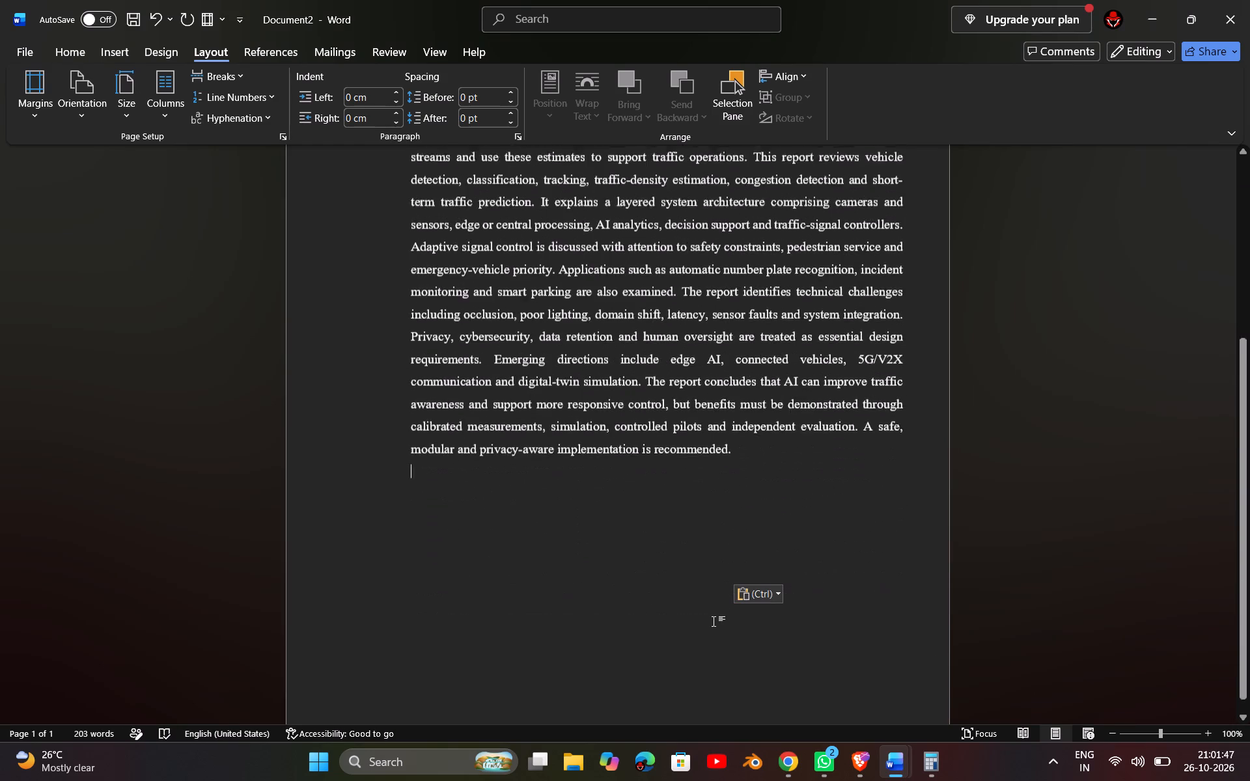
{"action": "left_click", "coordinate": [128, 53]}
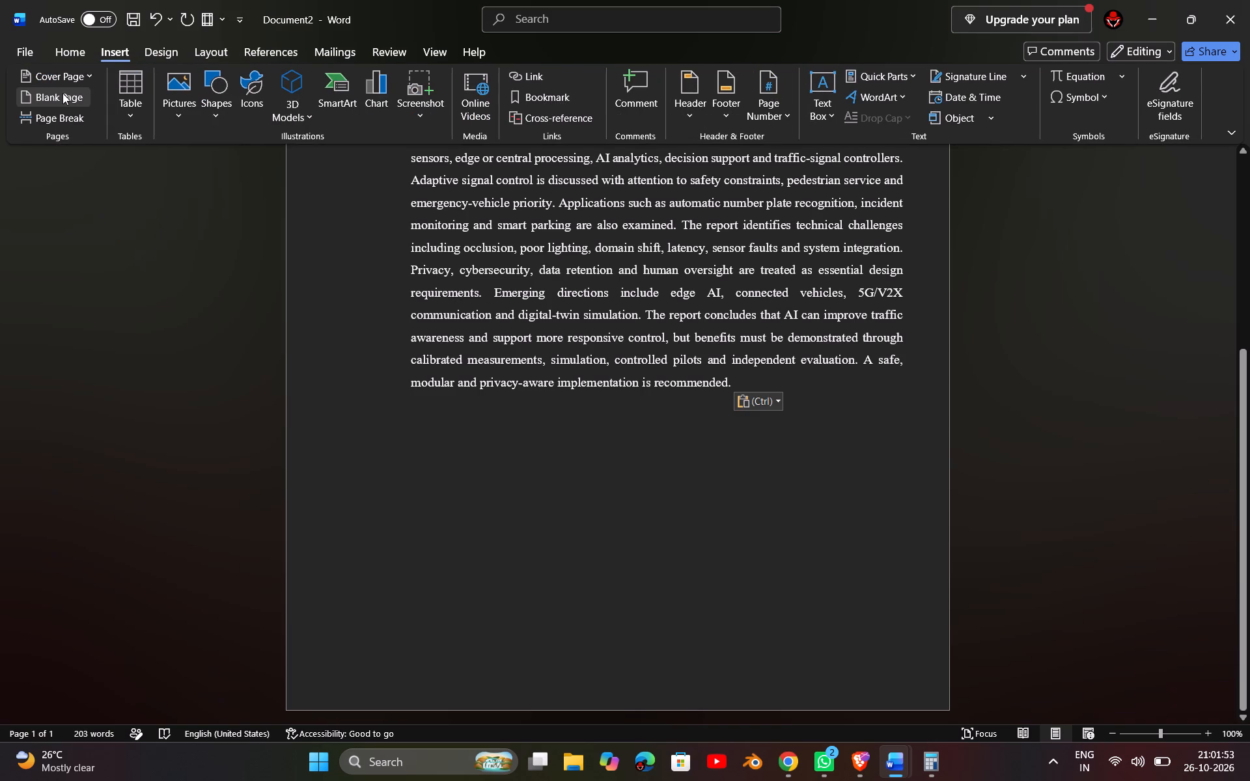
{"action": "left_click", "coordinate": [62, 93]}
{"action": "scroll", "coordinate": [122, 247], "scroll_direction": "down", "scroll_amount": 3}
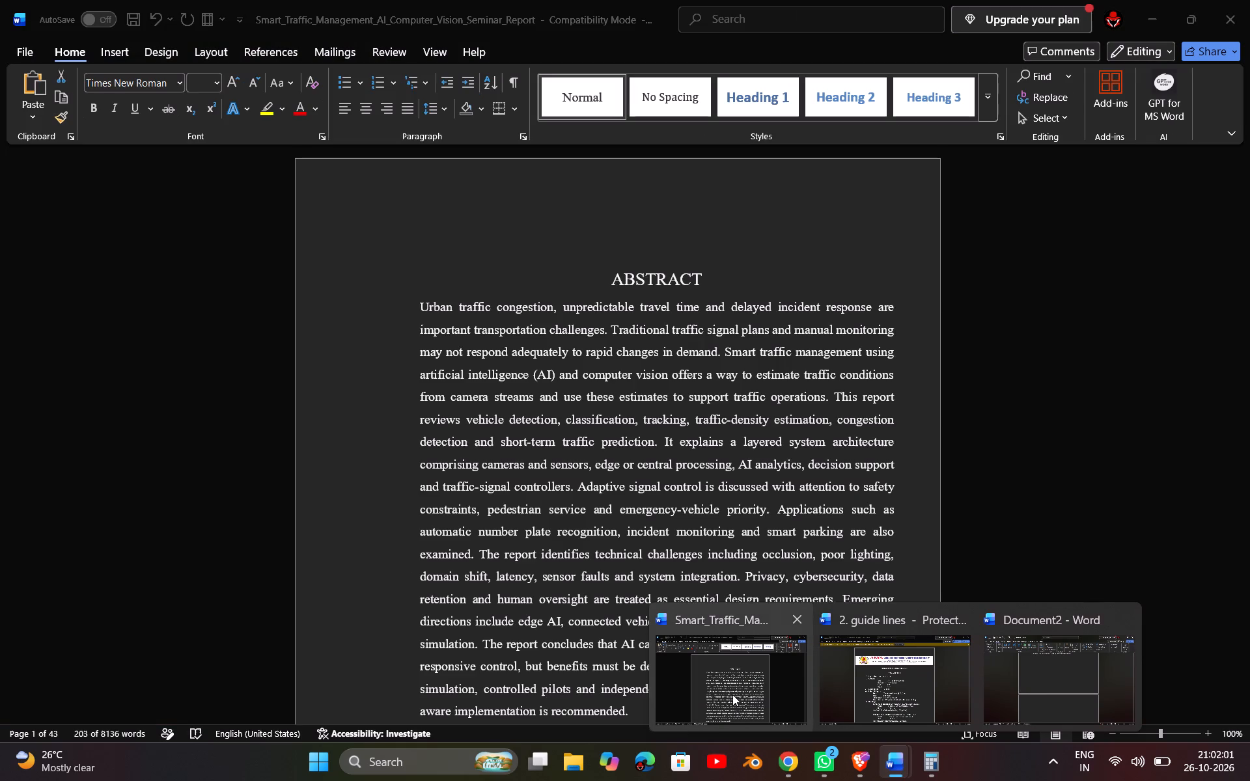
Switch back to the seminar report and delete the copied abstract along with the emptied page before the table of contents.
{"action": "left_click", "coordinate": [732, 694]}
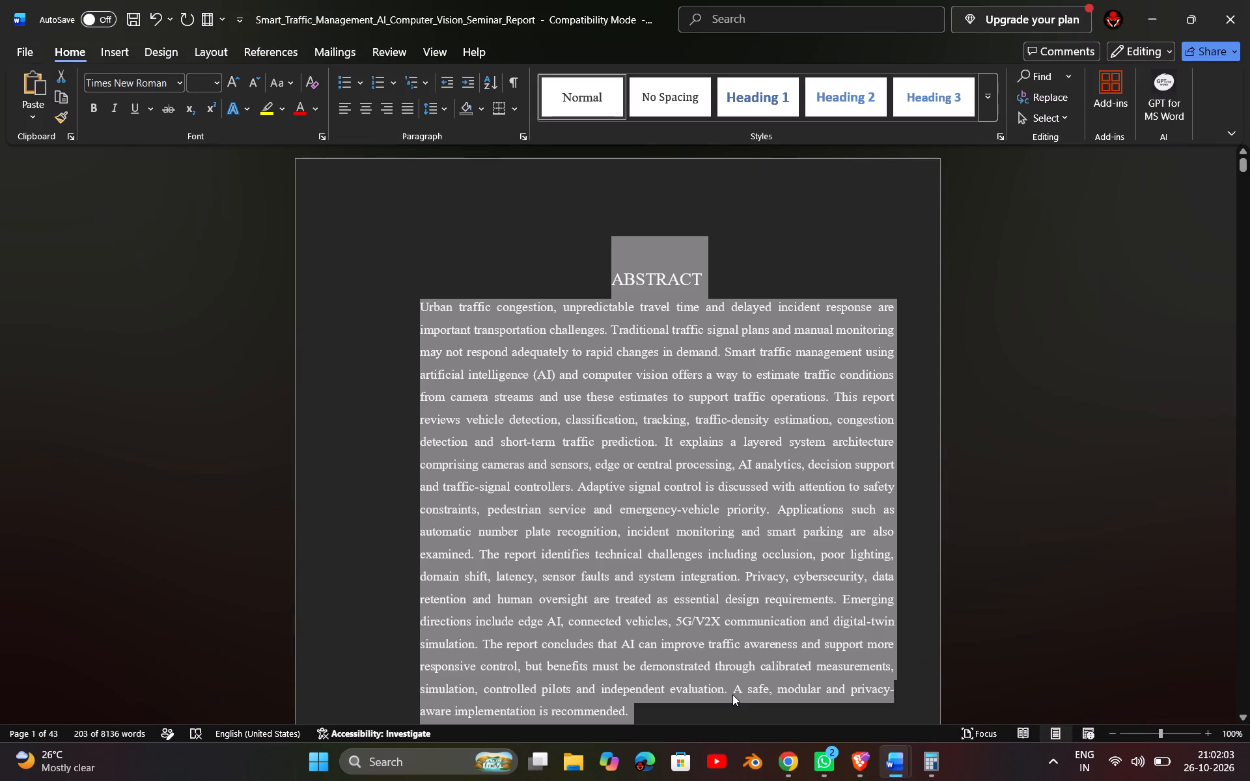
{"action": "key", "text": "BackSpace"}
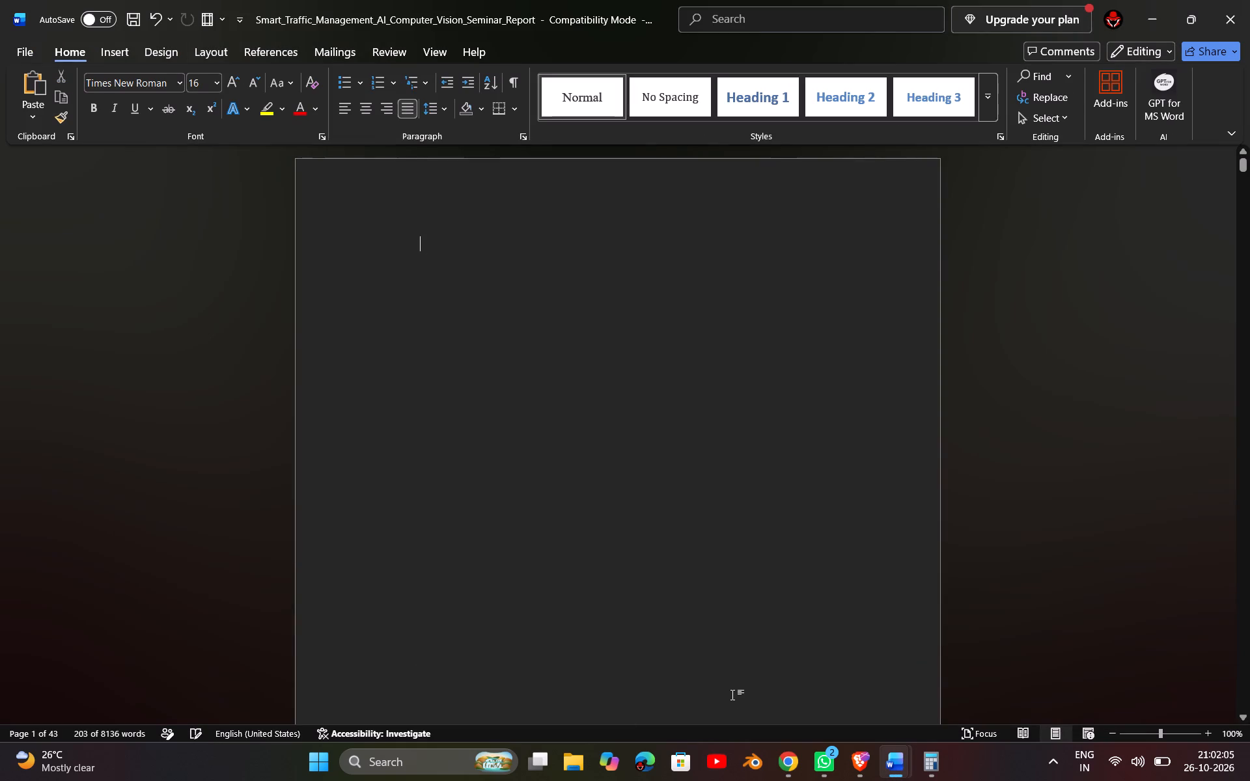
{"action": "key", "text": "BackSpace"}
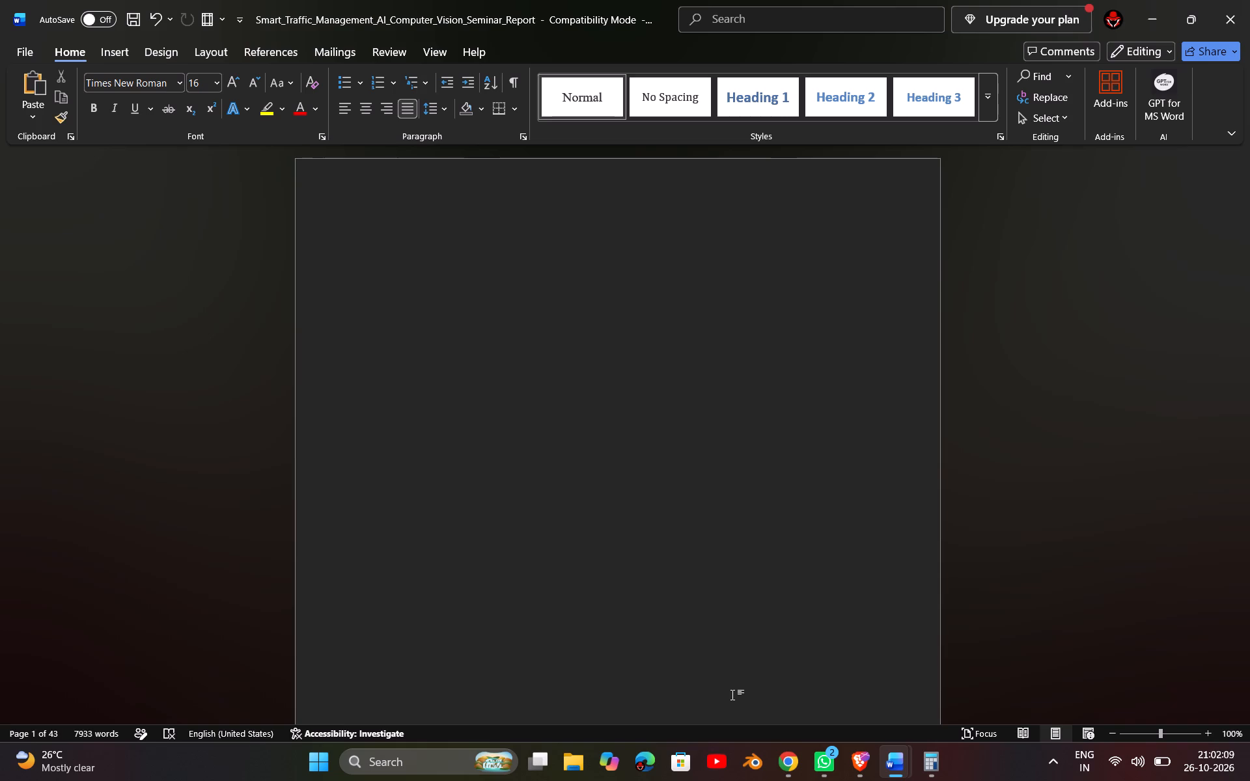
{"action": "key", "text": "Delete"}
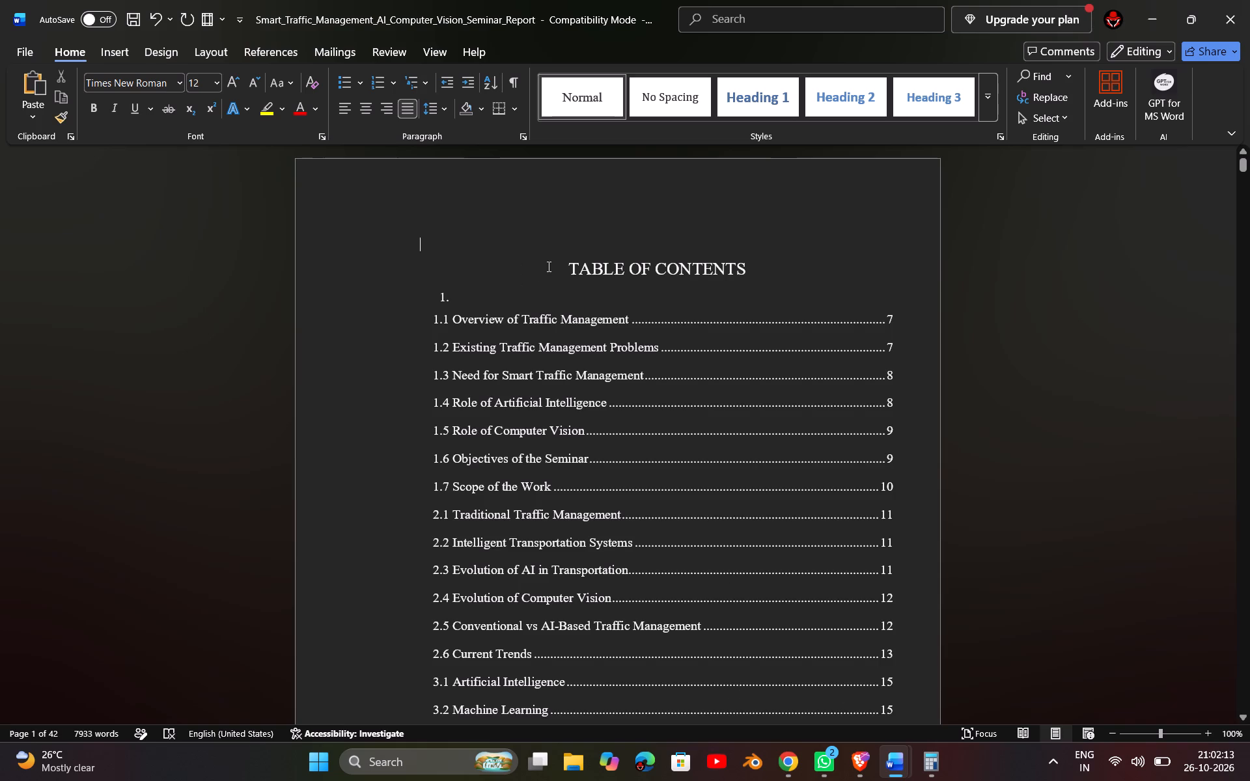
Copy the report's table of contents, from its heading through entry 8.7 Conclusion, and paste it onto the blank page in Document2.
{"action": "left_click_drag", "start_coordinate": [557, 267], "coordinate": [706, 523]}
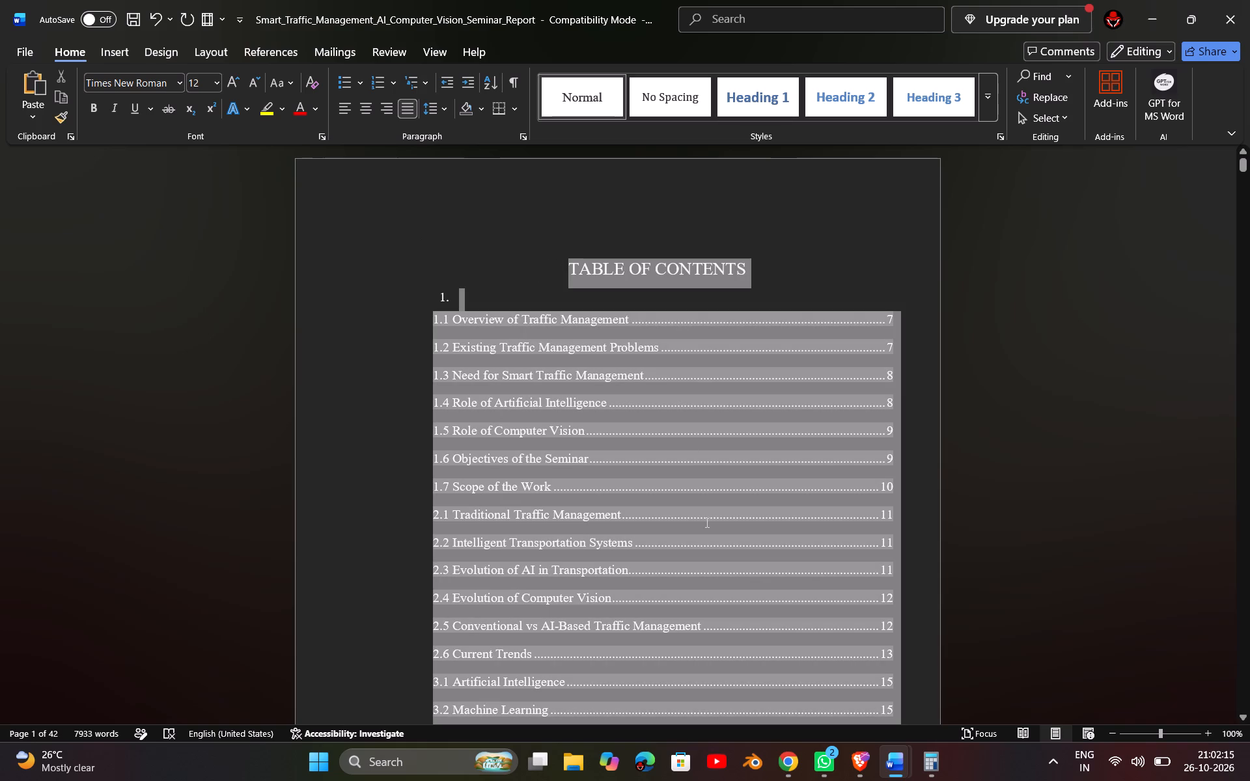
{"action": "left_click_drag", "start_coordinate": [706, 523], "coordinate": [911, 671]}
{"action": "left_click_drag", "start_coordinate": [911, 671], "coordinate": [914, 746]}
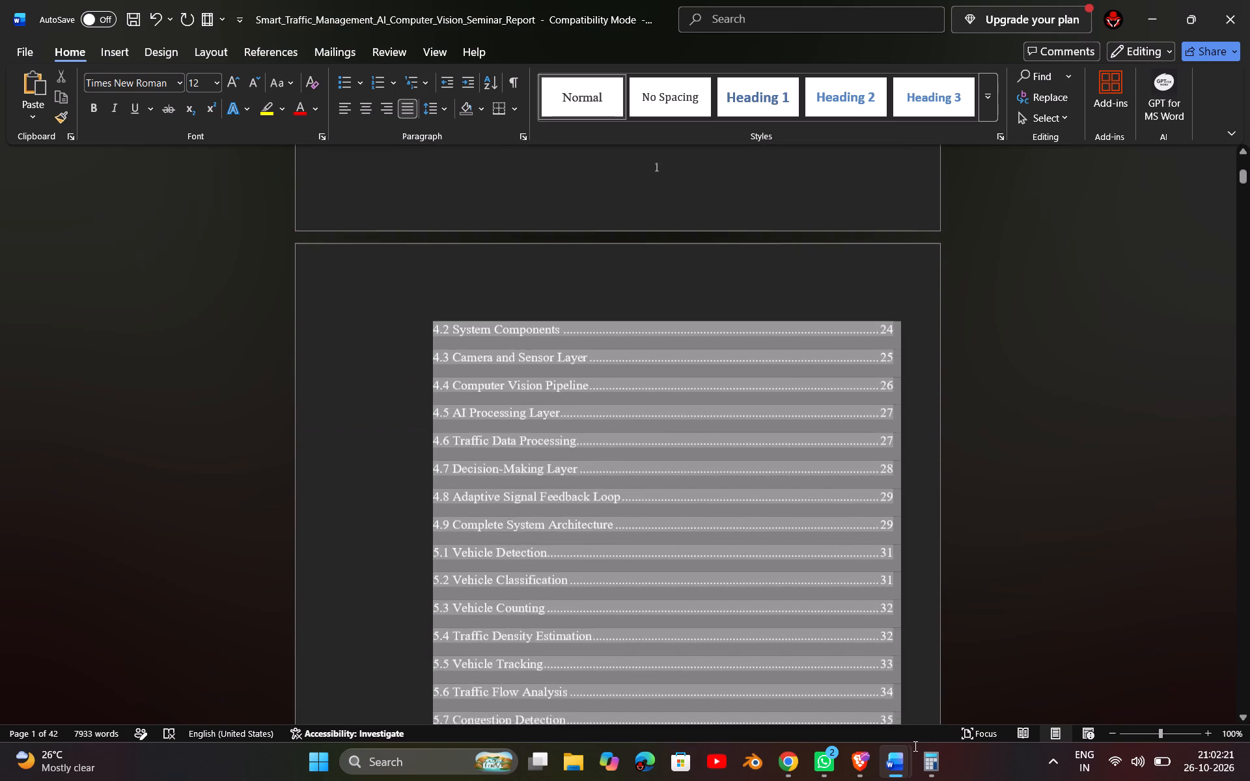
{"action": "left_click_drag", "start_coordinate": [914, 746], "coordinate": [914, 760]}
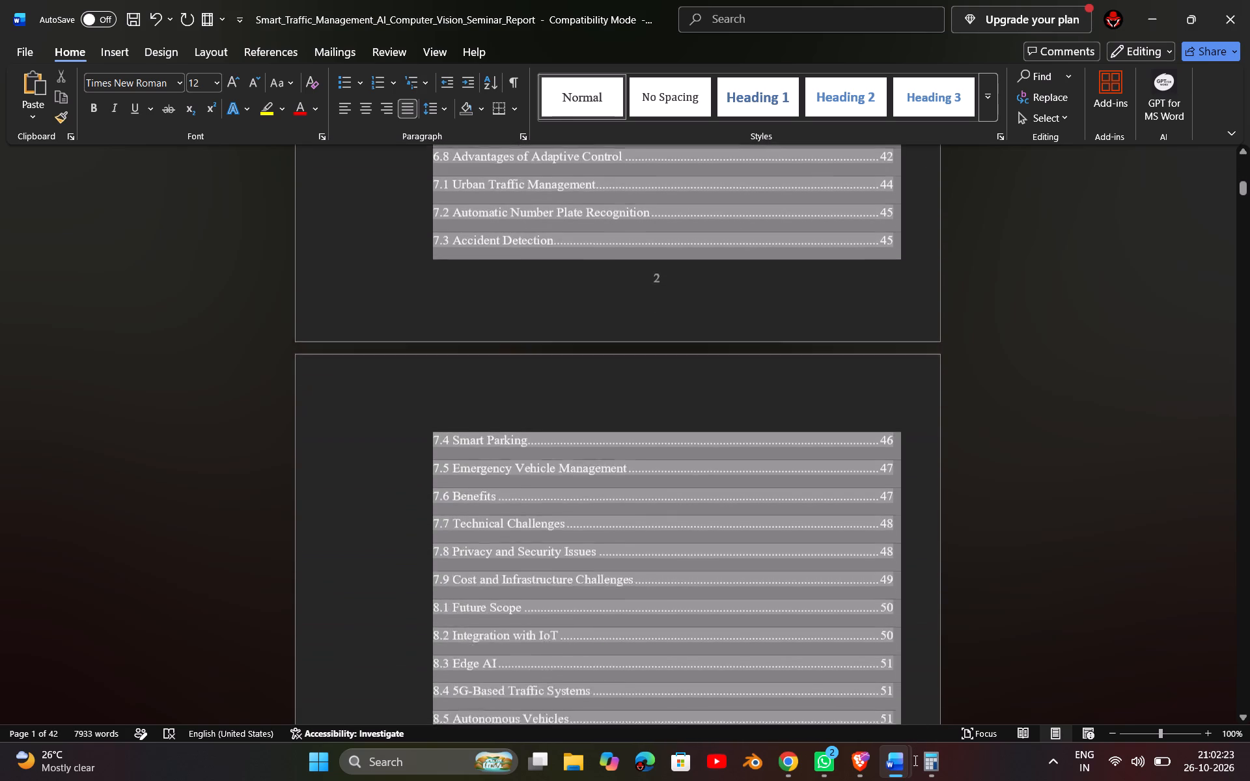
{"action": "left_click_drag", "start_coordinate": [914, 760], "coordinate": [918, 259]}
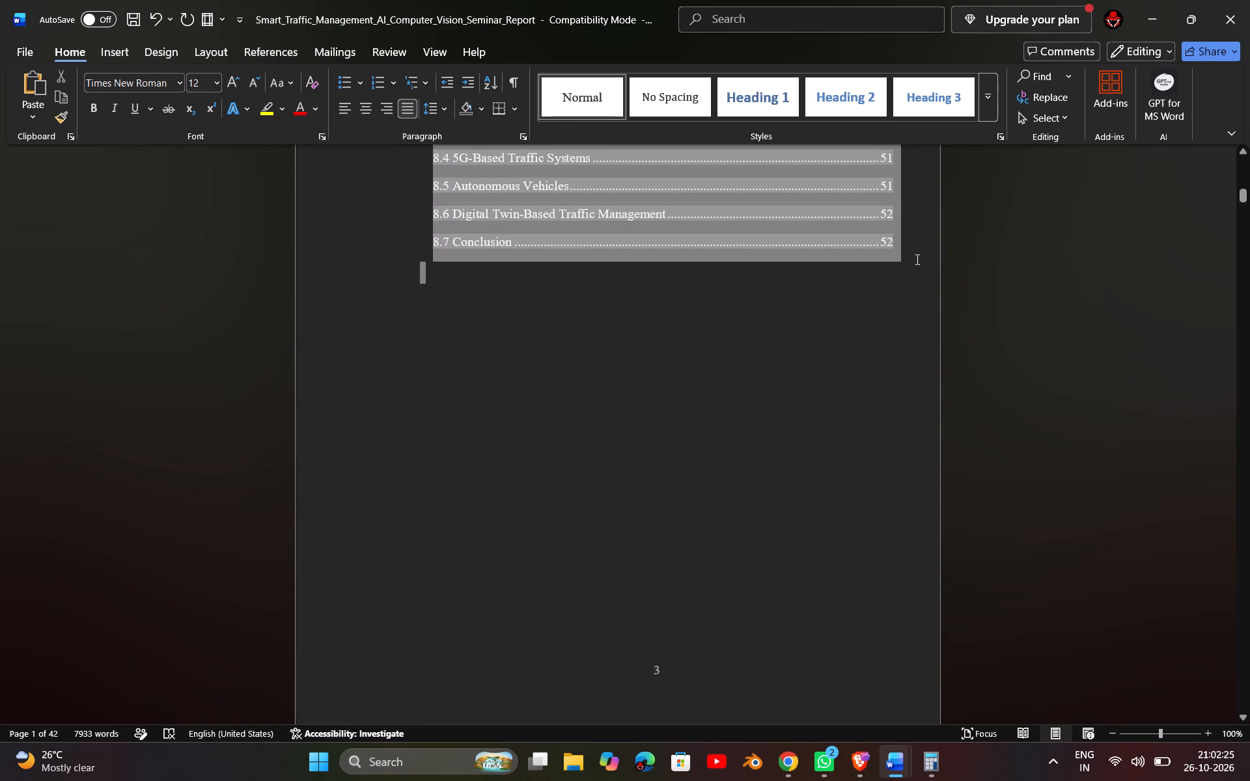
{"action": "left_click_drag", "start_coordinate": [918, 259], "coordinate": [900, 251]}
{"action": "left_click_drag", "start_coordinate": [900, 251], "coordinate": [898, 287]}
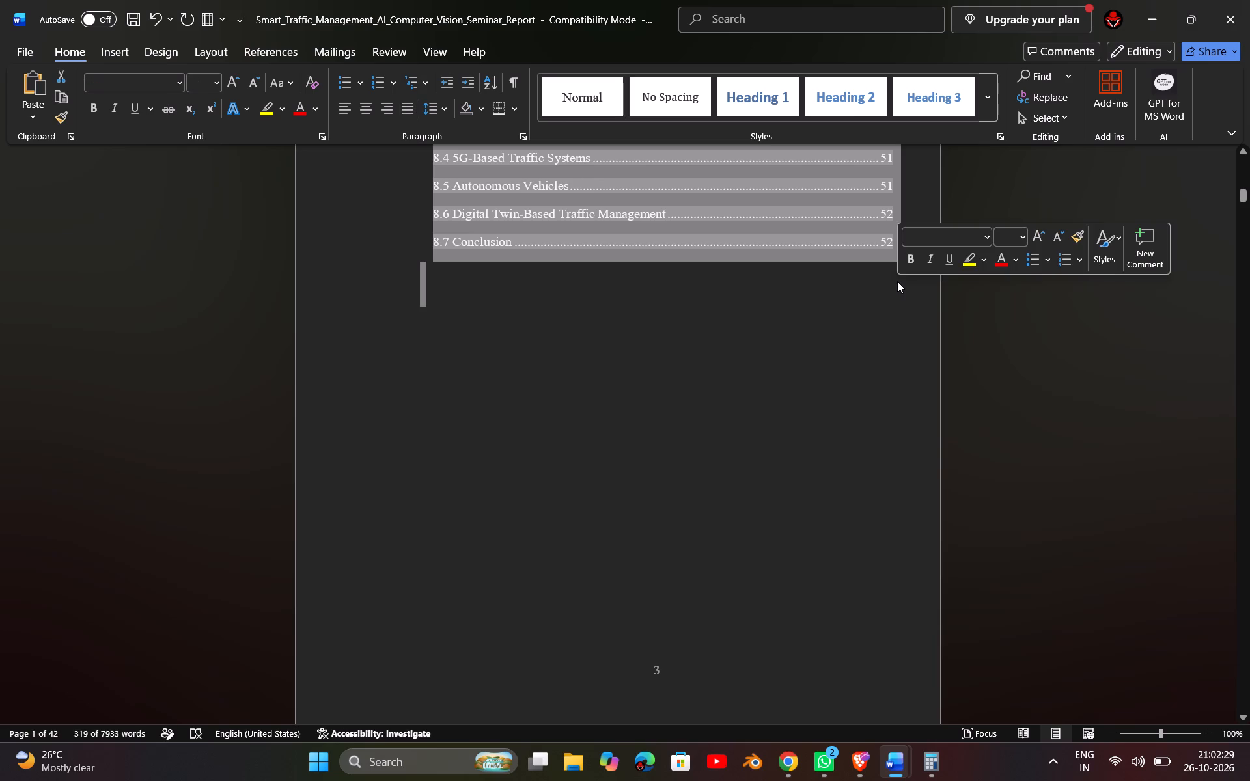
{"action": "key", "text": "ctrl+c"}
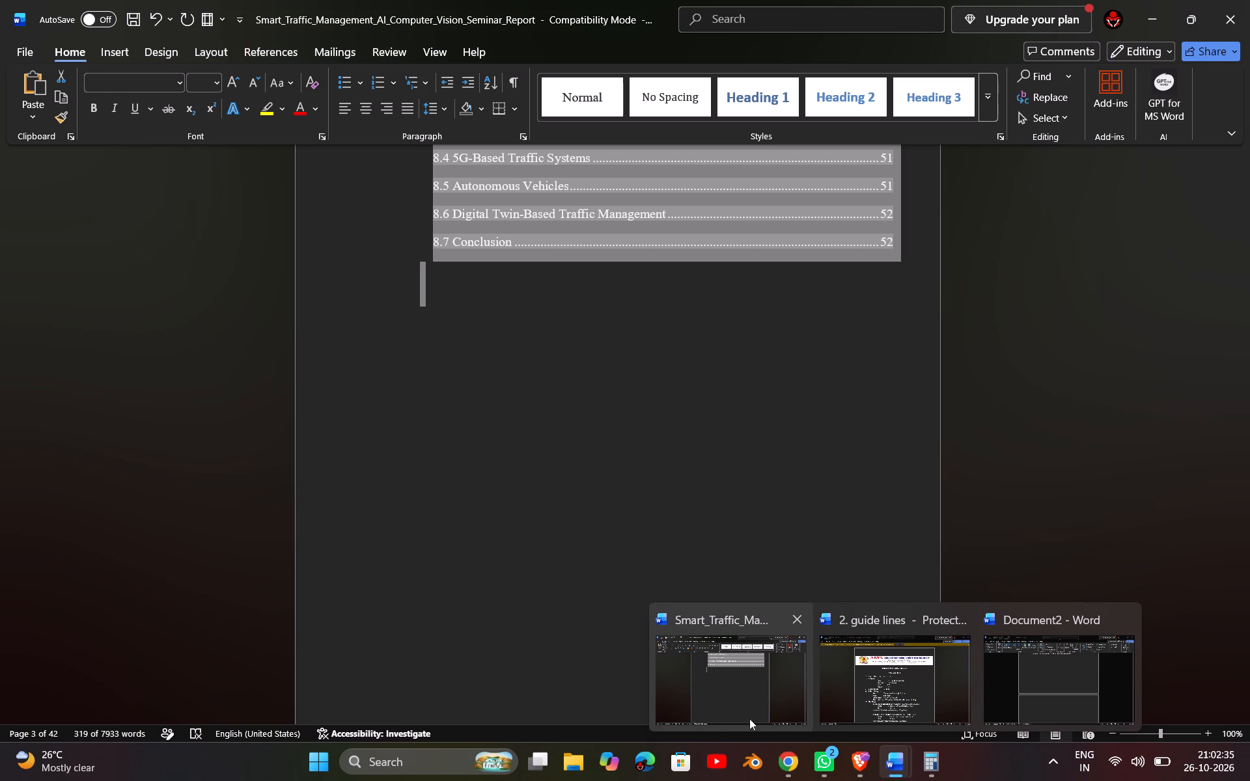
{"action": "left_click", "coordinate": [1034, 678]}
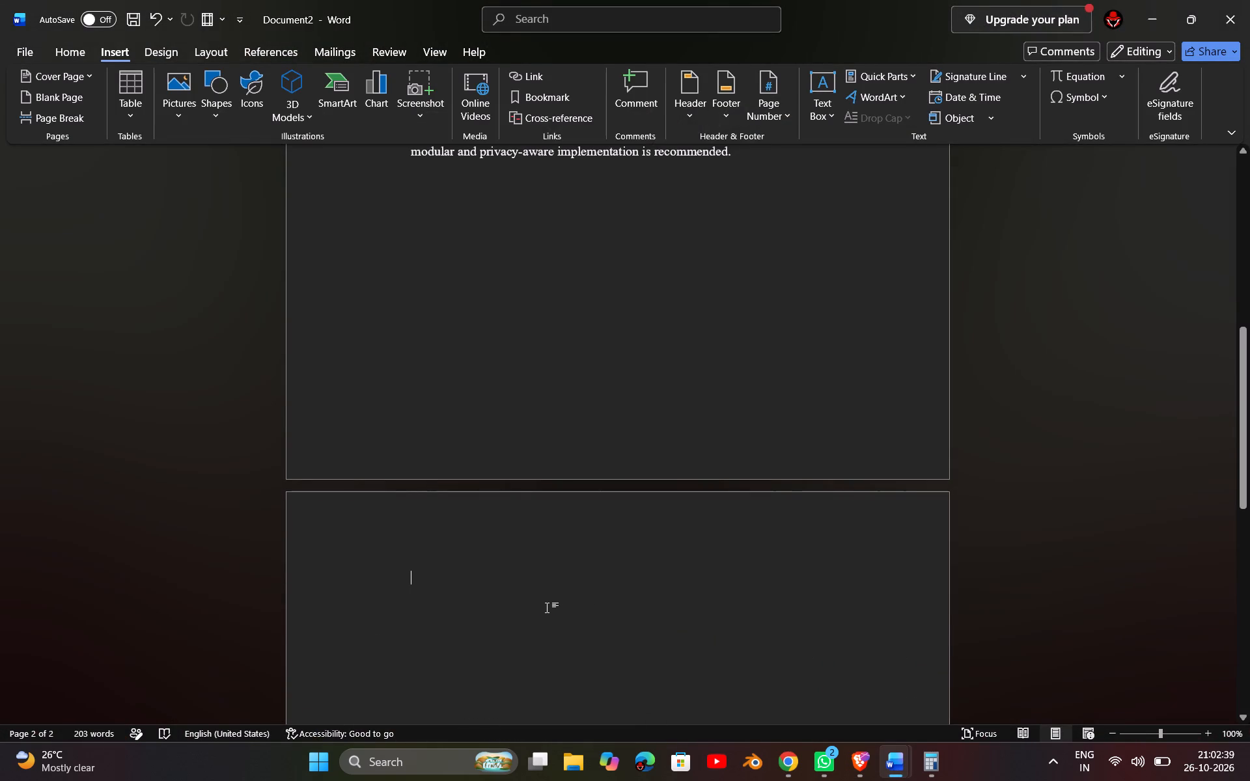
{"action": "key", "text": "ctrl+v"}
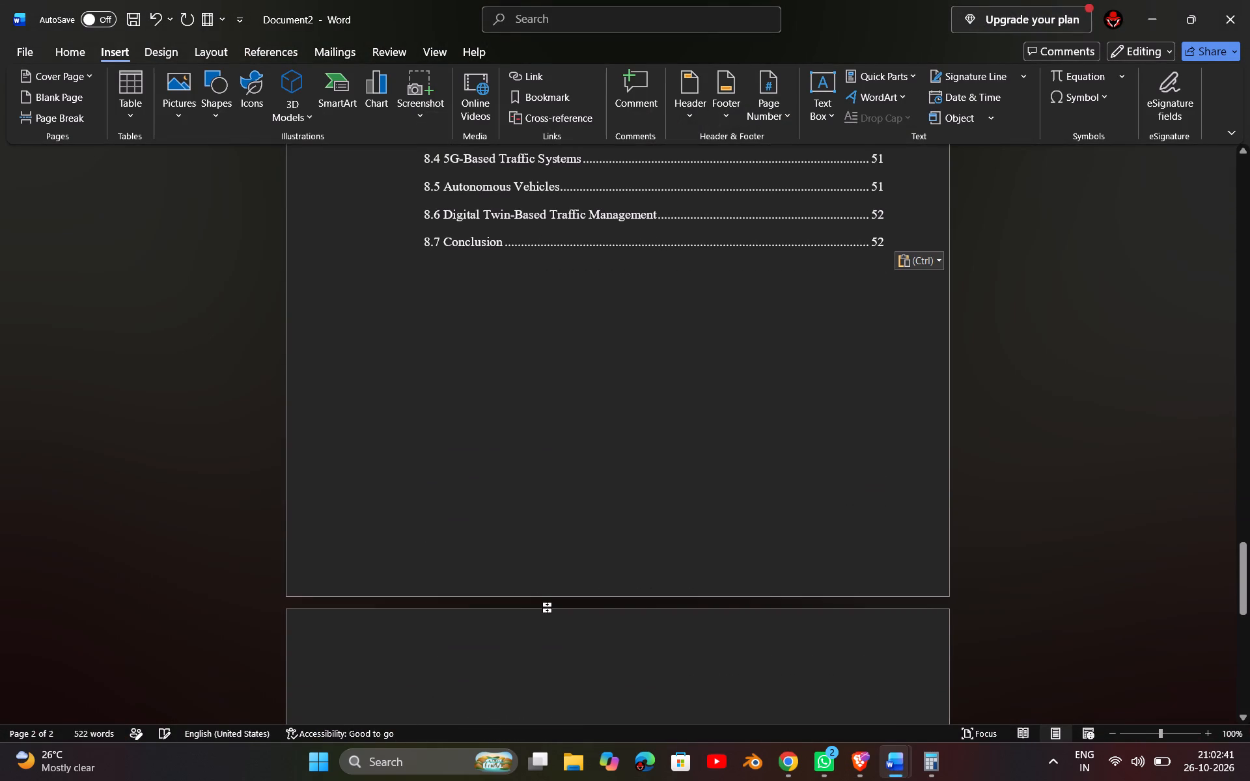
Look through the pasted table of contents in Document2, from its heading to the page following the last entry.
{"action": "scroll", "coordinate": [547, 634], "scroll_direction": "down", "scroll_amount": 3}
{"action": "scroll", "coordinate": [547, 634], "scroll_direction": "up", "scroll_amount": 17}
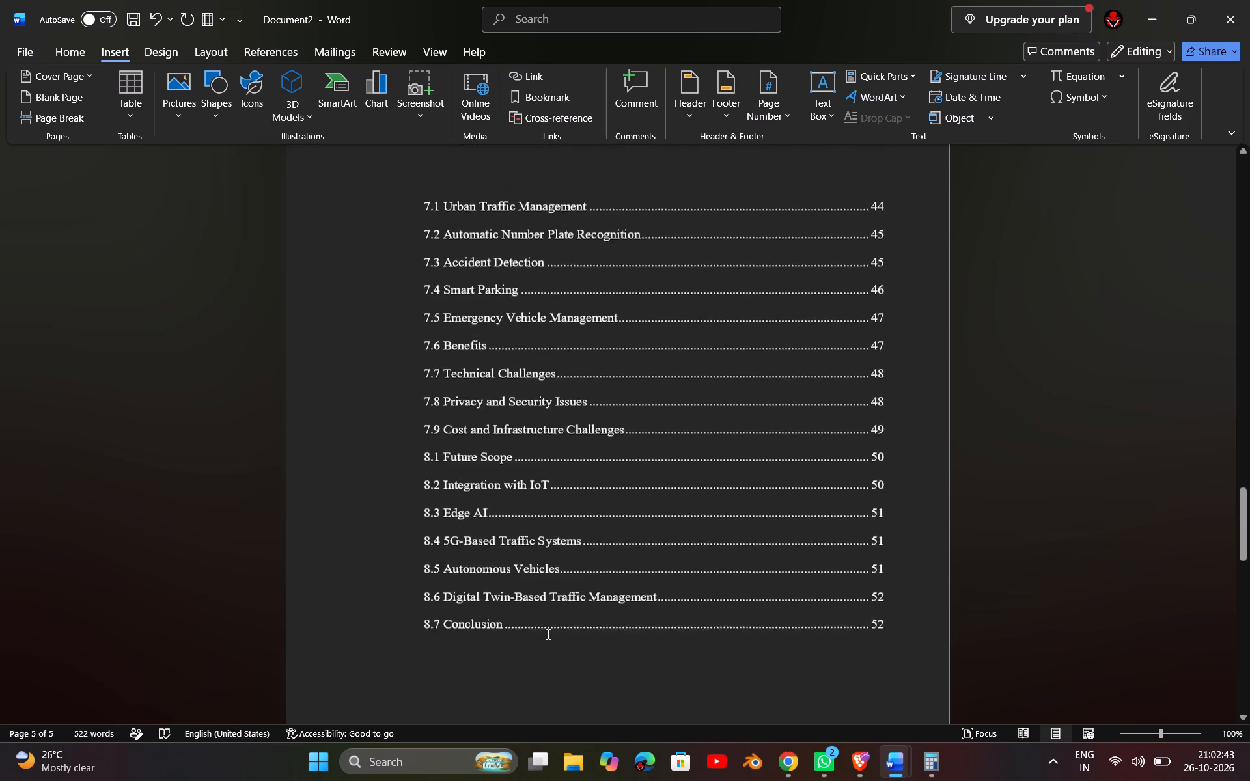
{"action": "scroll", "coordinate": [547, 634], "scroll_direction": "up", "scroll_amount": 20}
{"action": "scroll", "coordinate": [547, 634], "scroll_direction": "up", "scroll_amount": 15}
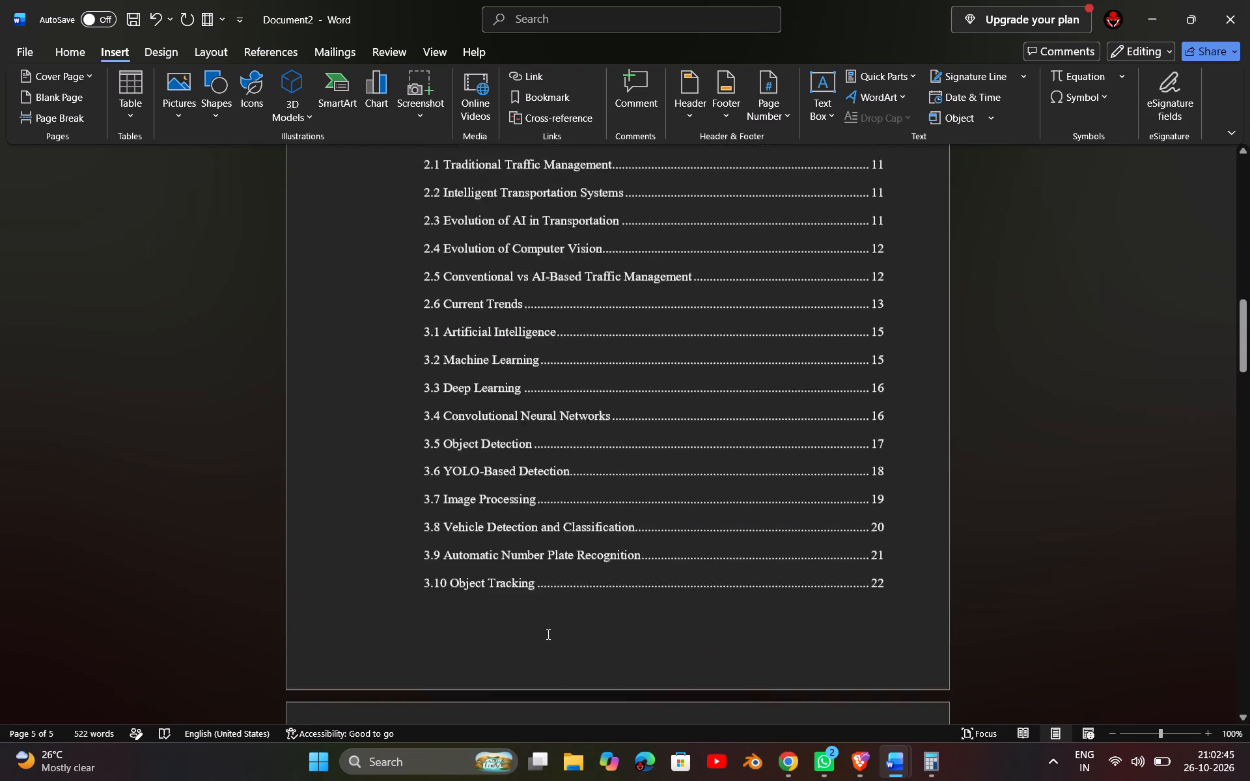
{"action": "scroll", "coordinate": [547, 634], "scroll_direction": "up", "scroll_amount": 11}
{"action": "scroll", "coordinate": [547, 634], "scroll_direction": "down", "scroll_amount": 4}
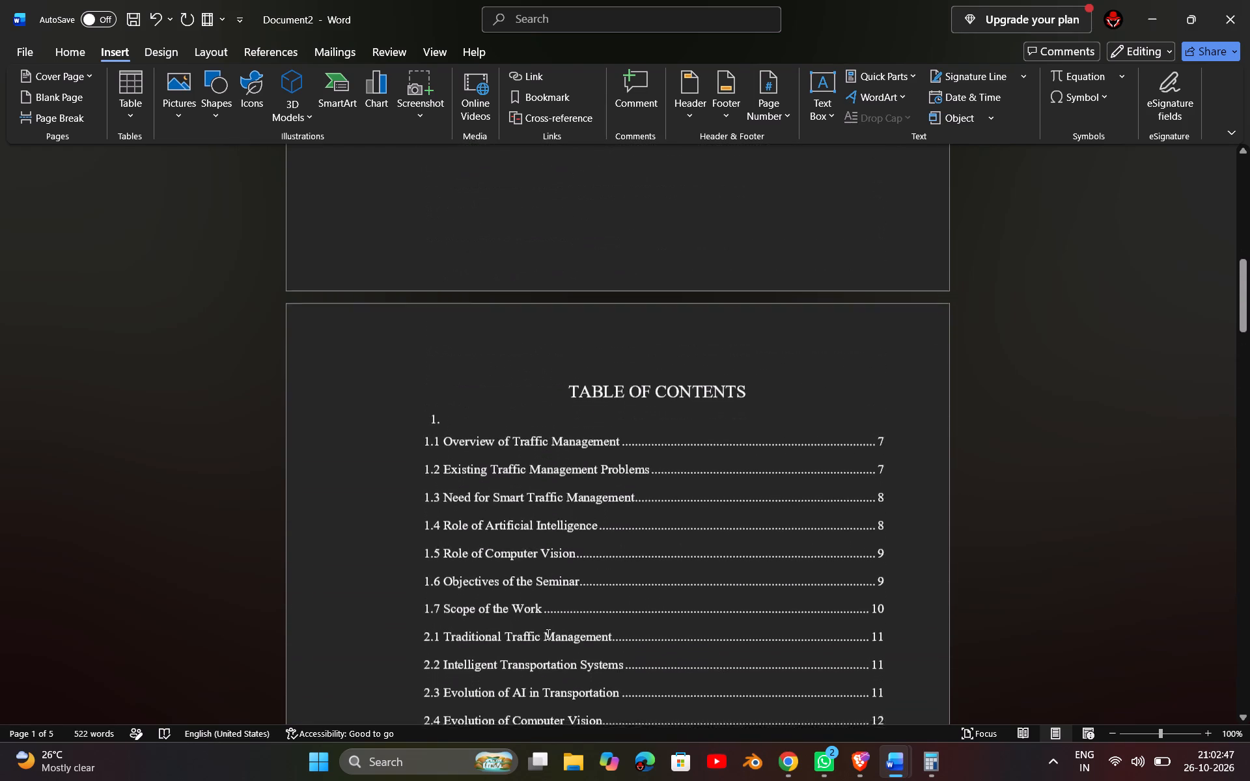
{"action": "scroll", "coordinate": [547, 634], "scroll_direction": "down", "scroll_amount": 4}
{"action": "scroll", "coordinate": [547, 634], "scroll_direction": "down", "scroll_amount": 20}
{"action": "scroll", "coordinate": [547, 634], "scroll_direction": "down", "scroll_amount": 5}
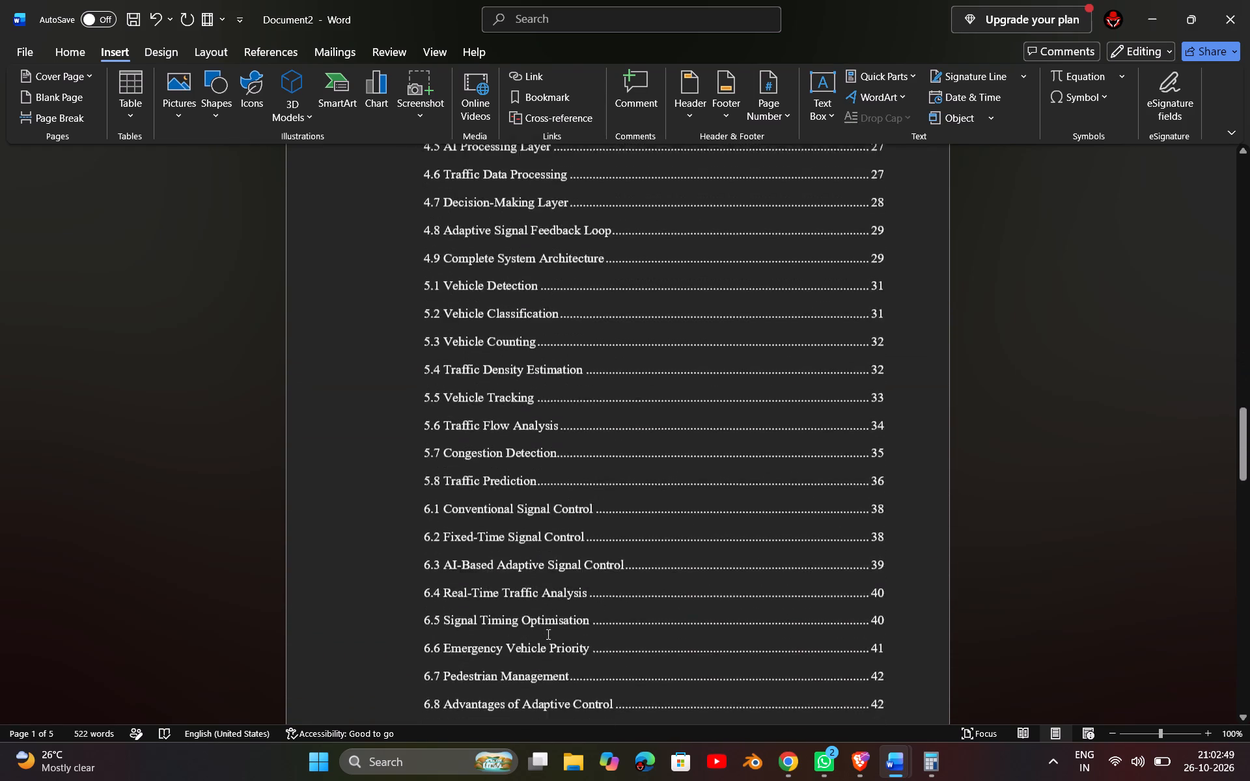
{"action": "scroll", "coordinate": [547, 634], "scroll_direction": "down", "scroll_amount": 9}
{"action": "scroll", "coordinate": [547, 634], "scroll_direction": "down", "scroll_amount": 18}
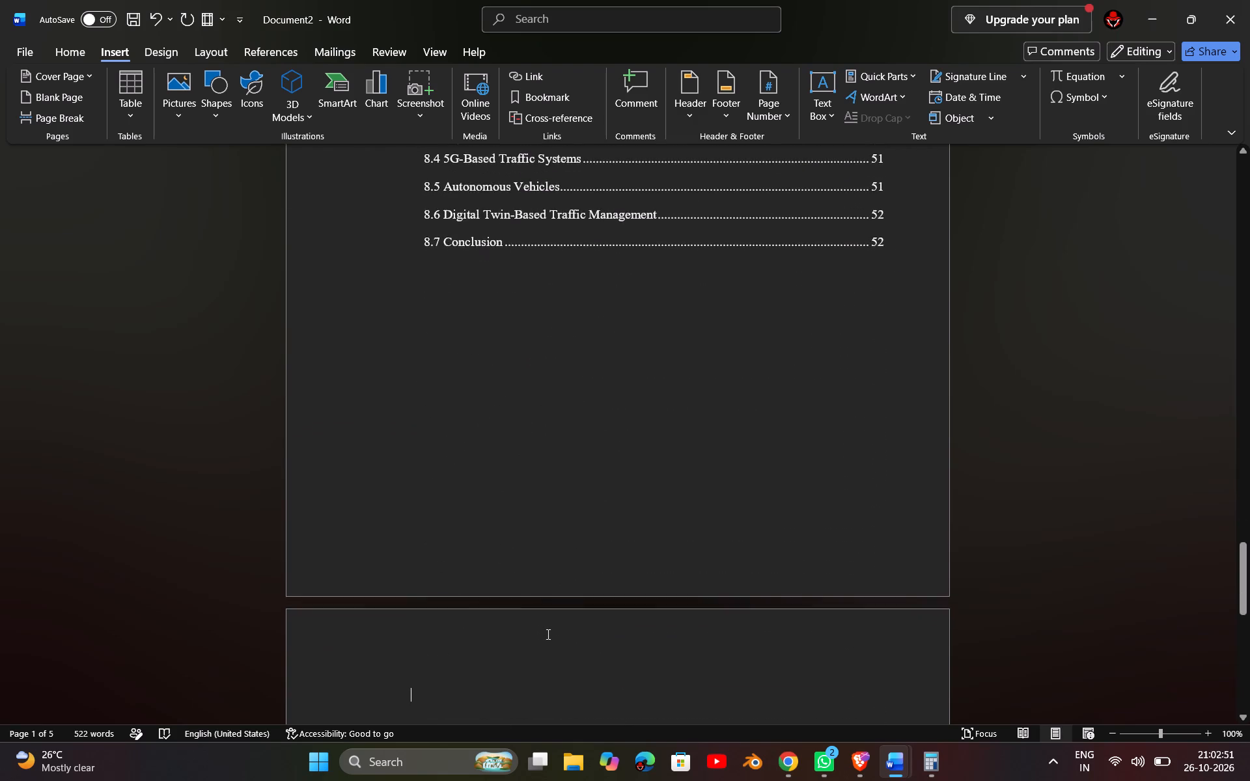
{"action": "scroll", "coordinate": [547, 634], "scroll_direction": "down", "scroll_amount": 3}
{"action": "scroll", "coordinate": [419, 648], "scroll_direction": "down", "scroll_amount": 8}
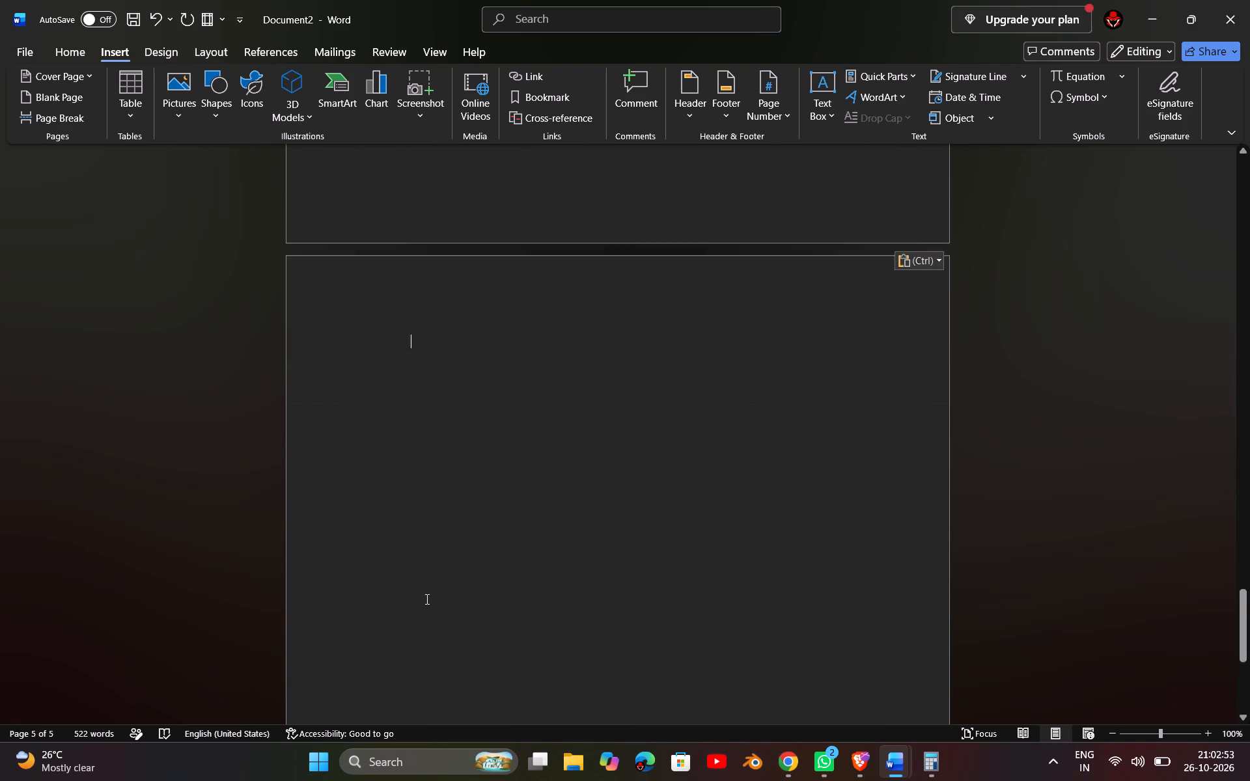
Switch back to the seminar report and delete the copied table of contents.
{"action": "scroll", "coordinate": [426, 594], "scroll_direction": "down", "scroll_amount": 17}
{"action": "scroll", "coordinate": [431, 629], "scroll_direction": "up", "scroll_amount": 7}
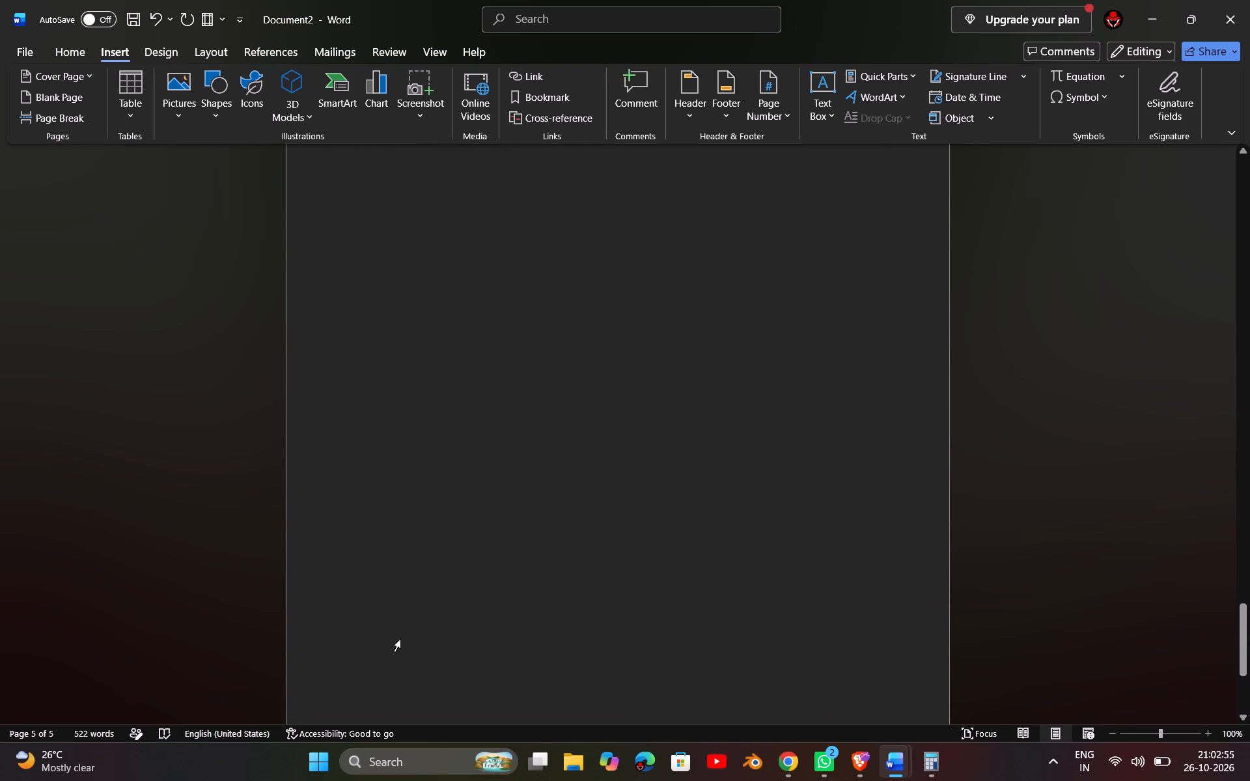
{"action": "scroll", "coordinate": [400, 639], "scroll_direction": "up", "scroll_amount": 7}
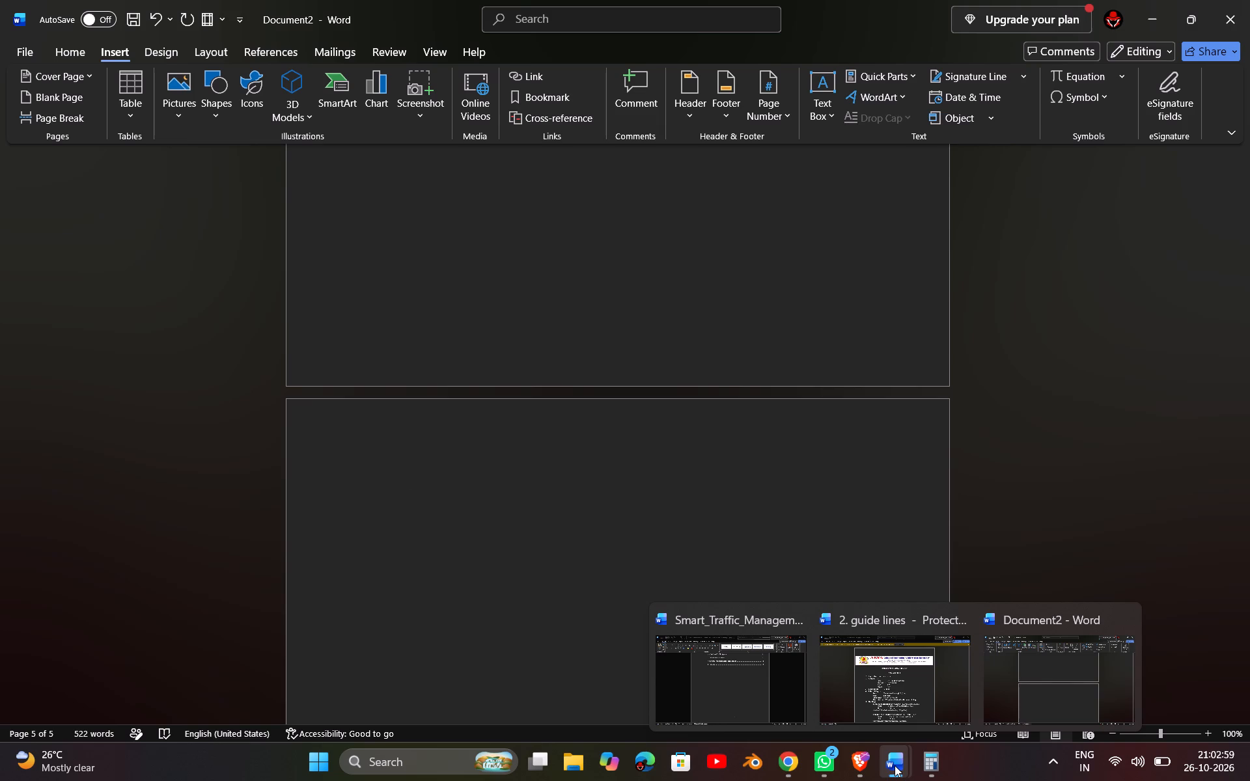
{"action": "left_click", "coordinate": [749, 701]}
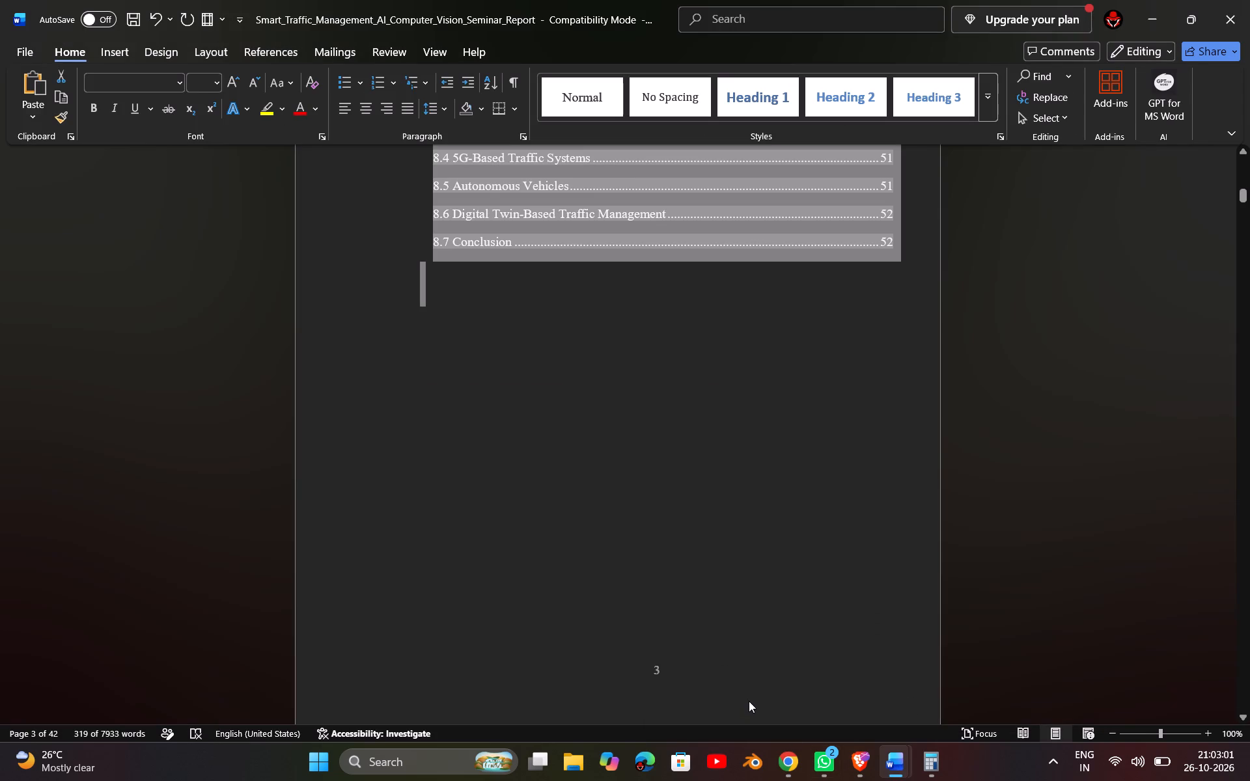
{"action": "key", "text": "BackSpace"}
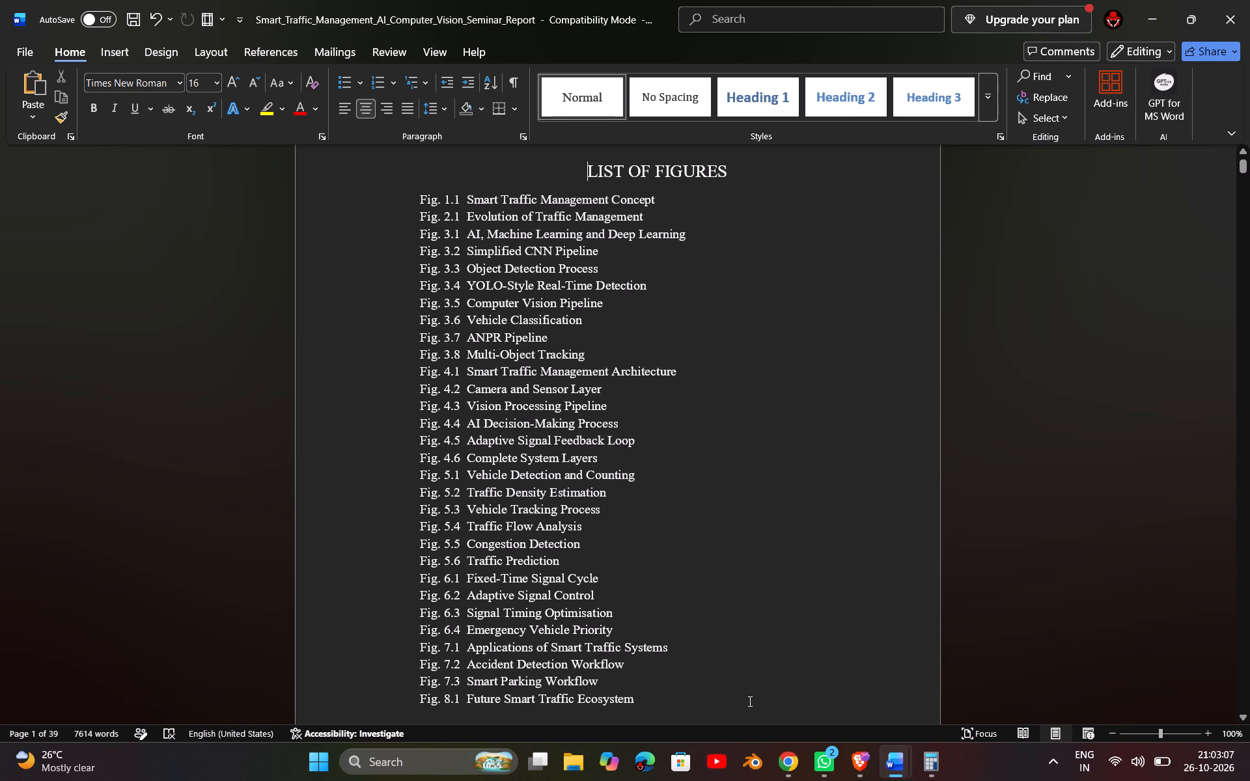
Copy the report's list of figures, from its heading through Fig. 8.1, and paste it onto Document2's blank last page.
{"action": "key", "text": "shift+Down"}
{"action": "key", "text": "shift+Down"}
{"action": "key", "text": "shift+Down"}
{"action": "key", "text": "shift+Down"}
{"action": "key", "text": "shift+Down"}
{"action": "key", "text": "shift+Down"}
{"action": "key", "text": "shift+Down"}
{"action": "key", "text": "shift+Down"}
{"action": "key", "text": "shift+Down"}
{"action": "key", "text": "shift+Down"}
{"action": "key", "text": "shift+Down"}
{"action": "key", "text": "shift+Down"}
{"action": "key", "text": "shift+Down"}
{"action": "key", "text": "shift+Down"}
{"action": "key", "text": "shift+Down"}
{"action": "key", "text": "shift+Down"}
{"action": "key", "text": "shift+Down"}
{"action": "key", "text": "shift+Down"}
{"action": "key", "text": "shift+Down"}
{"action": "key", "text": "shift+Down"}
{"action": "key", "text": "shift+Down"}
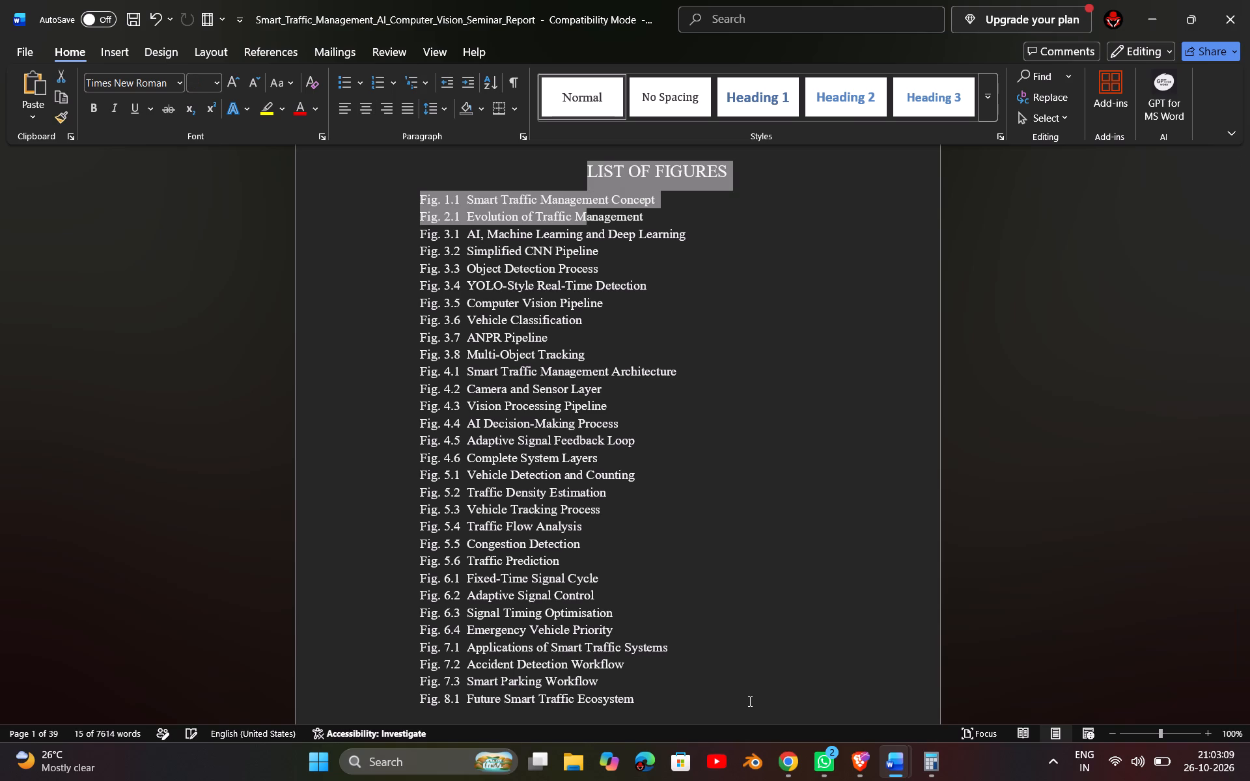
{"action": "key", "text": "shift+Down"}
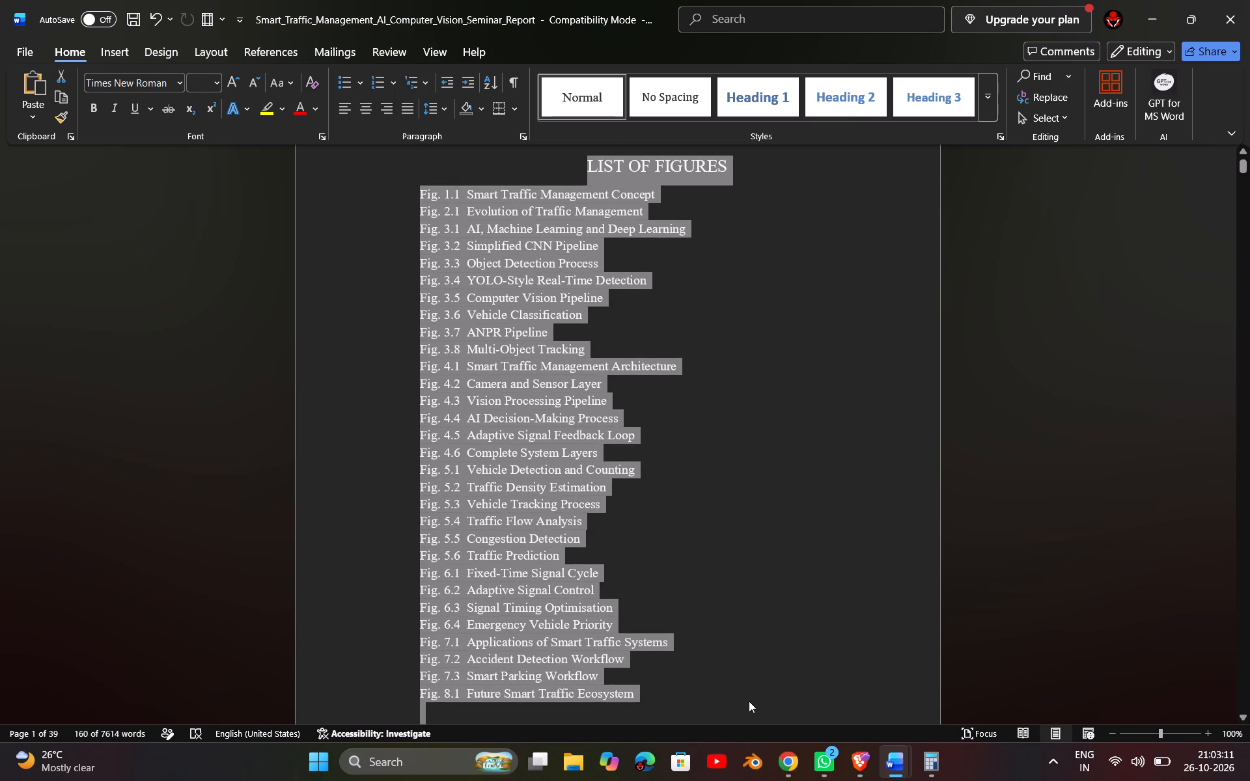
{"action": "key", "text": "shift+Down"}
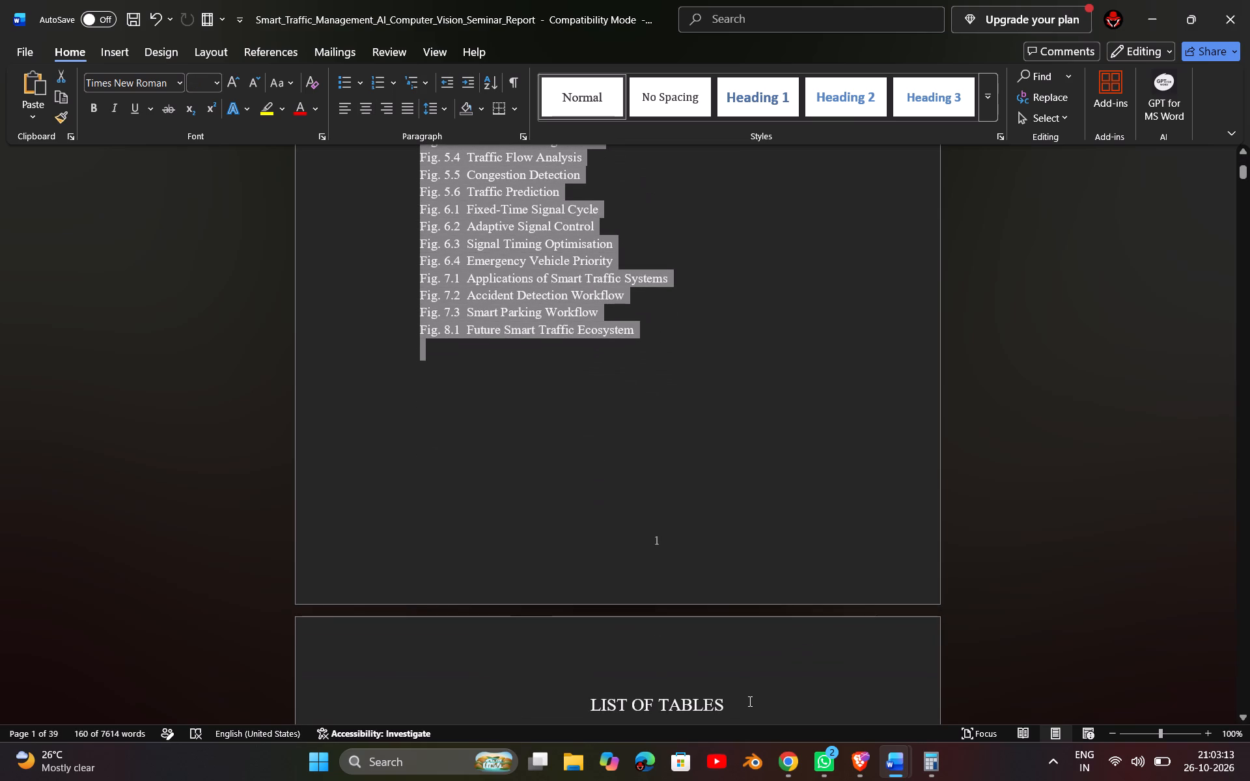
{"action": "key", "text": "shift+Up"}
{"action": "key", "text": "shift+Up"}
{"action": "key", "text": "shift+Right"}
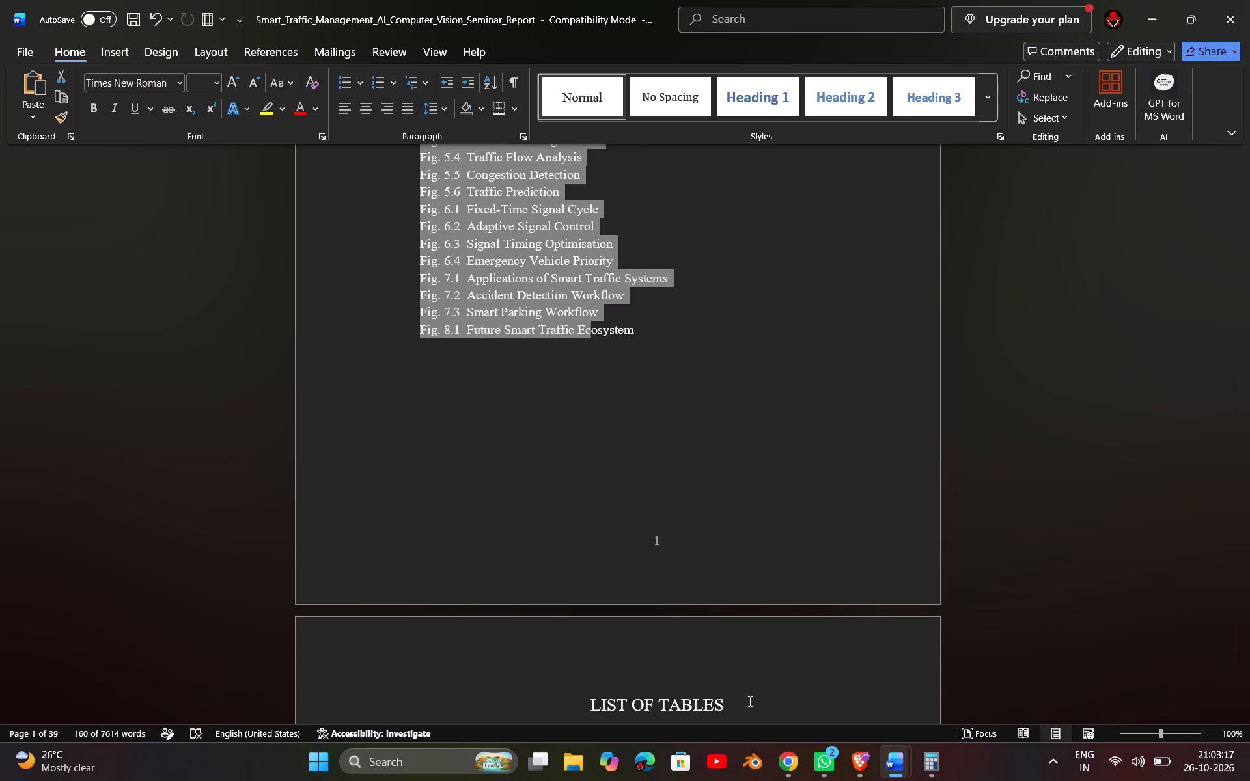
{"action": "key", "text": "shift+Right"}
{"action": "key", "text": "shift+Right"}
{"action": "key", "text": "shift+Right"}
{"action": "key", "text": "shift+Right"}
{"action": "key", "text": "shift+Right"}
{"action": "key", "text": "shift+Right"}
{"action": "key", "text": "shift+Right"}
{"action": "key", "text": "shift+Right"}
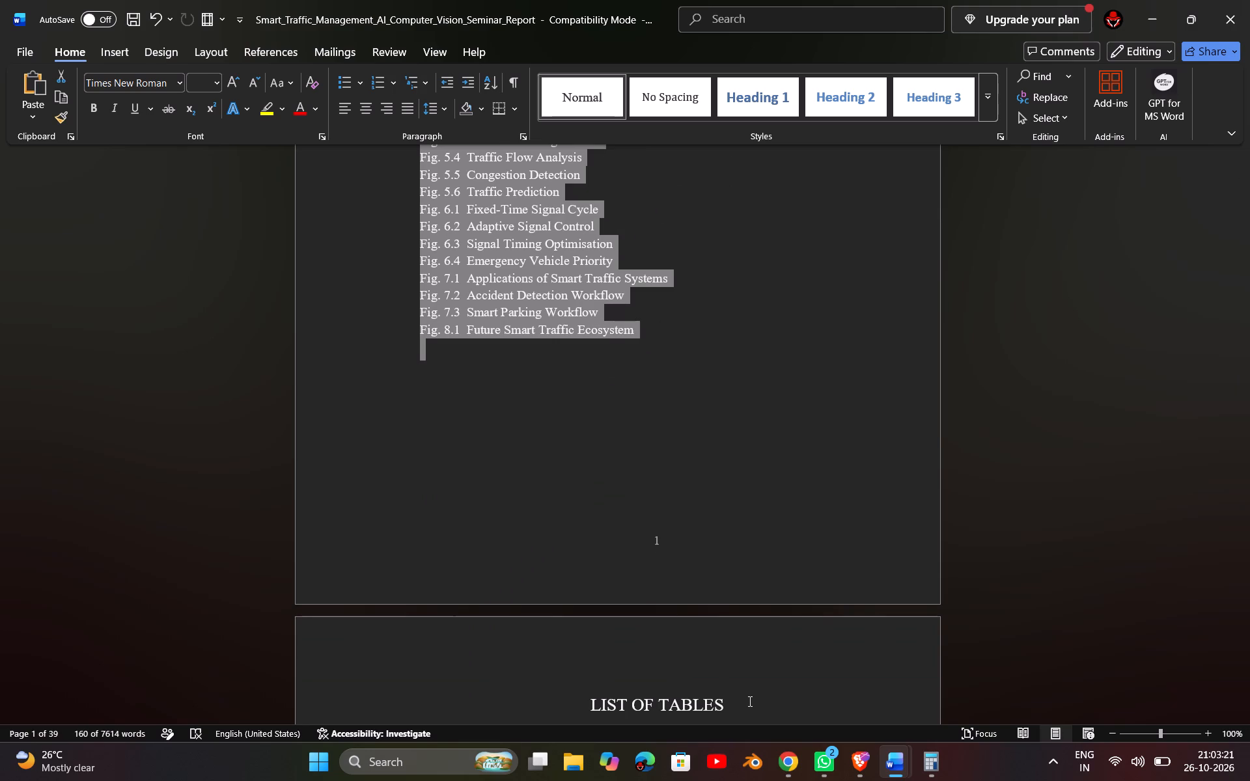
{"action": "key", "text": "ctrl+c"}
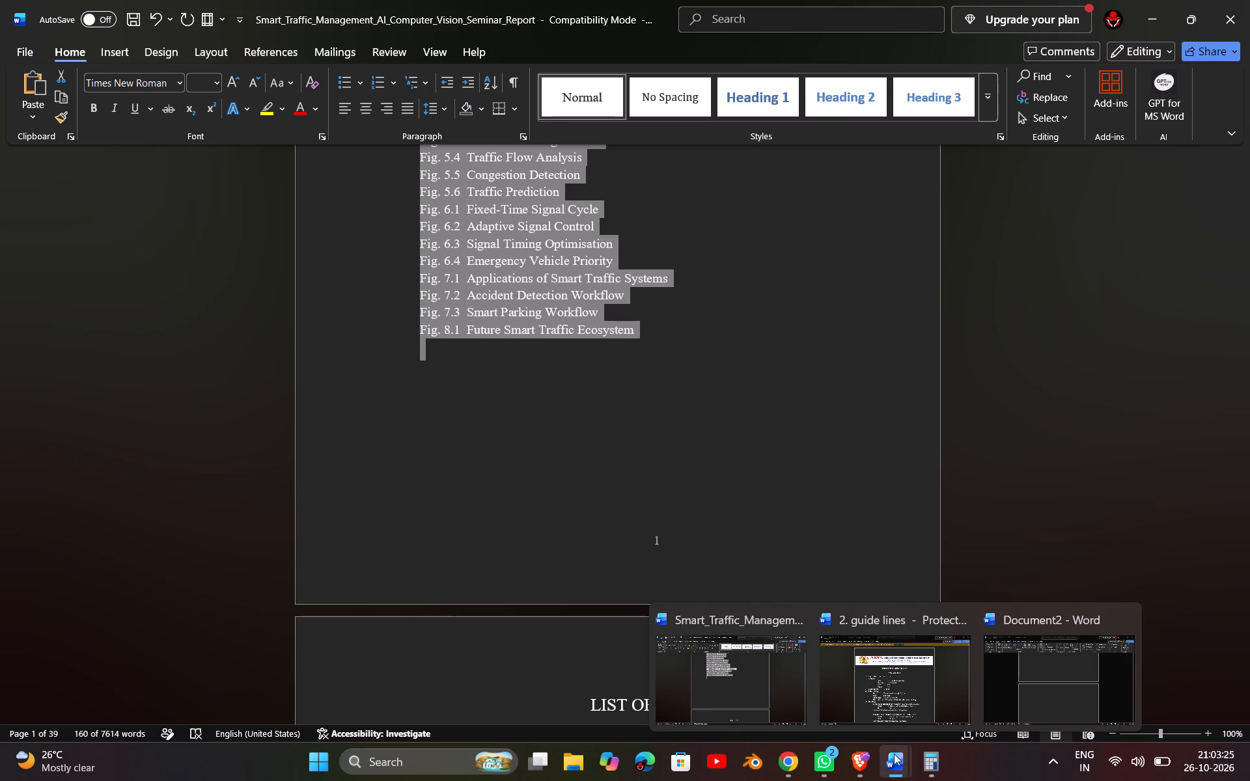
{"action": "left_click", "coordinate": [1087, 702]}
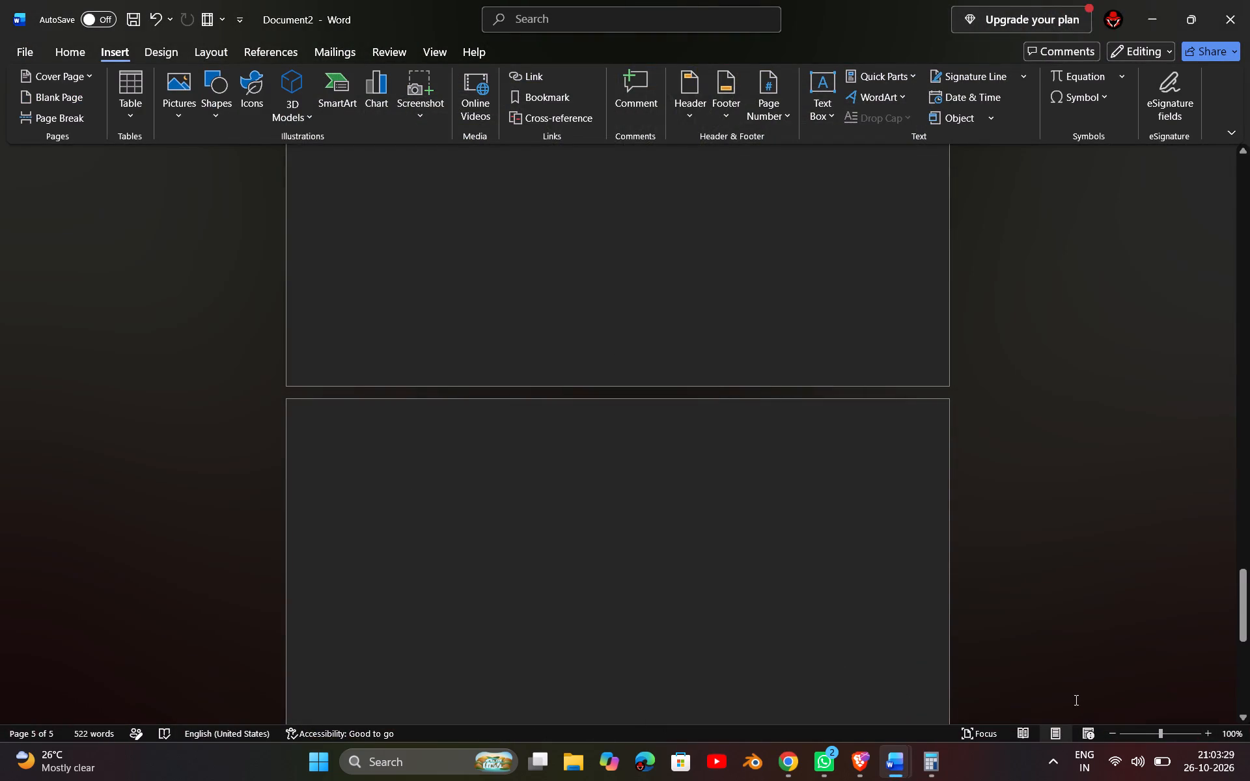
{"action": "key", "text": "ctrl+v"}
Look through the pasted list of figures in Document2 and place the cursor on the blank page following it.
{"action": "scroll", "coordinate": [1075, 700], "scroll_direction": "up", "scroll_amount": 10}
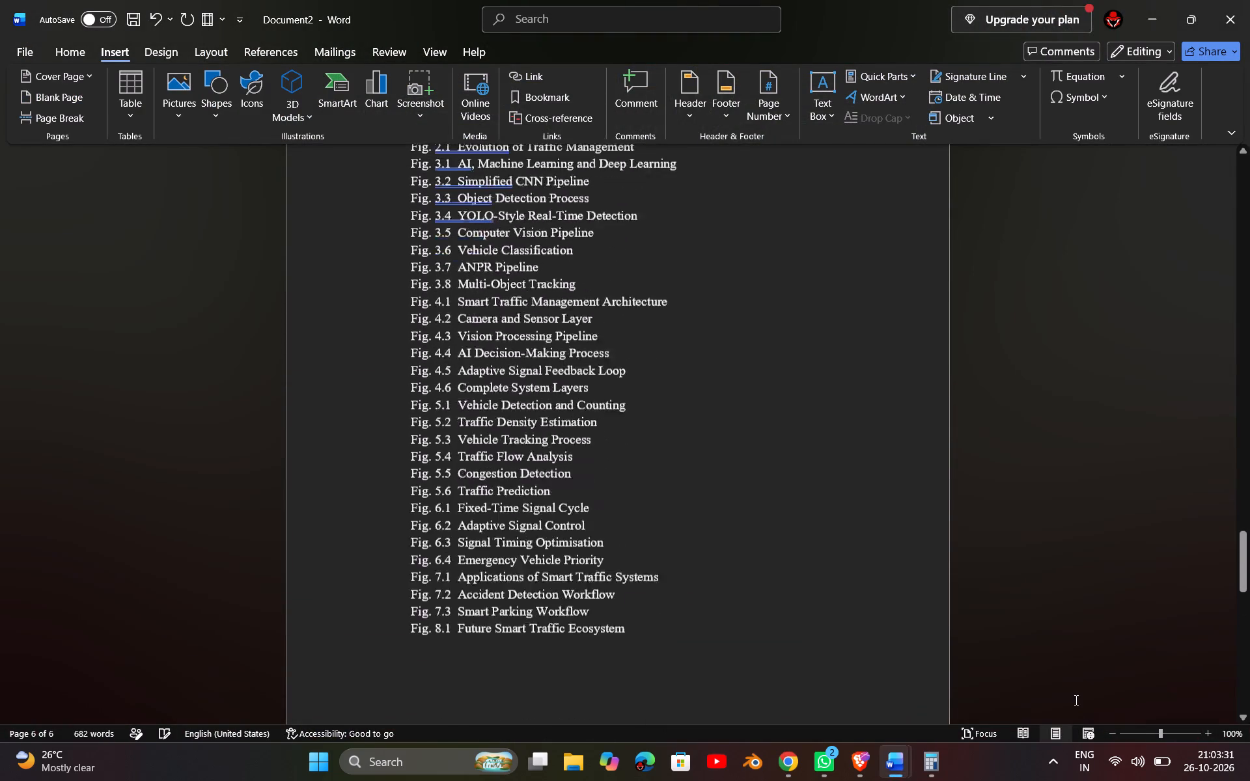
{"action": "scroll", "coordinate": [1075, 700], "scroll_direction": "up", "scroll_amount": 2}
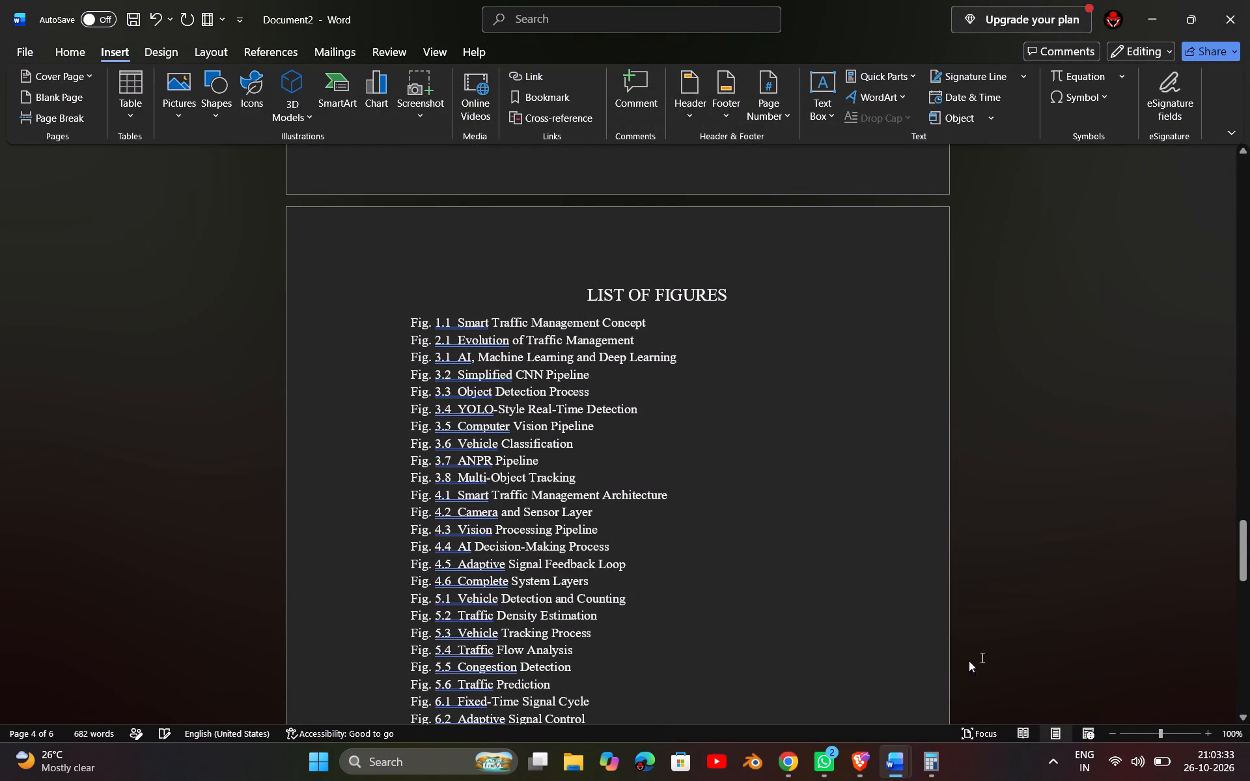
{"action": "left_click", "coordinate": [815, 625]}
{"action": "scroll", "coordinate": [815, 625], "scroll_direction": "down", "scroll_amount": 3}
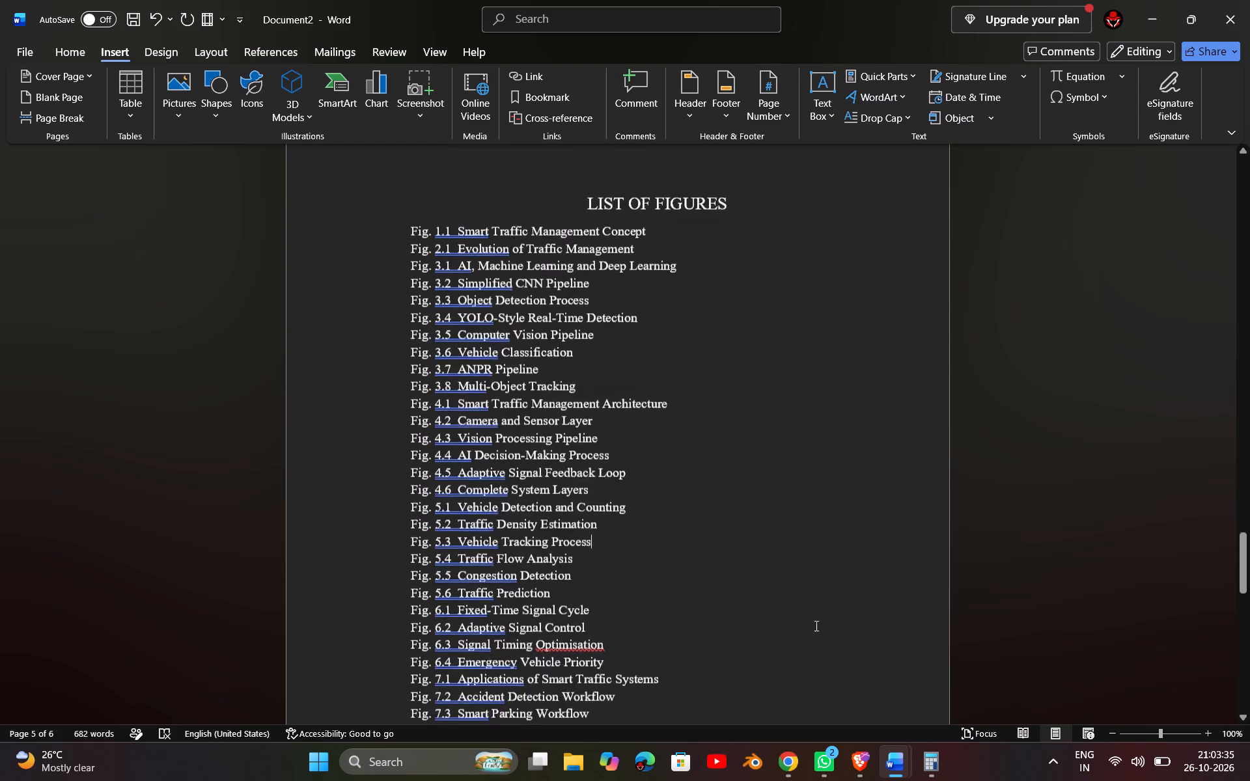
{"action": "scroll", "coordinate": [815, 625], "scroll_direction": "down", "scroll_amount": 12}
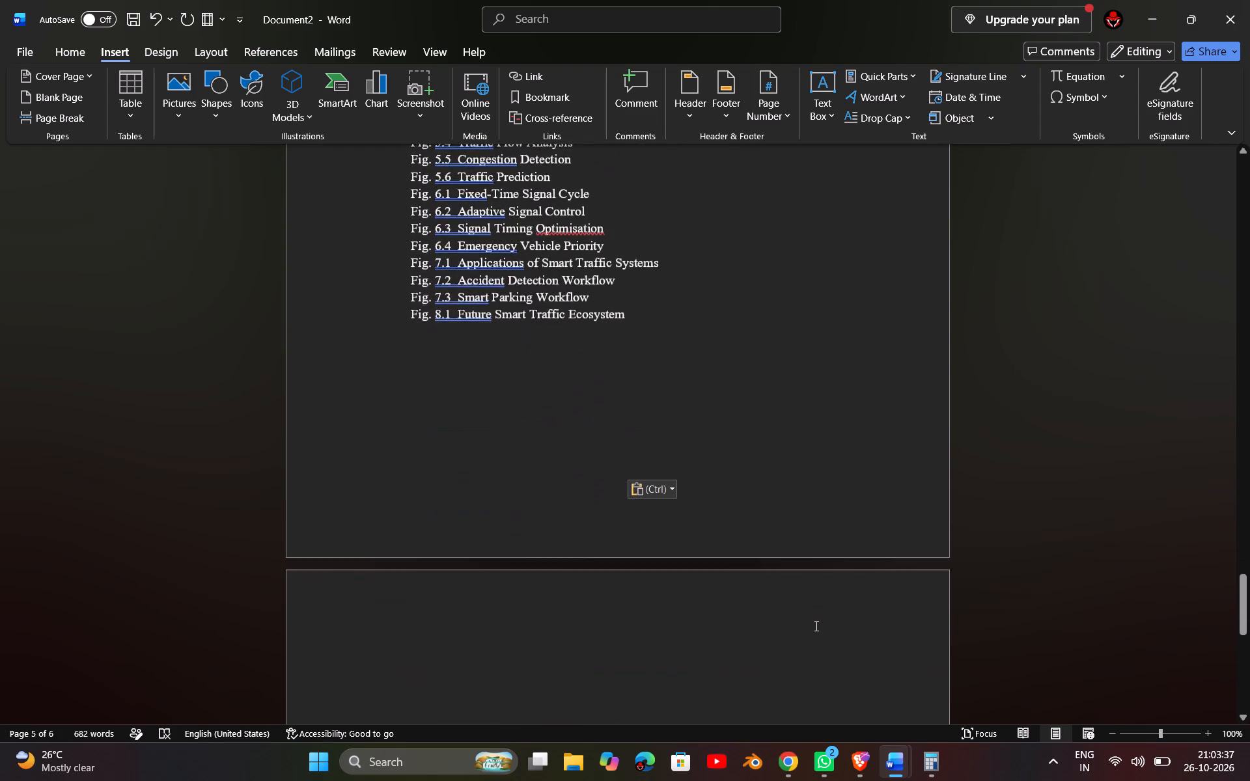
{"action": "left_click", "coordinate": [456, 576]}
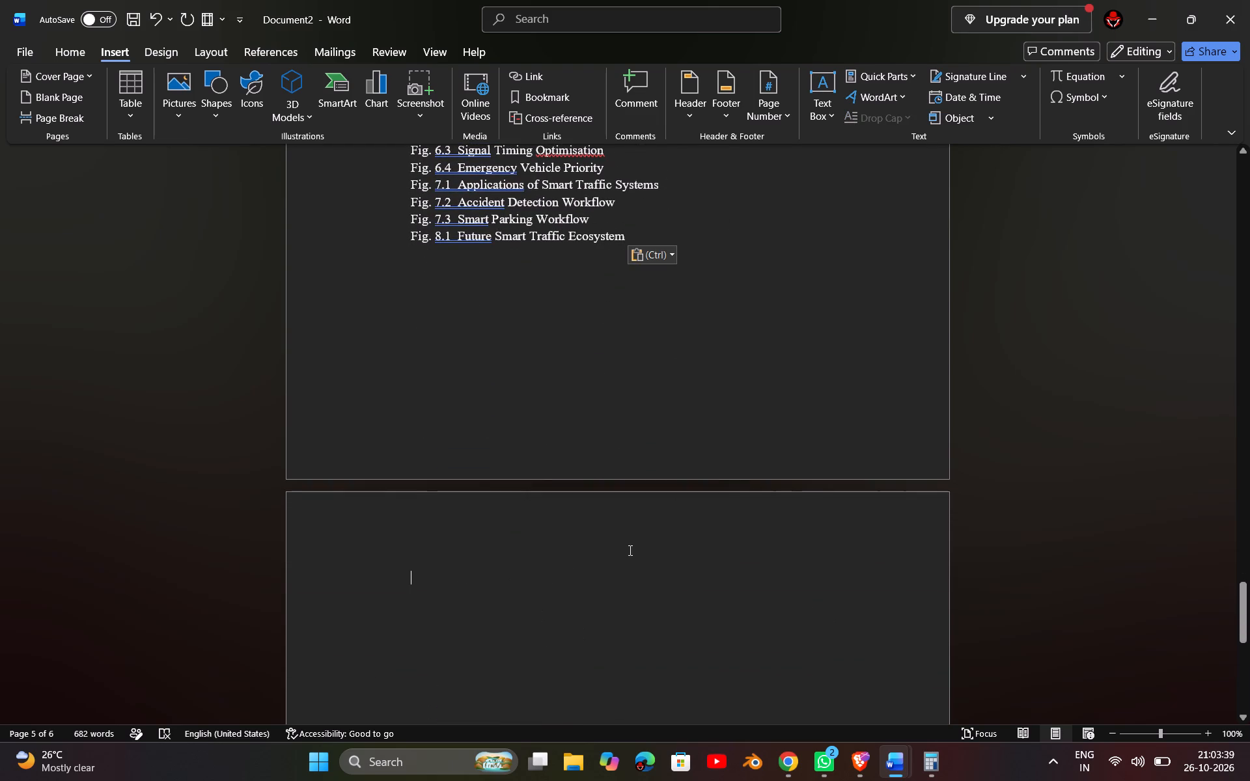
{"action": "scroll", "coordinate": [629, 550], "scroll_direction": "down", "scroll_amount": 5}
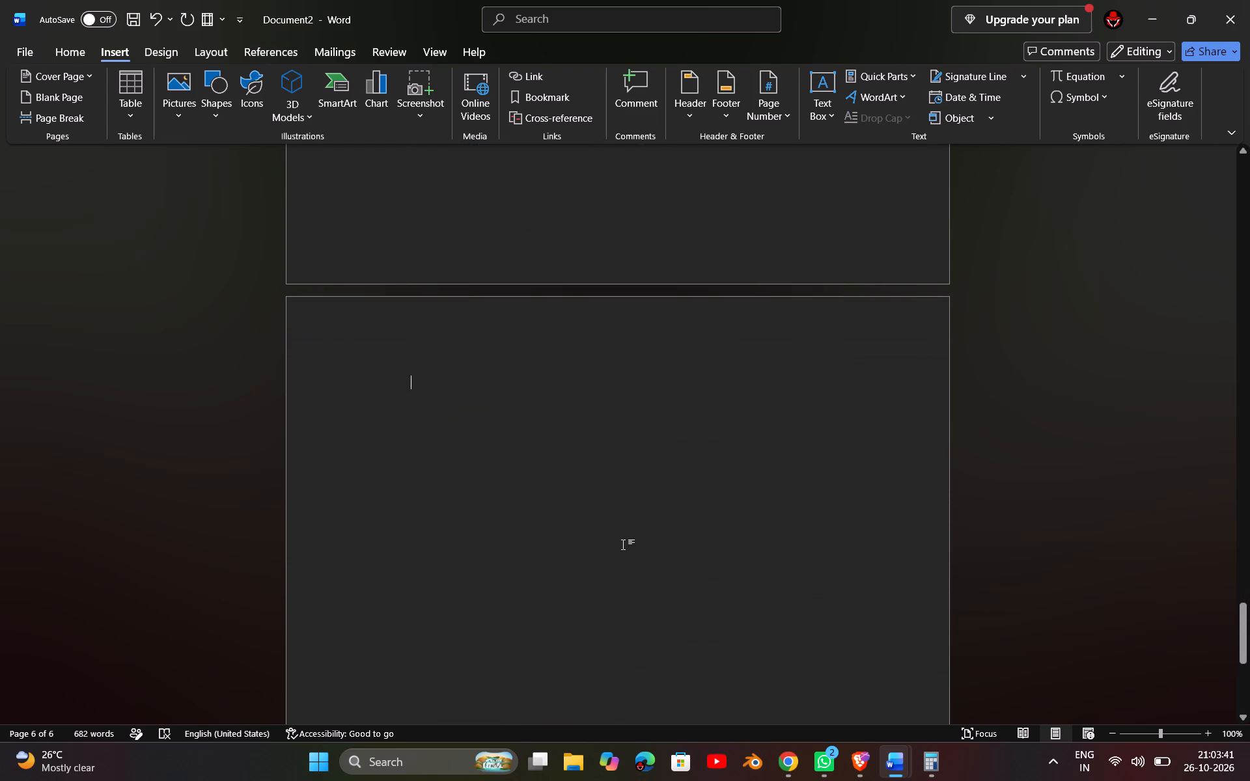
Switch back to the seminar report and delete the copied list of figures.
{"action": "left_click", "coordinate": [902, 755]}
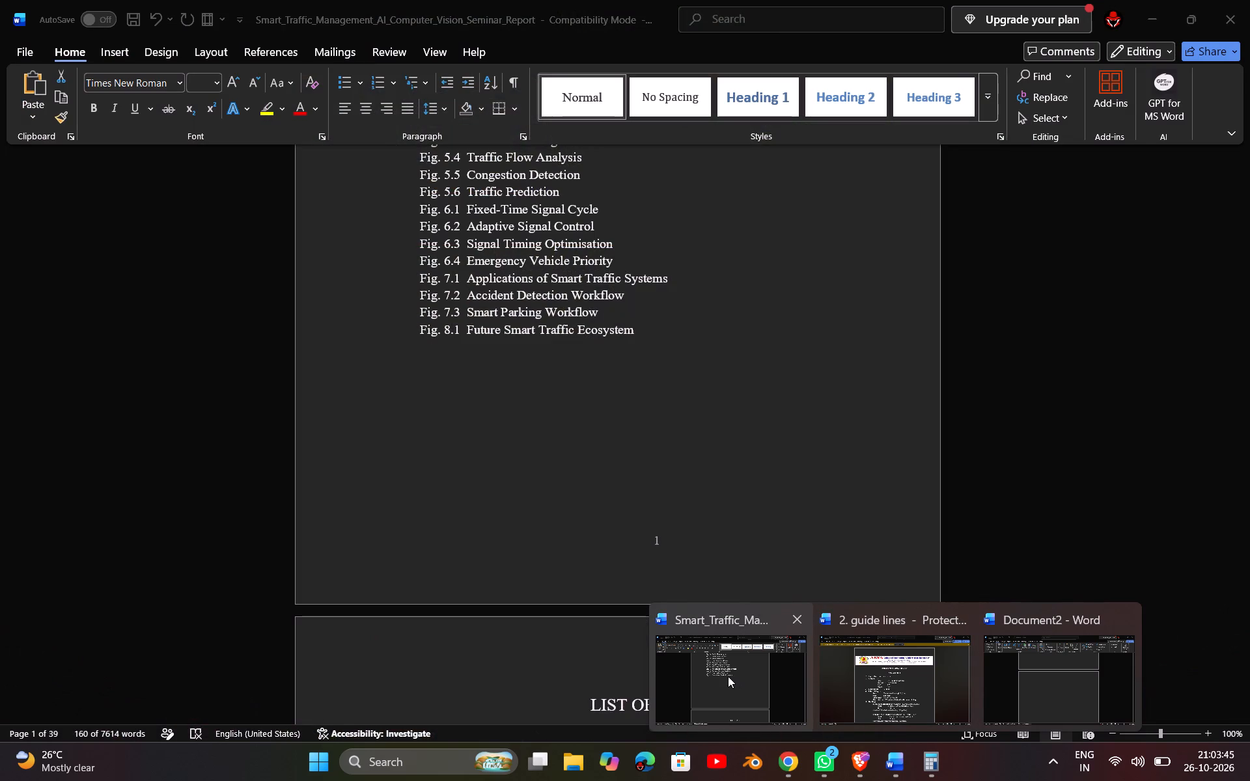
{"action": "left_click", "coordinate": [728, 676]}
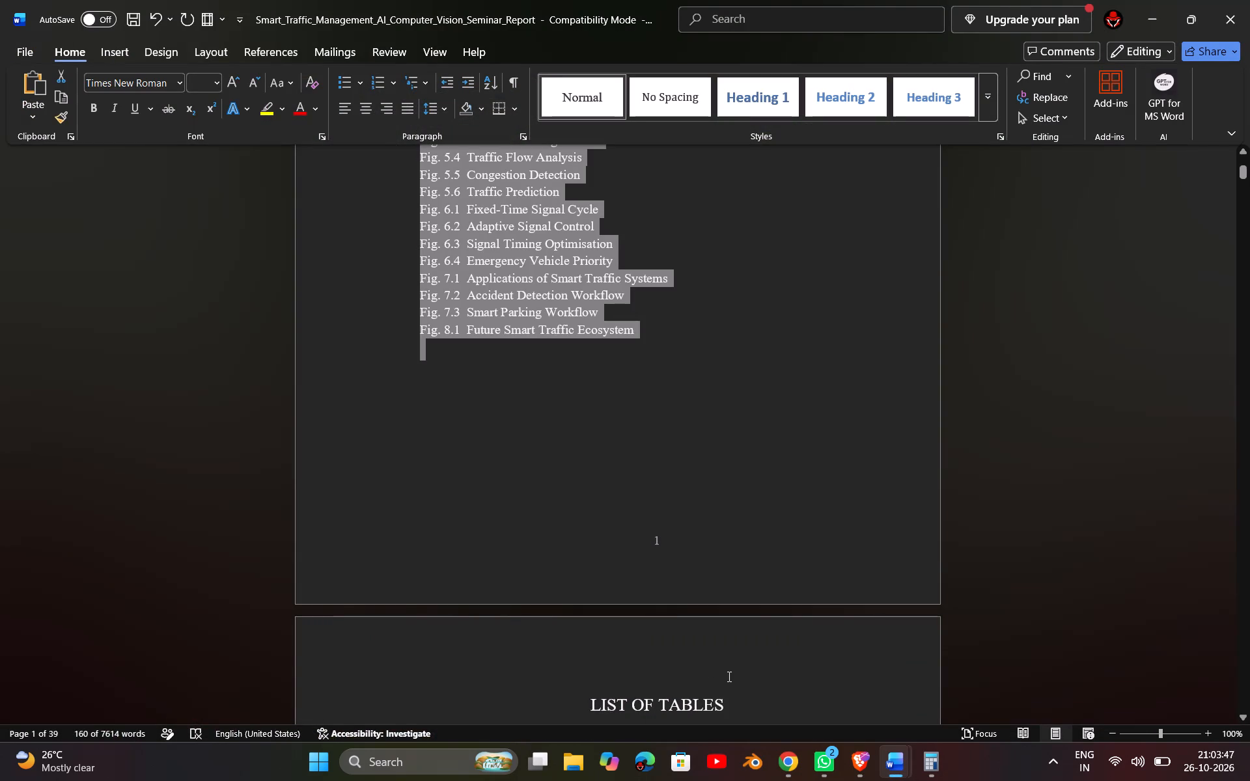
{"action": "key", "text": "BackSpace"}
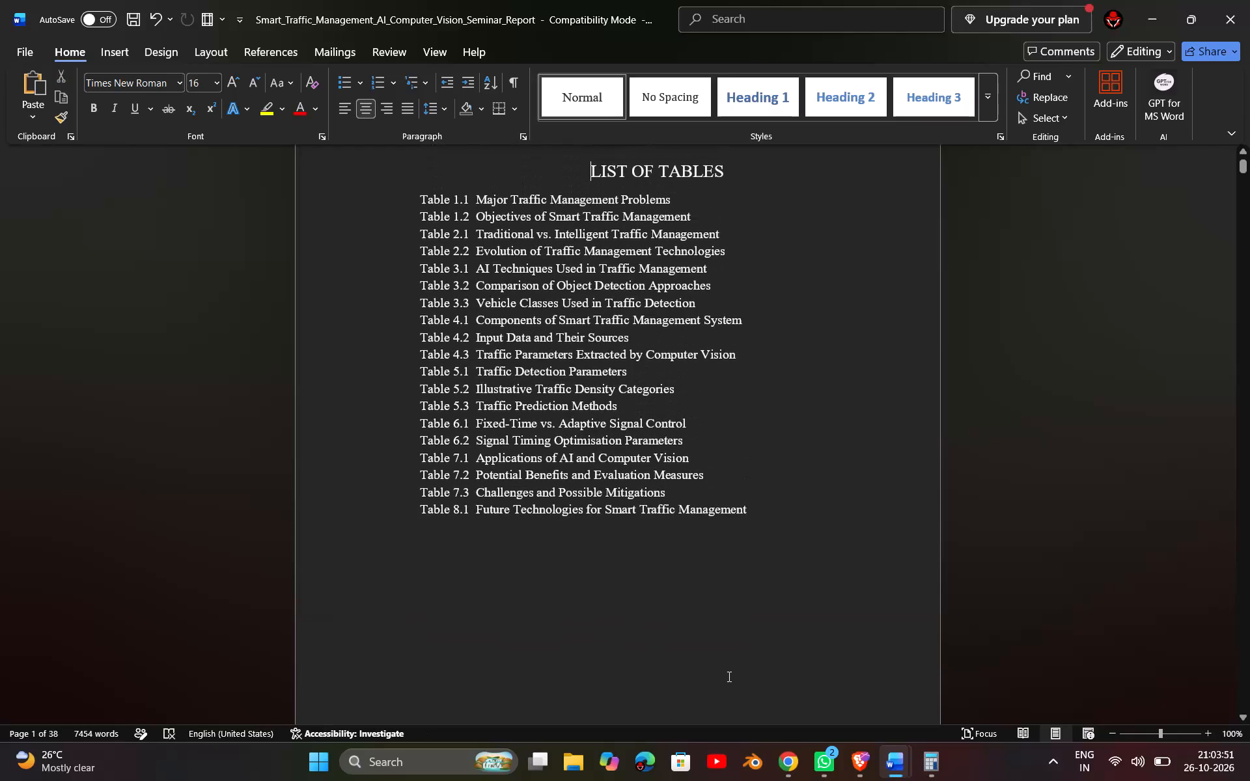
Copy the report's list of tables, from its heading through Table 8.1, and paste it onto Document2's blank last page.
{"action": "key", "text": "shift+Down"}
{"action": "key", "text": "shift+Down"}
{"action": "key", "text": "shift+Down"}
{"action": "key", "text": "shift+Down"}
{"action": "key", "text": "shift+Down"}
{"action": "key", "text": "shift+Down"}
{"action": "key", "text": "shift+Down"}
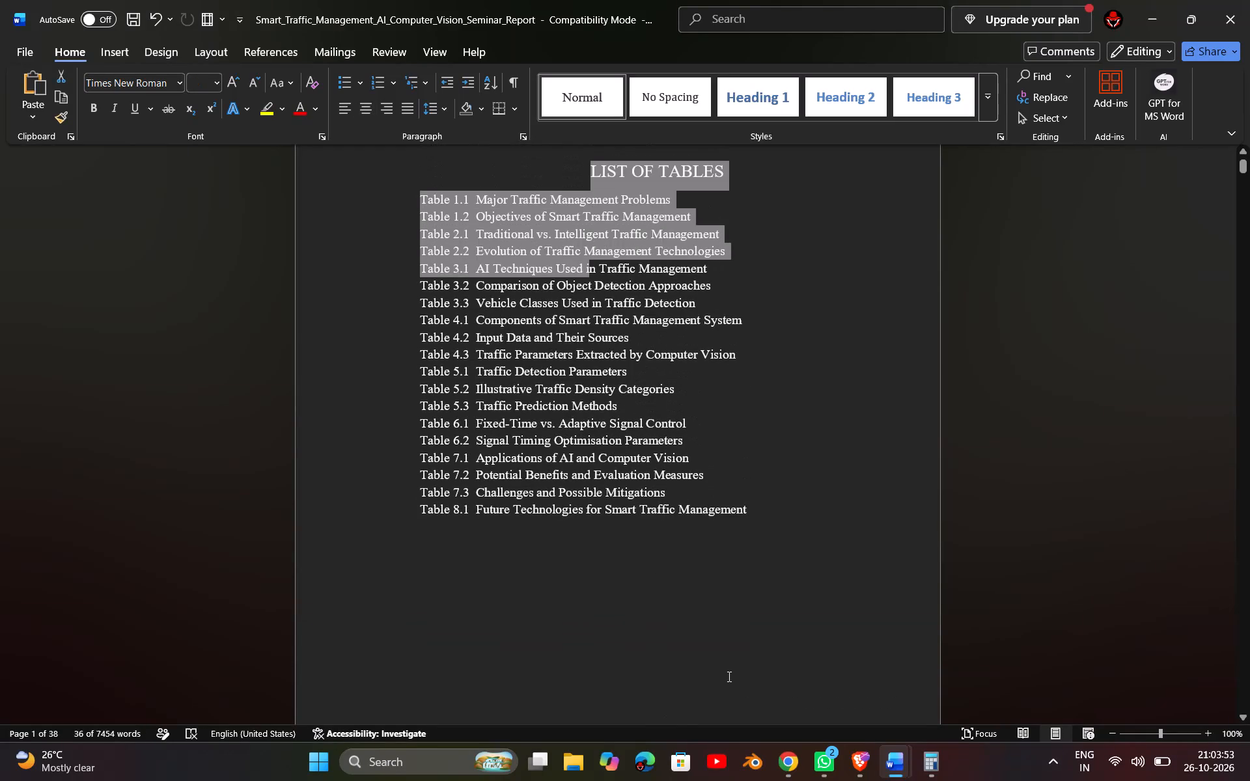
{"action": "key", "text": "shift+Down"}
{"action": "key", "text": "shift+Down"}
{"action": "key", "text": "shift+Down"}
{"action": "key", "text": "shift+Down"}
{"action": "key", "text": "shift+Down"}
{"action": "key", "text": "shift+Down"}
{"action": "key", "text": "shift+Down"}
{"action": "key", "text": "shift+Down"}
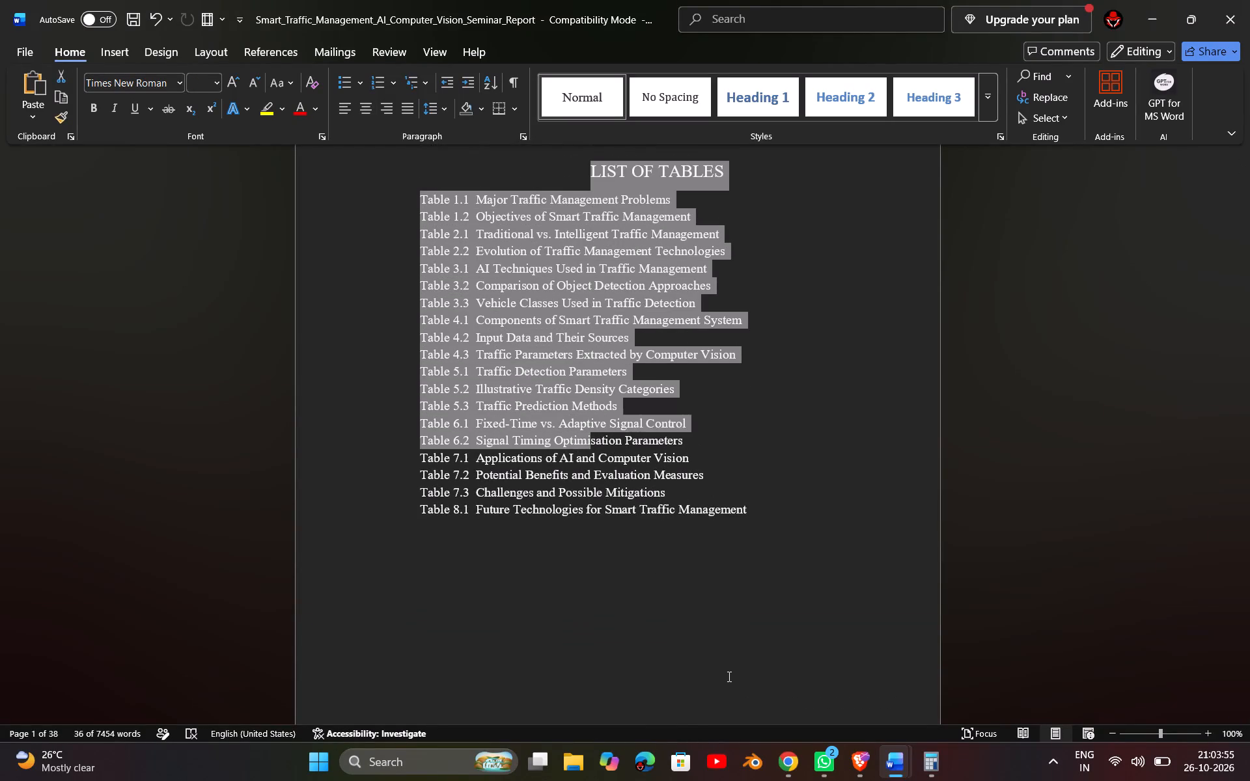
{"action": "key", "text": "shift+Down"}
{"action": "key", "text": "shift+Down"}
{"action": "key", "text": "shift+Down"}
{"action": "key", "text": "shift+Down"}
{"action": "key", "text": "shift+Down"}
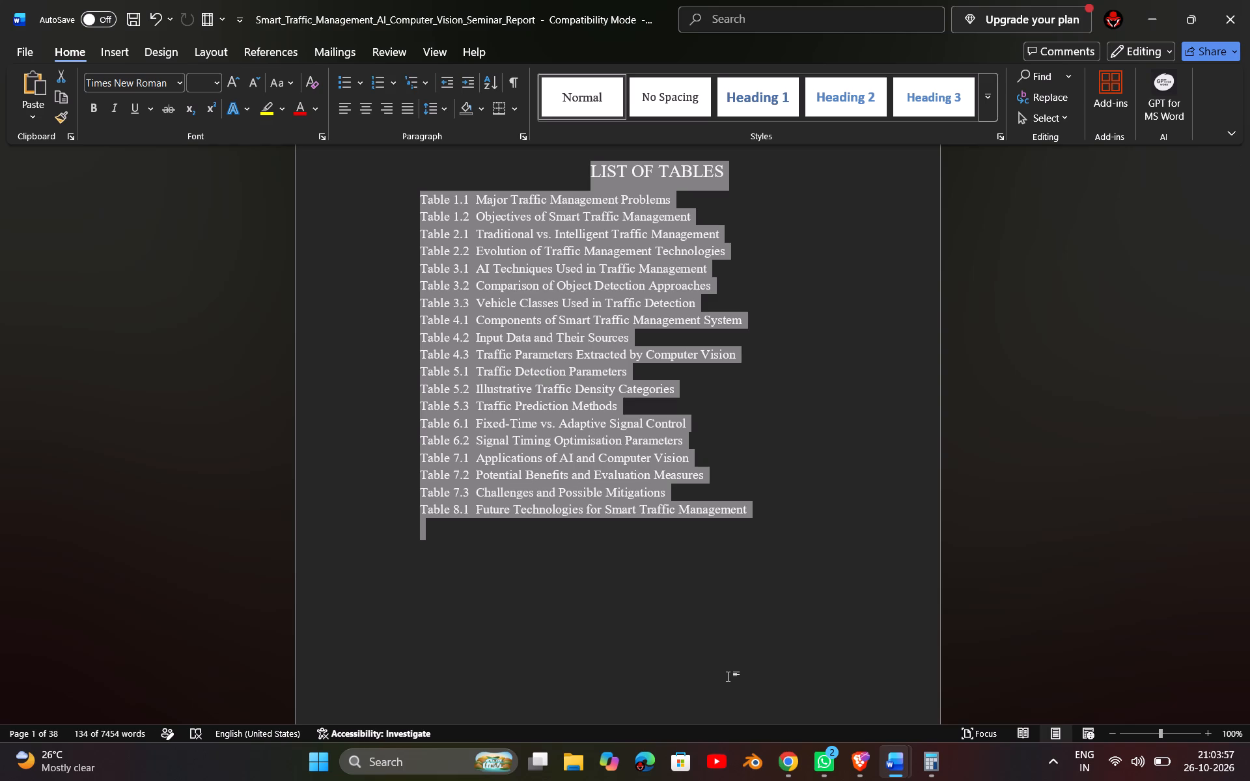
{"action": "key", "text": "ctrl+c"}
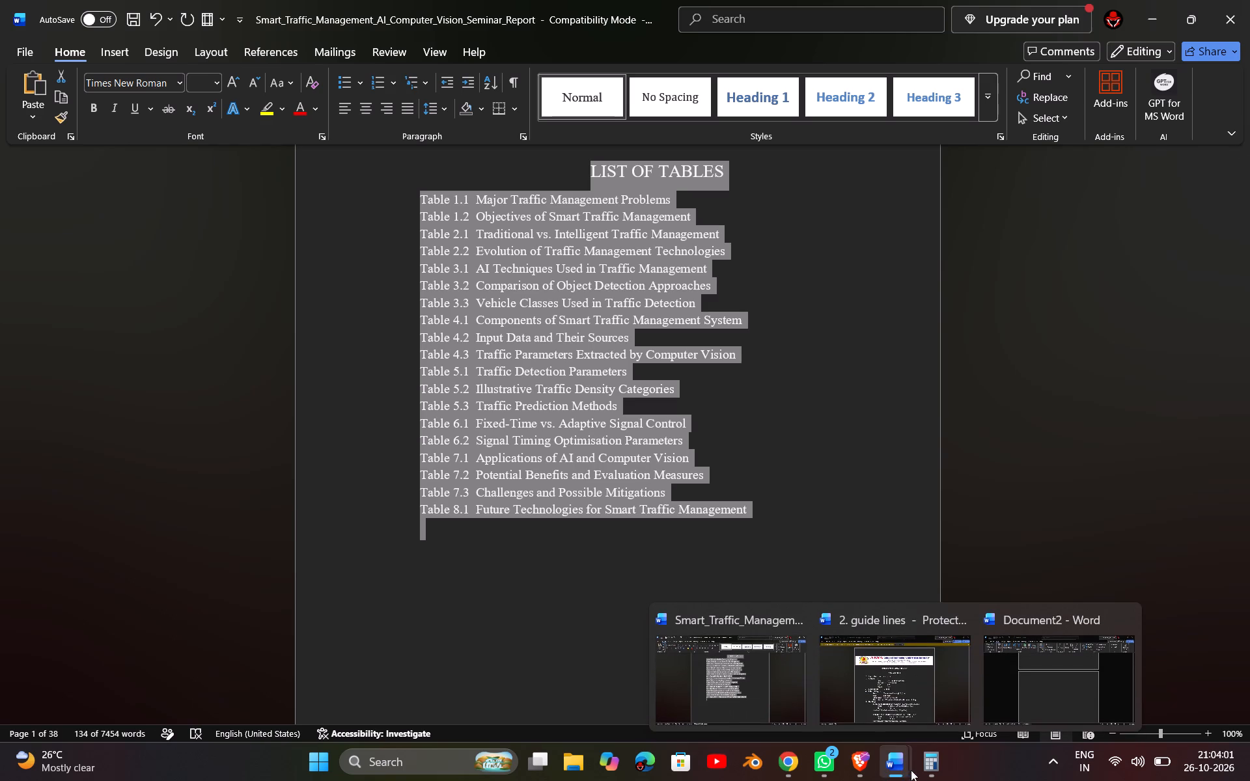
{"action": "left_click", "coordinate": [1023, 693]}
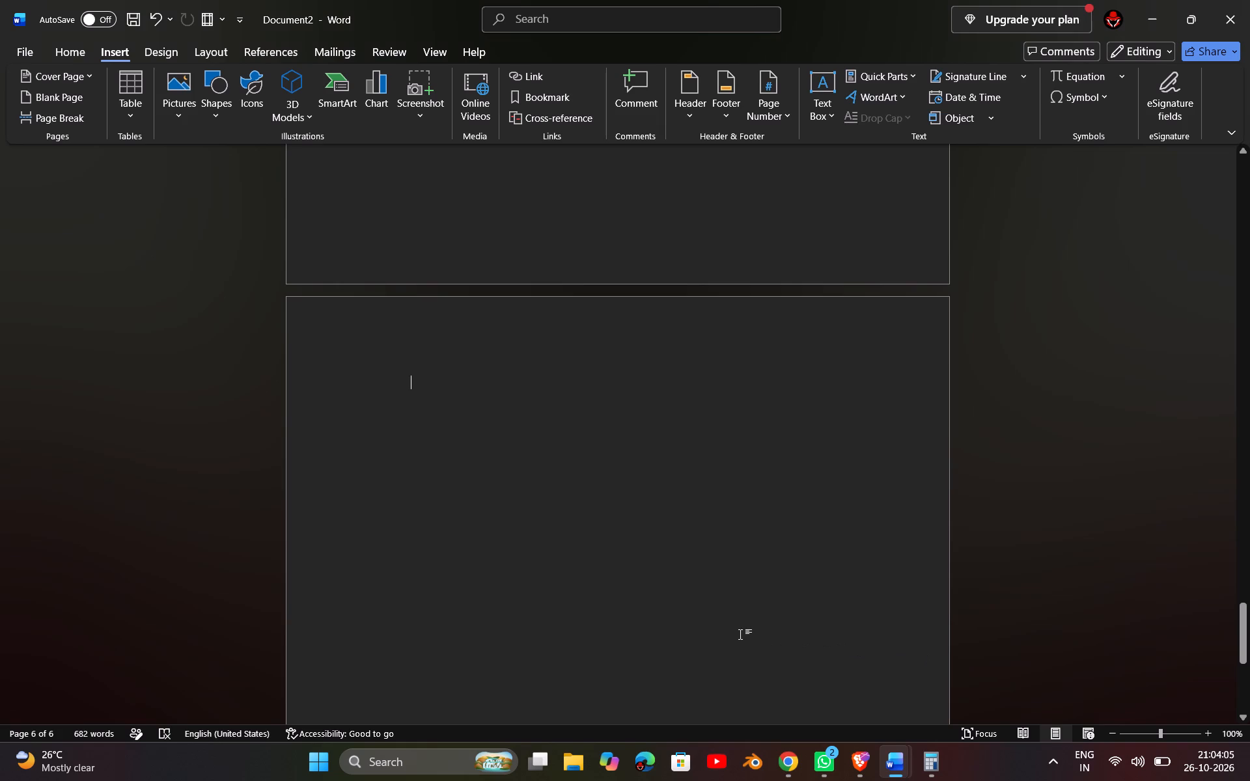
{"action": "key", "text": "ctrl+v"}
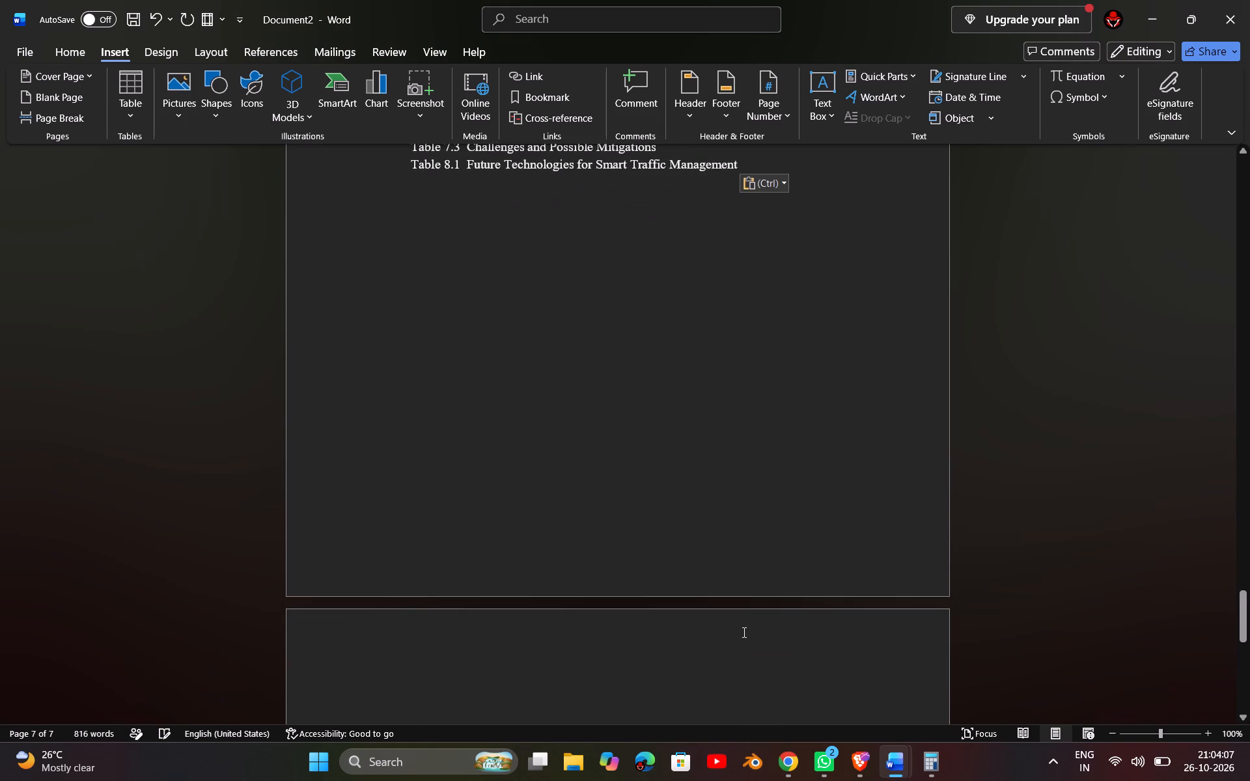
Look back through Document2 from the pasted list of tables, past the list of figures, to the start of the table of contents.
{"action": "scroll", "coordinate": [701, 5], "scroll_direction": "up", "scroll_amount": 2}
{"action": "scroll", "coordinate": [833, 271], "scroll_direction": "up", "scroll_amount": 3}
{"action": "scroll", "coordinate": [750, 282], "scroll_direction": "up", "scroll_amount": 8}
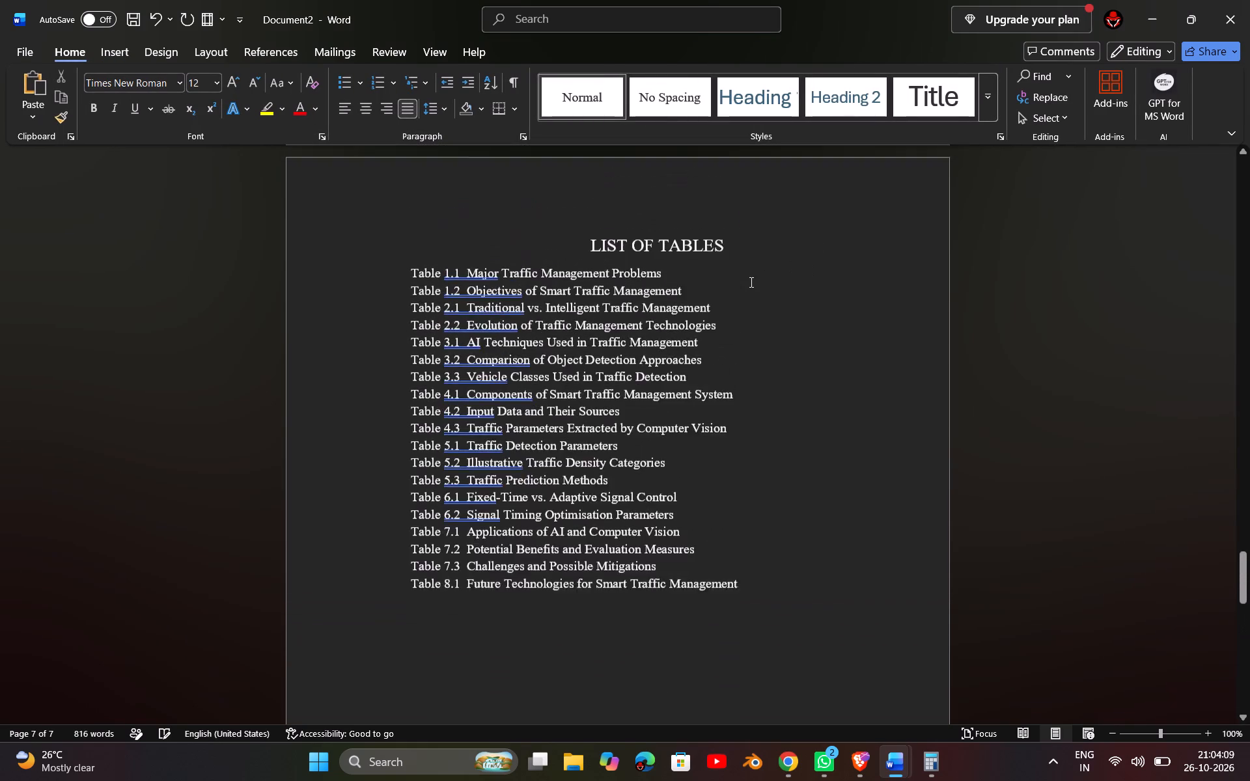
{"action": "scroll", "coordinate": [750, 282], "scroll_direction": "up", "scroll_amount": 4}
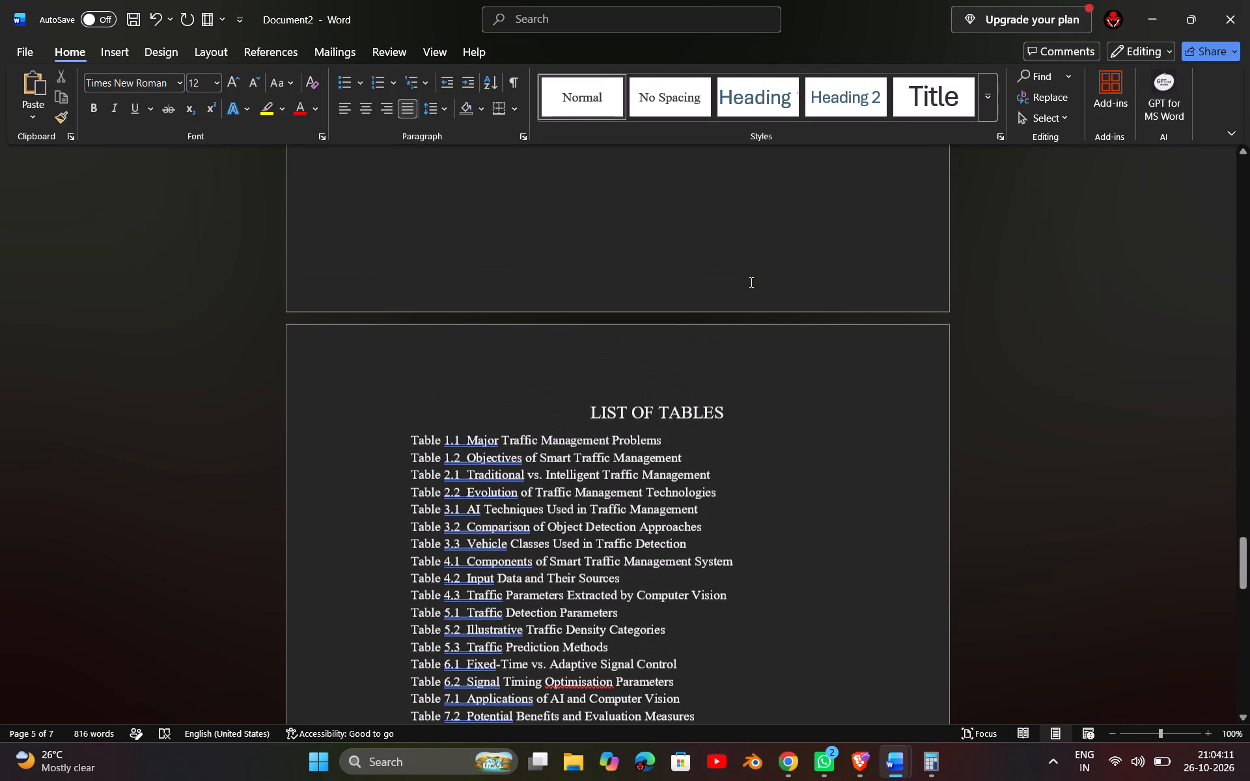
{"action": "scroll", "coordinate": [750, 282], "scroll_direction": "down", "scroll_amount": 9}
{"action": "scroll", "coordinate": [750, 282], "scroll_direction": "up", "scroll_amount": 15}
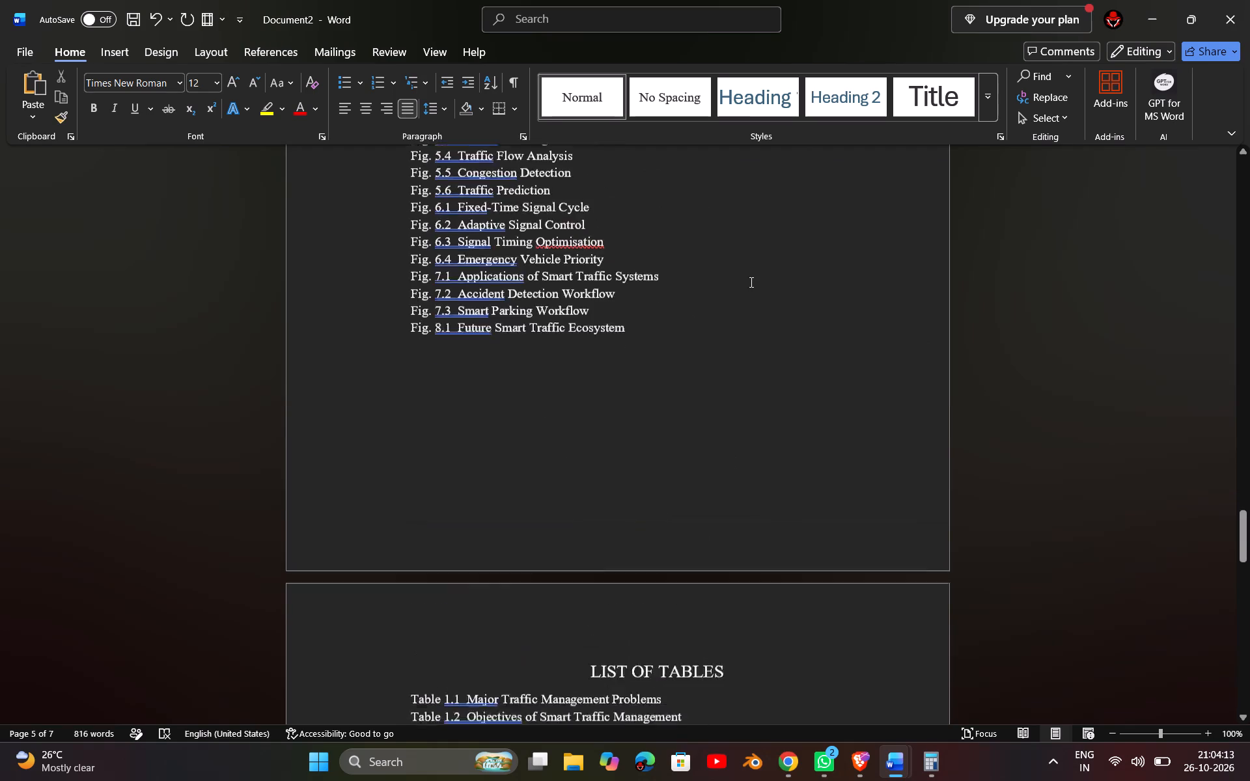
{"action": "scroll", "coordinate": [750, 282], "scroll_direction": "up", "scroll_amount": 13}
{"action": "scroll", "coordinate": [750, 282], "scroll_direction": "up", "scroll_amount": 15}
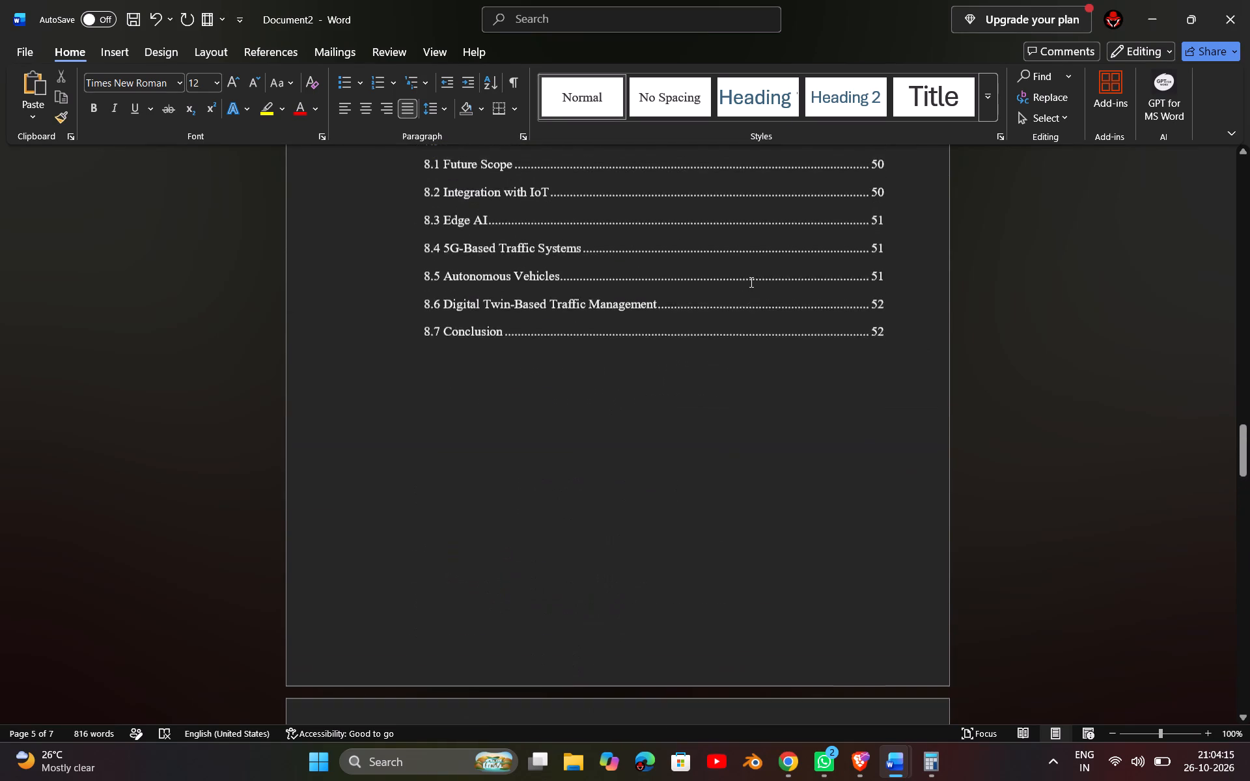
{"action": "scroll", "coordinate": [750, 282], "scroll_direction": "up", "scroll_amount": 13}
{"action": "scroll", "coordinate": [750, 282], "scroll_direction": "up", "scroll_amount": 8}
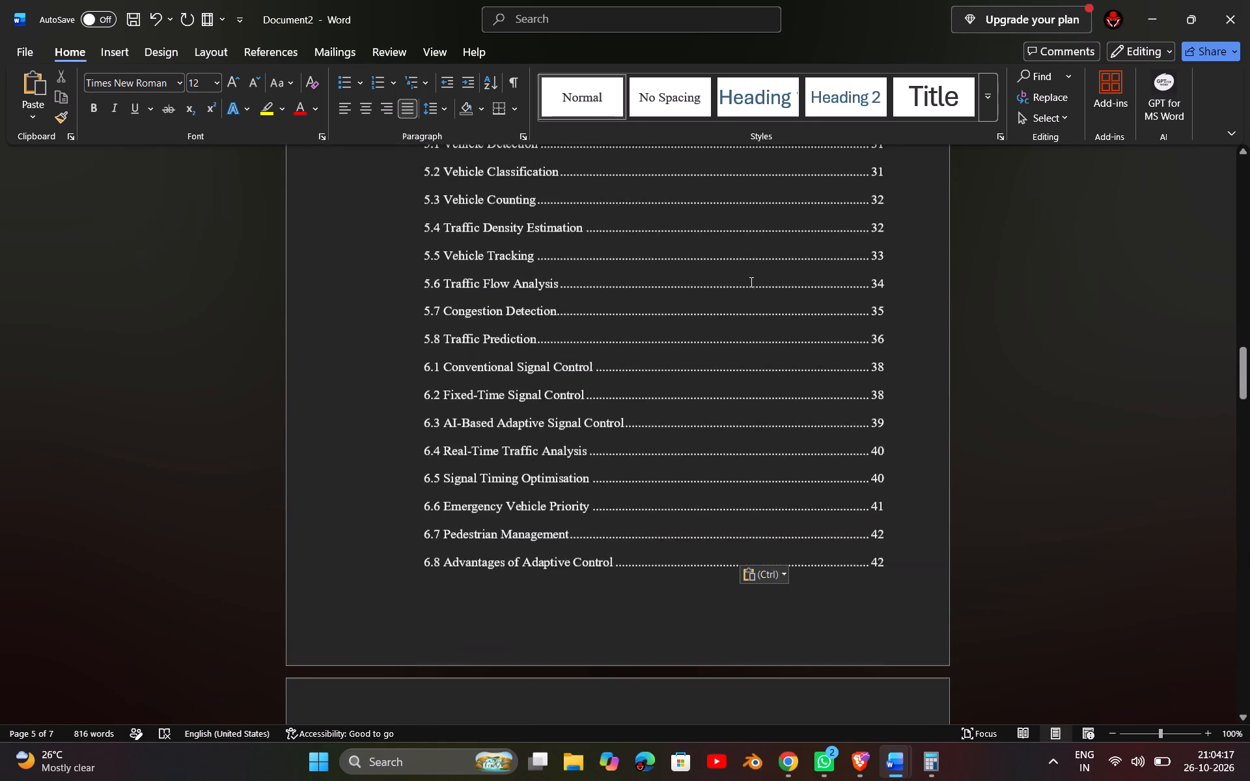
{"action": "scroll", "coordinate": [750, 282], "scroll_direction": "up", "scroll_amount": 18}
{"action": "scroll", "coordinate": [750, 282], "scroll_direction": "up", "scroll_amount": 5}
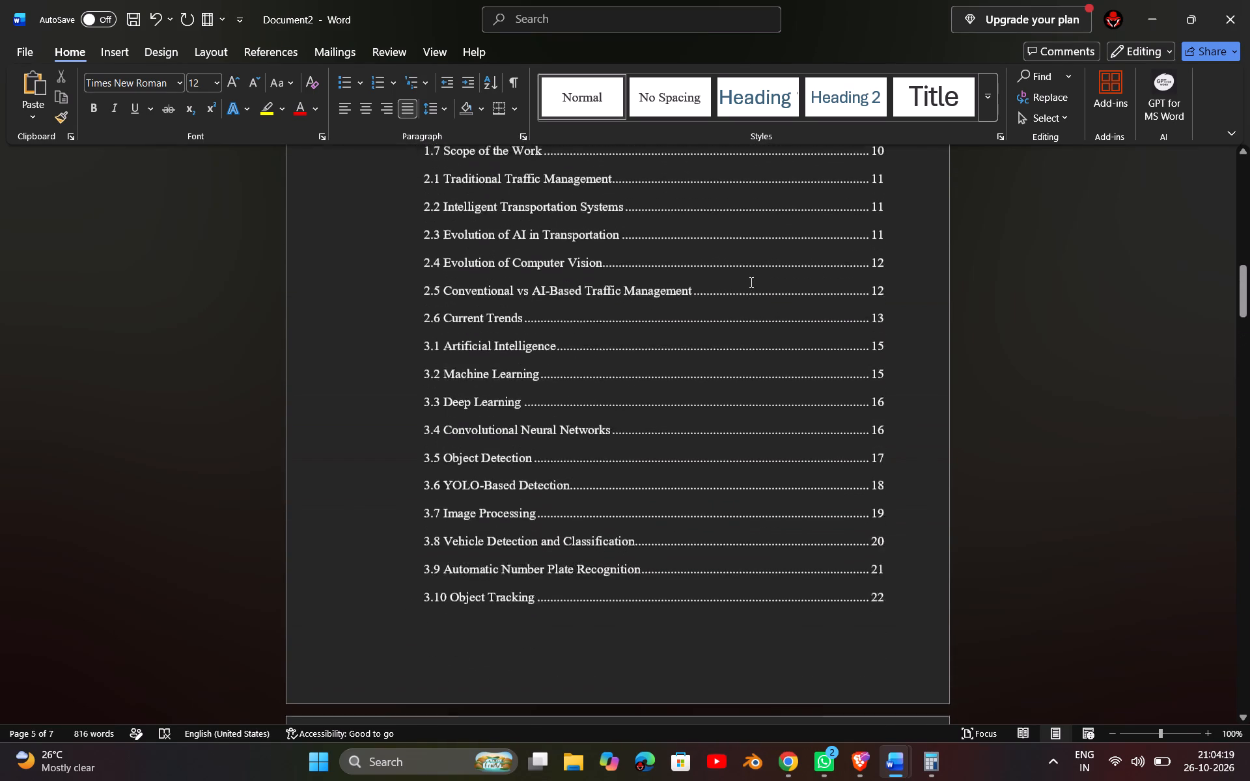
{"action": "scroll", "coordinate": [750, 282], "scroll_direction": "up", "scroll_amount": 12}
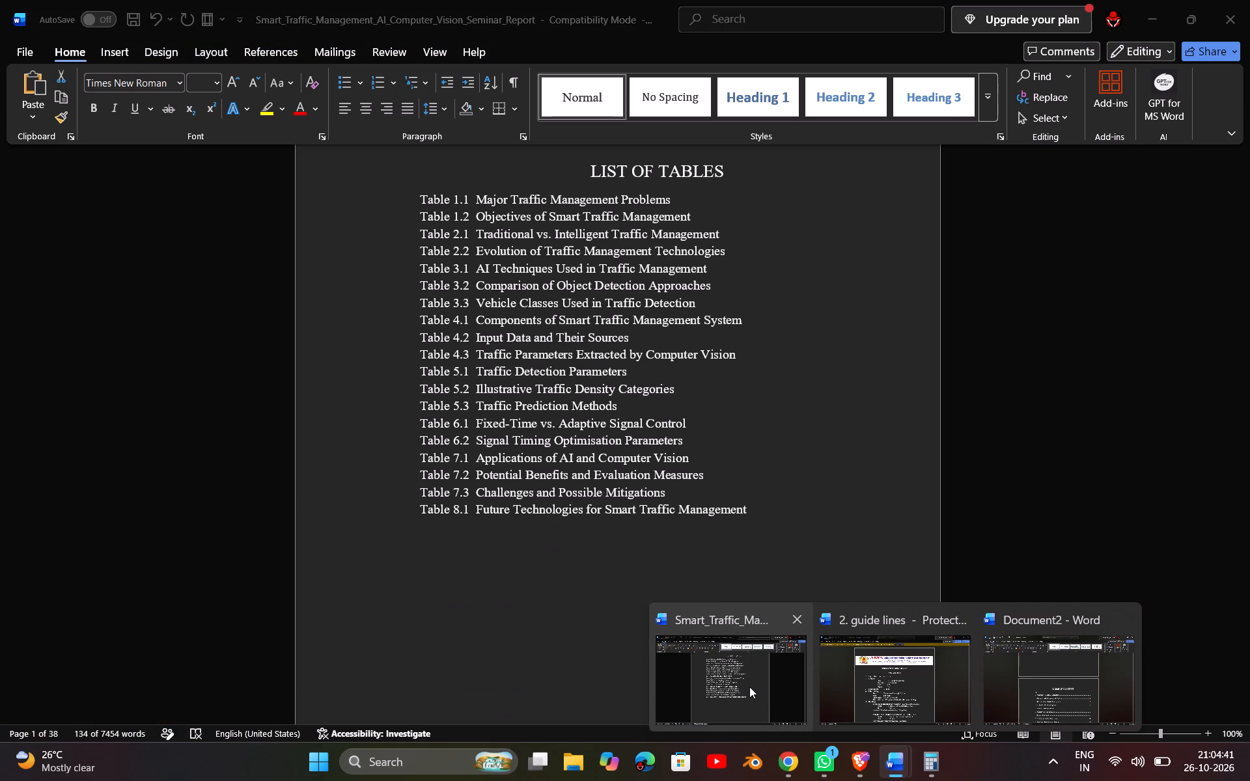
Switch back to the seminar report and delete the copied list of tables.
{"action": "left_click", "coordinate": [749, 687]}
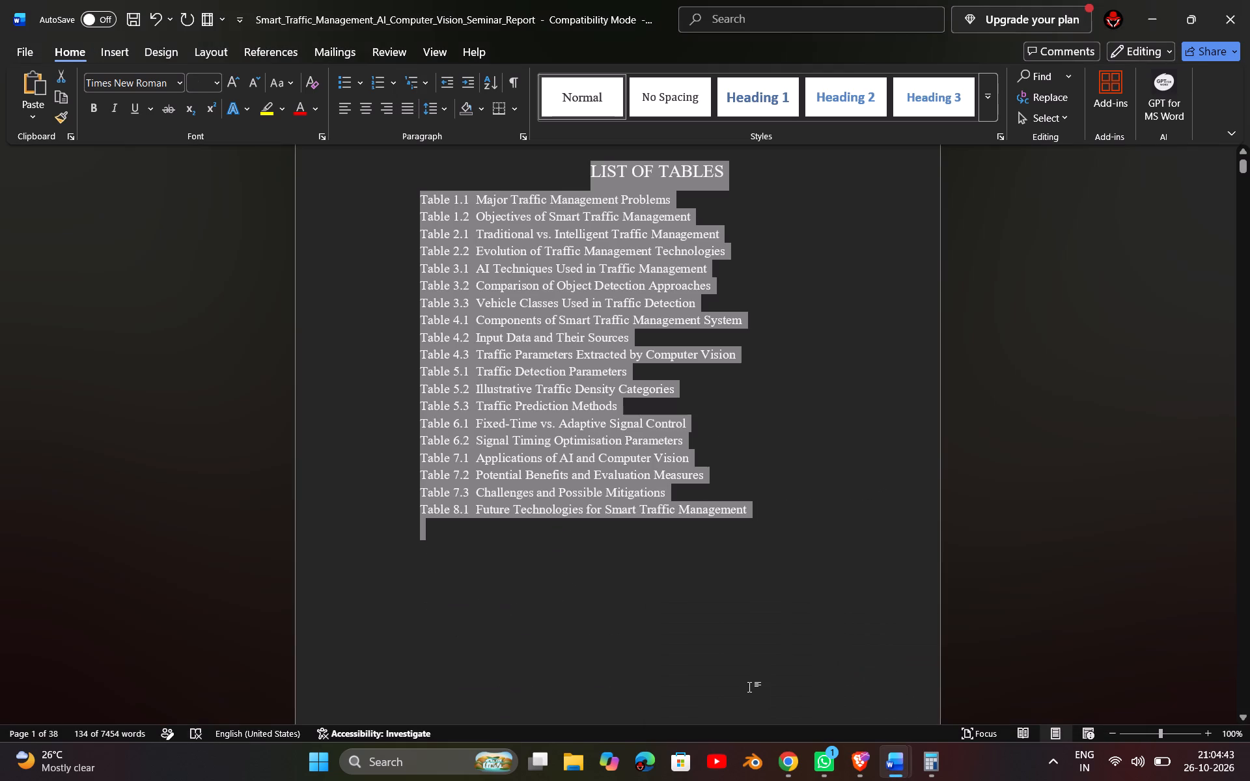
{"action": "key", "text": "BackSpace"}
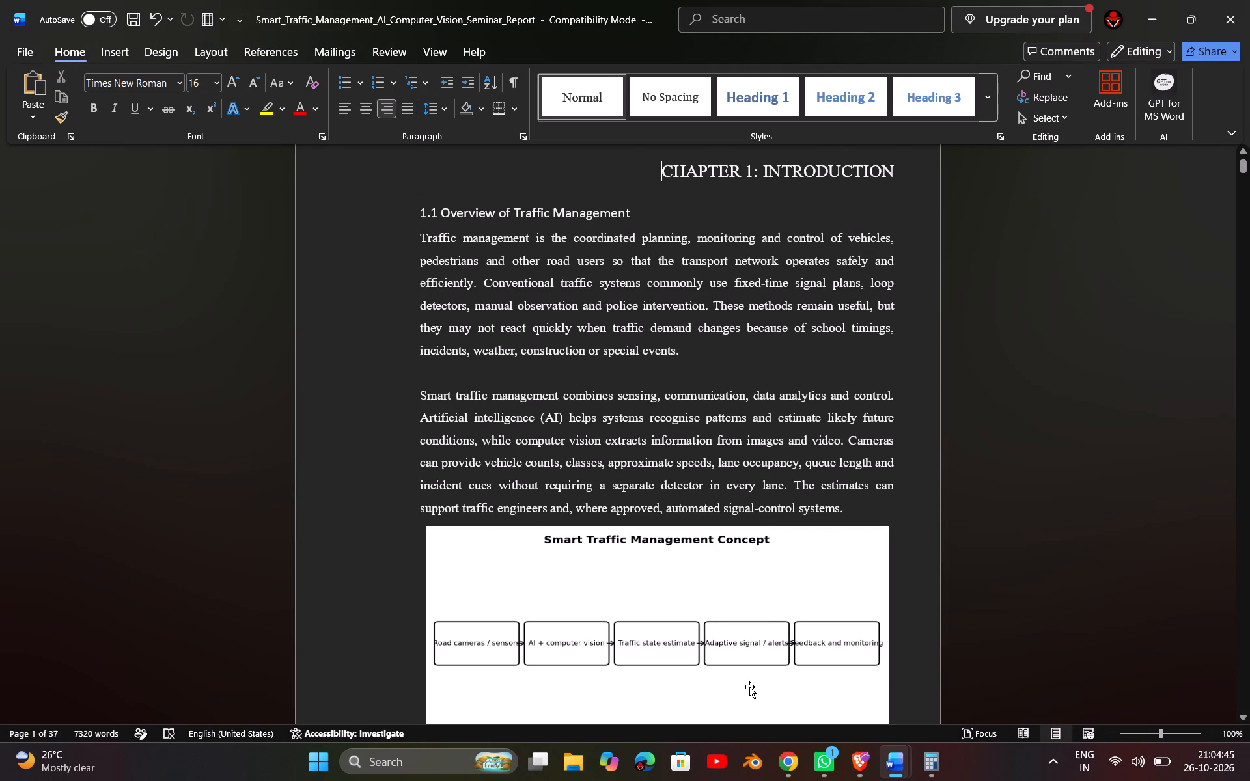
Look through the remaining report from the start of Chapter 1 to the references on its last page.
{"action": "scroll", "coordinate": [749, 687], "scroll_direction": "down", "scroll_amount": 11}
{"action": "scroll", "coordinate": [749, 687], "scroll_direction": "up", "scroll_amount": 4}
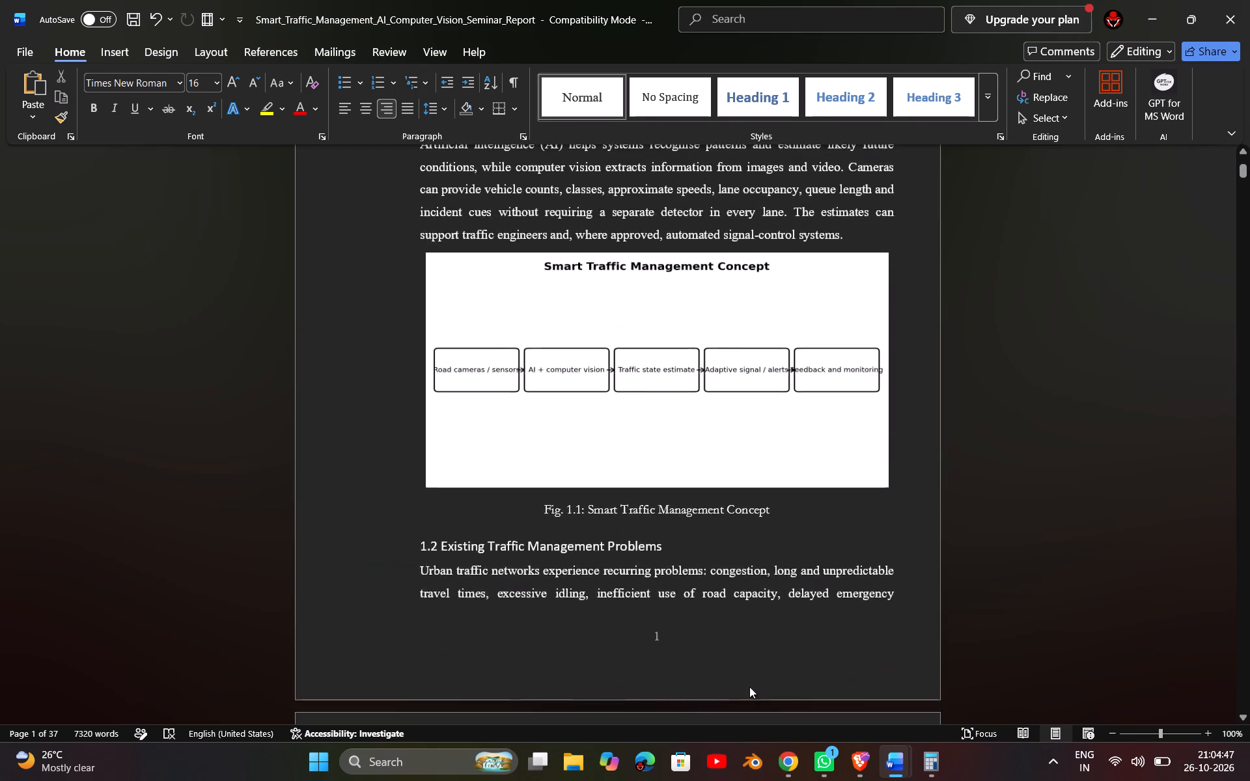
{"action": "scroll", "coordinate": [749, 687], "scroll_direction": "up", "scroll_amount": 15}
{"action": "scroll", "coordinate": [749, 687], "scroll_direction": "down", "scroll_amount": 7}
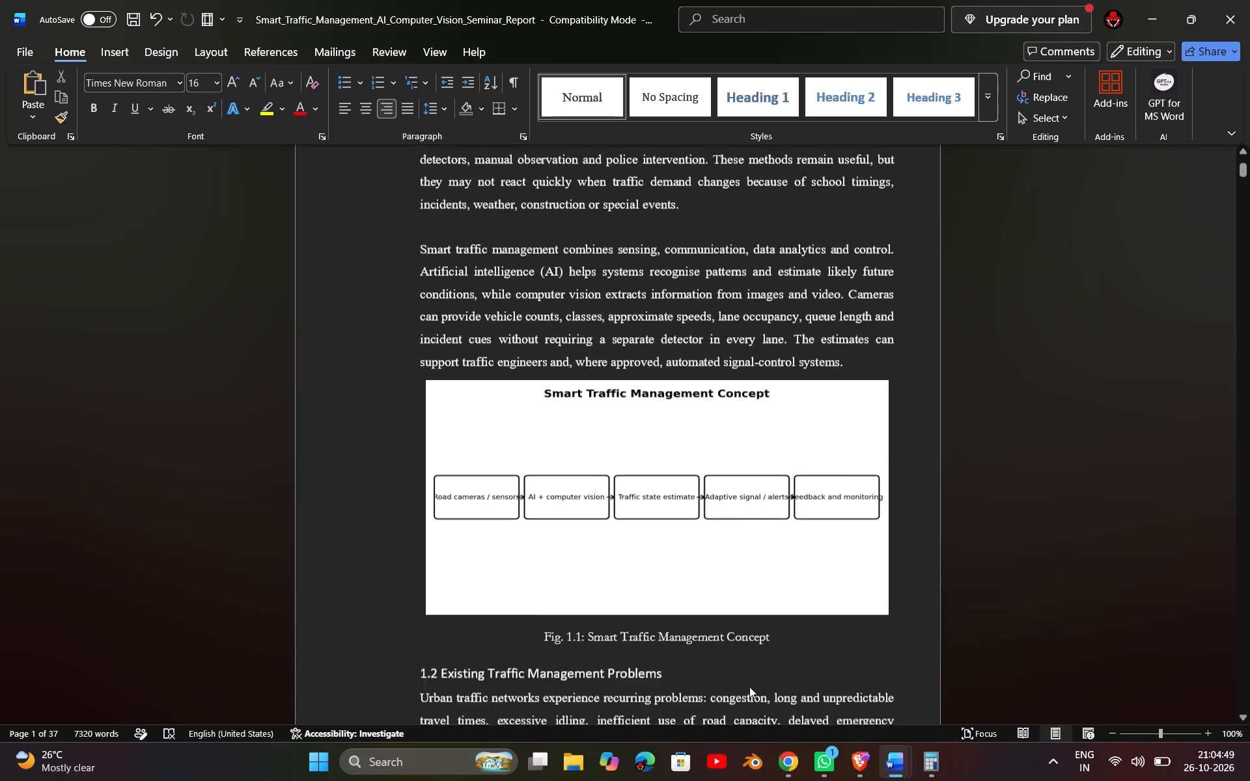
{"action": "scroll", "coordinate": [749, 687], "scroll_direction": "down", "scroll_amount": 5}
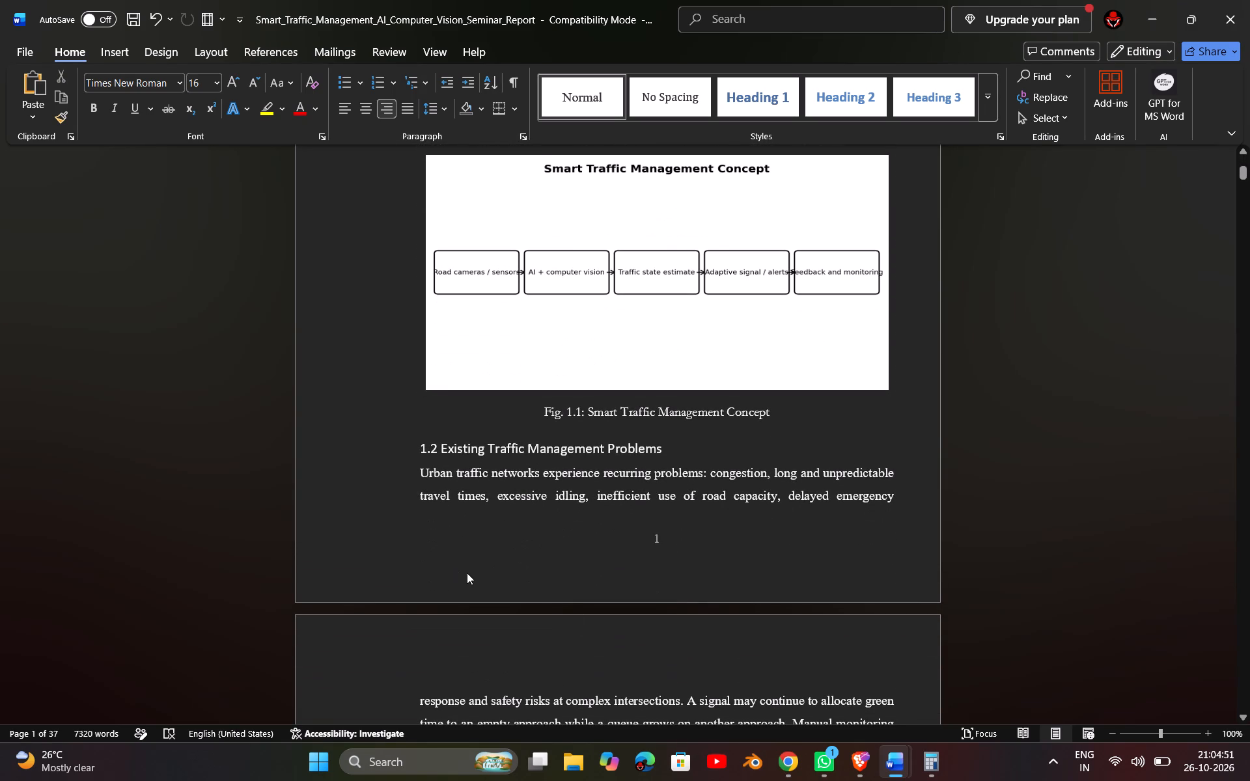
{"action": "middle_click", "coordinate": [1035, 204]}
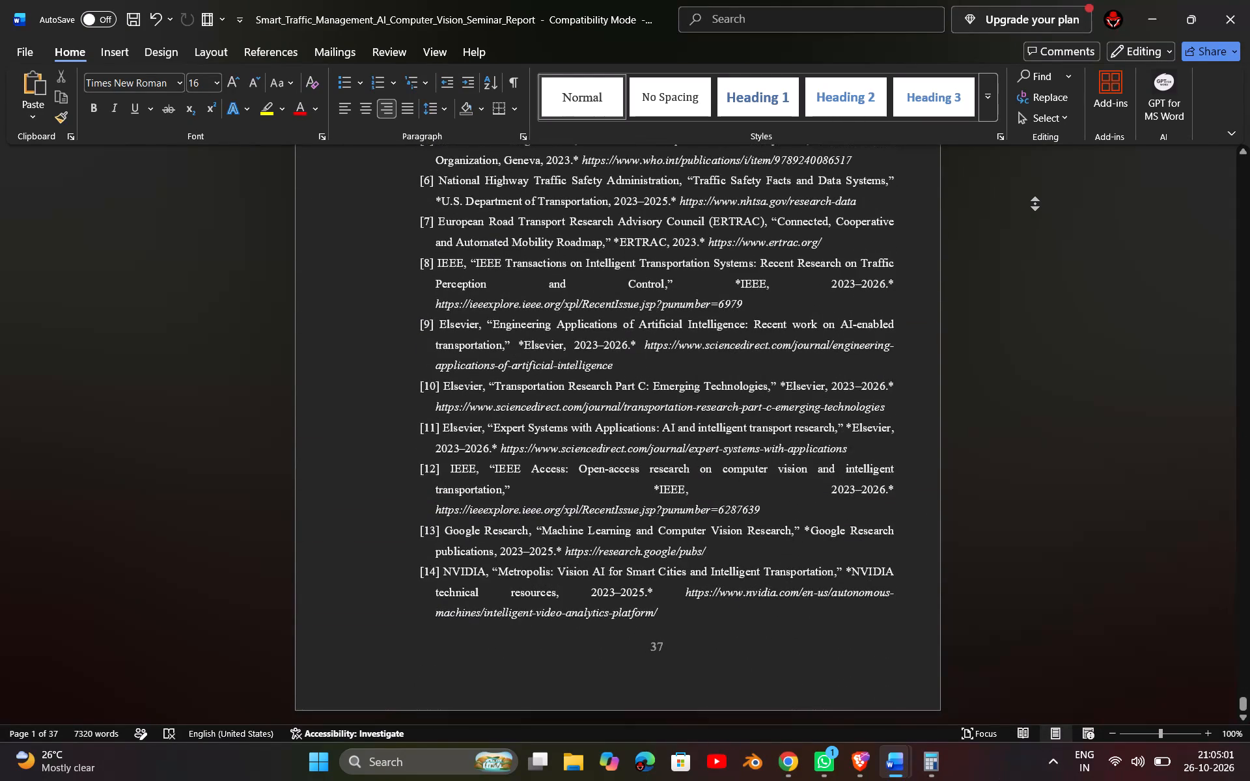
{"action": "left_click", "coordinate": [1119, 640]}
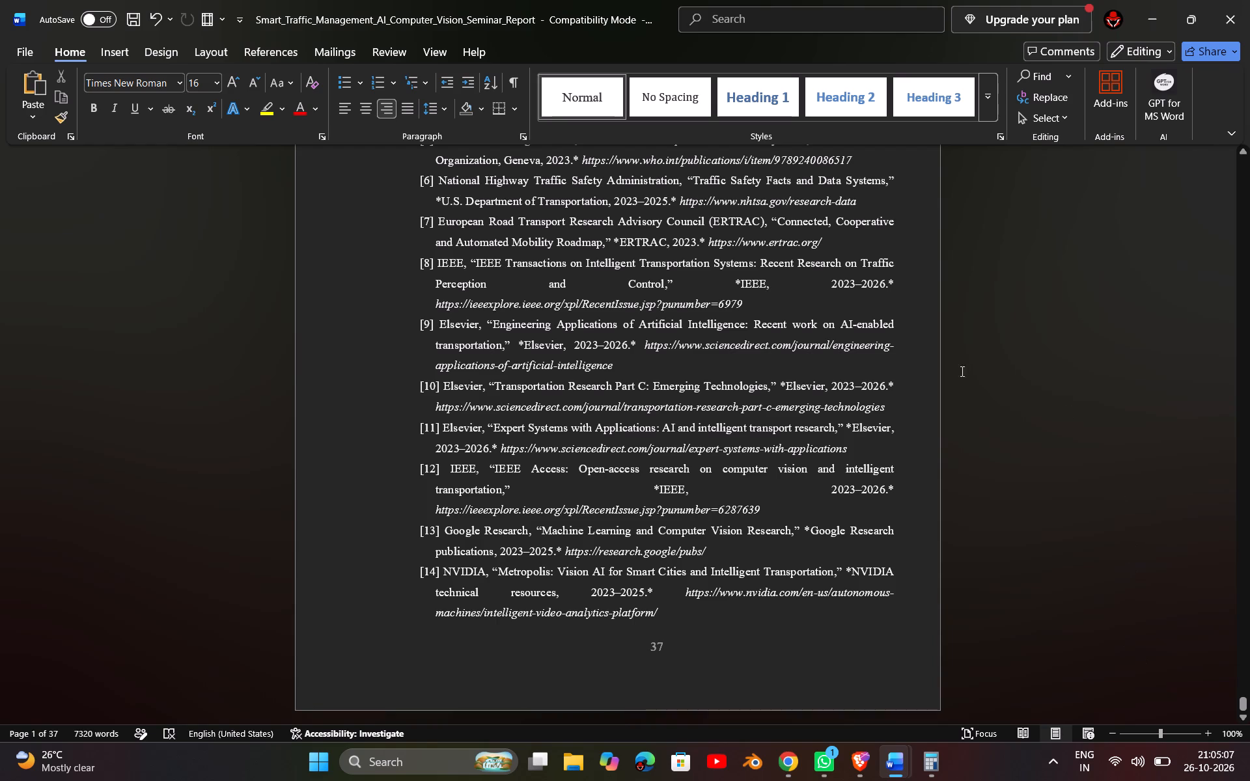
Save the trimmed report to the Desktop as a Word document named Smart_Traffic_Management_AI_Computer_Vision_Seminar_Report001.
{"action": "left_click", "coordinate": [18, 51]}
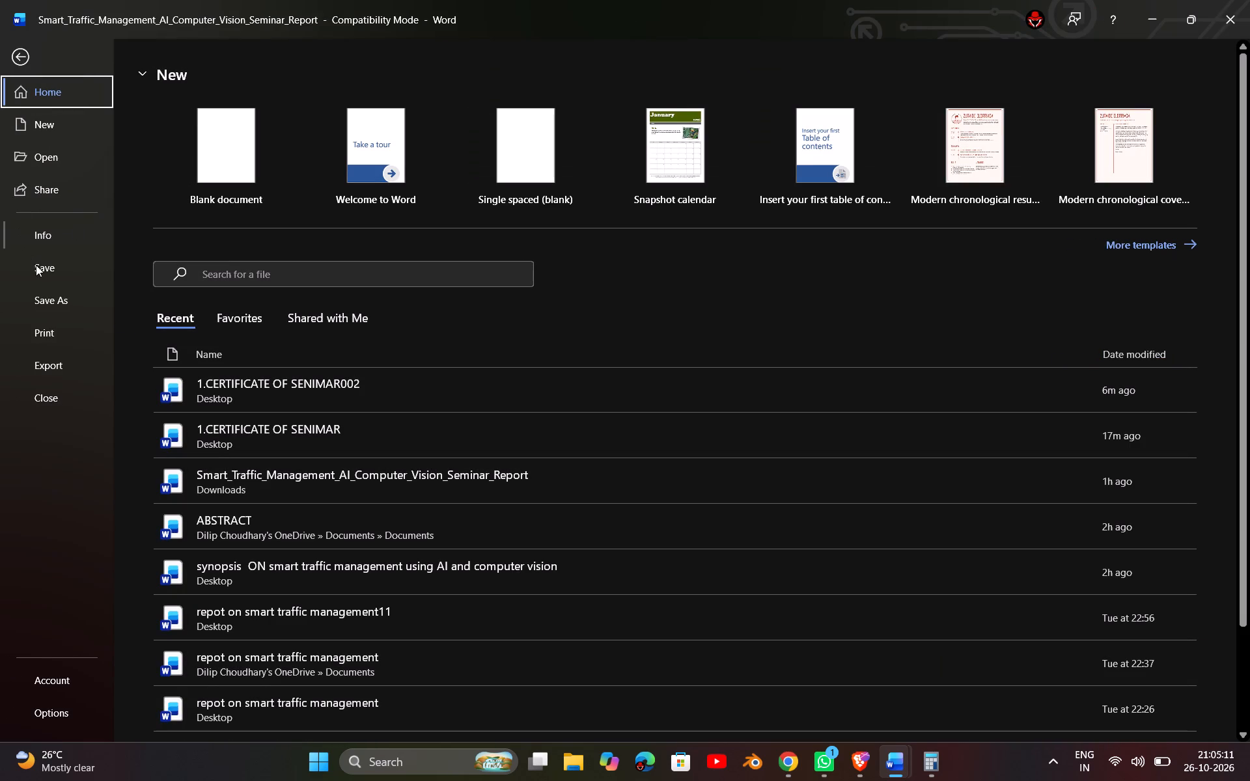
{"action": "left_click", "coordinate": [53, 295]}
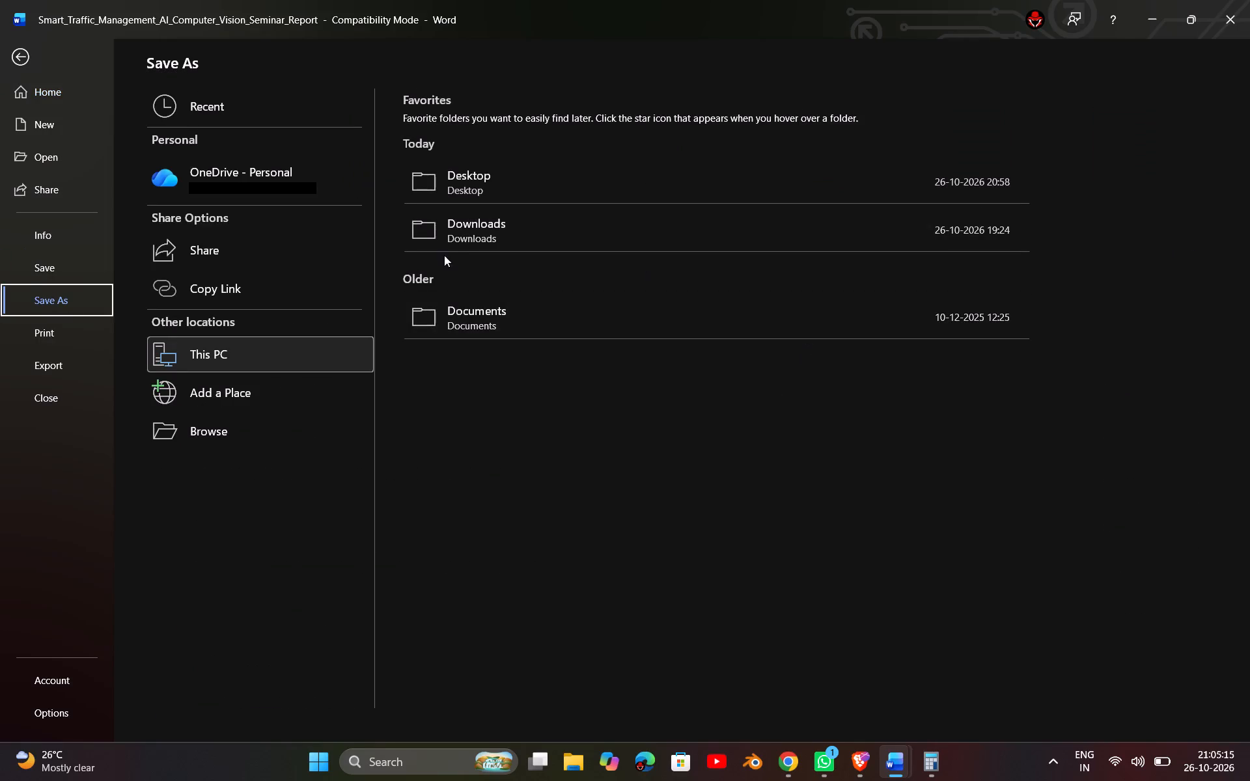
{"action": "left_click", "coordinate": [494, 182]}
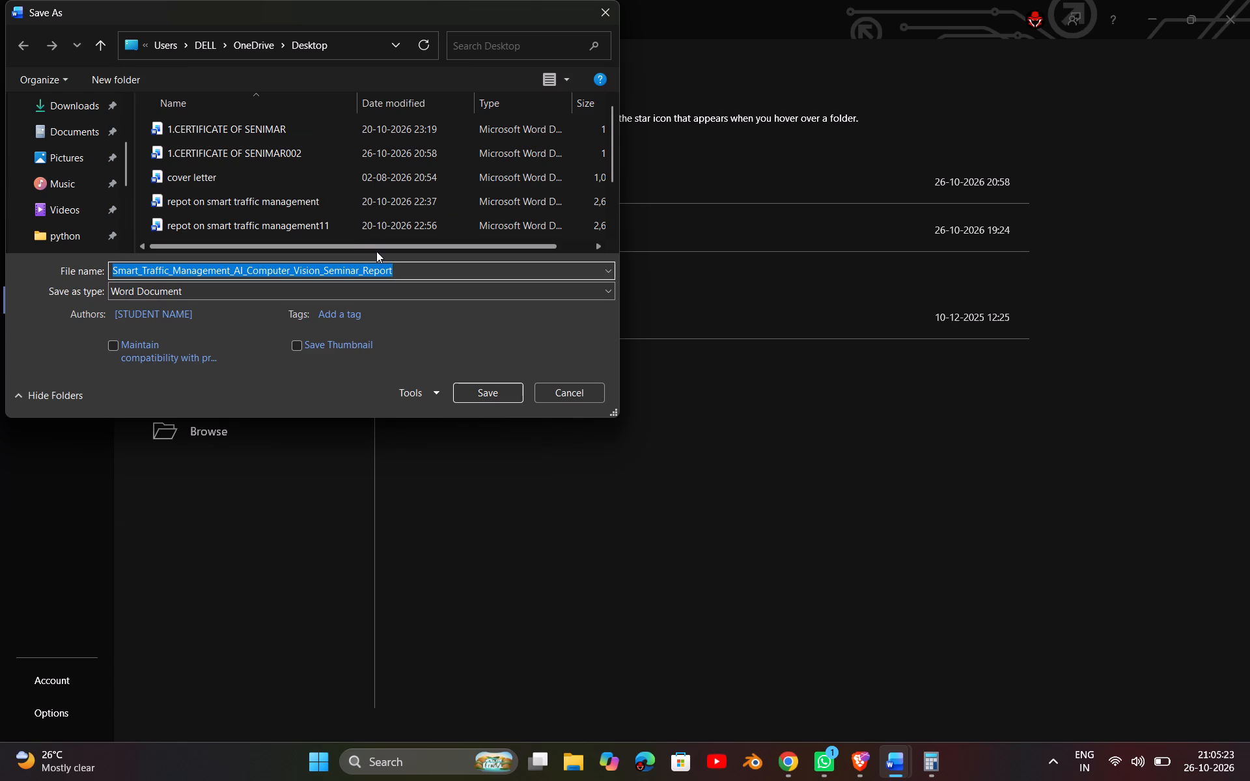
{"action": "key", "text": "Right"}
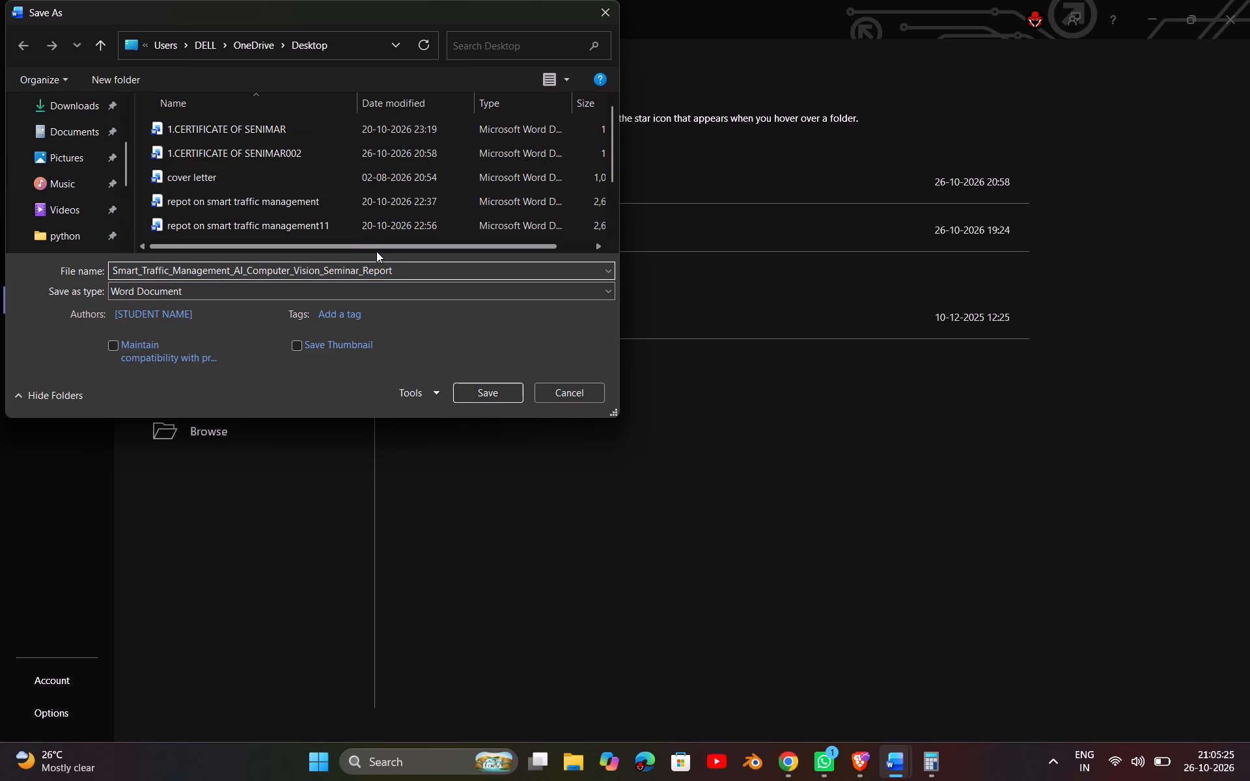
{"action": "type", "text": "001"}
{"action": "left_click", "coordinate": [497, 389]}
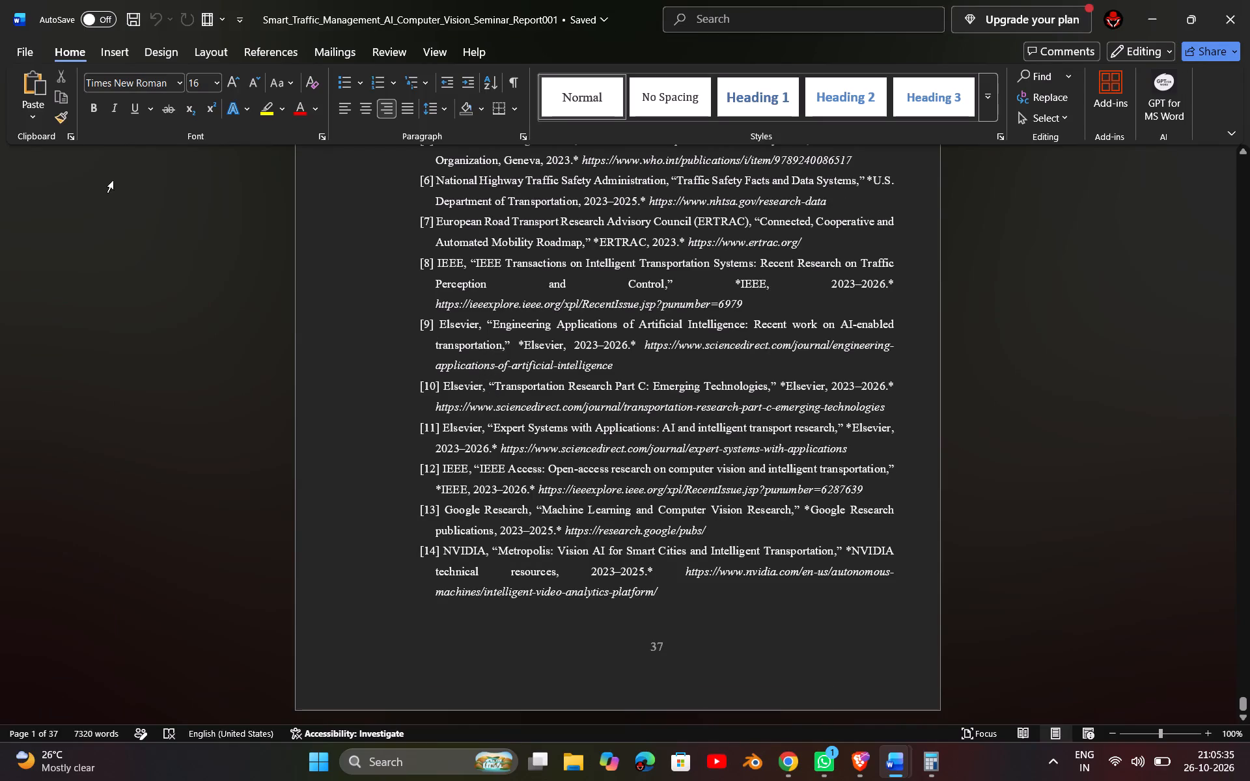
Save a PDF copy of the trimmed report to the Desktop, named Smart_Traffic_Management_AI_Computer_Vision_Seminar_Report0011.
{"action": "left_click", "coordinate": [17, 48]}
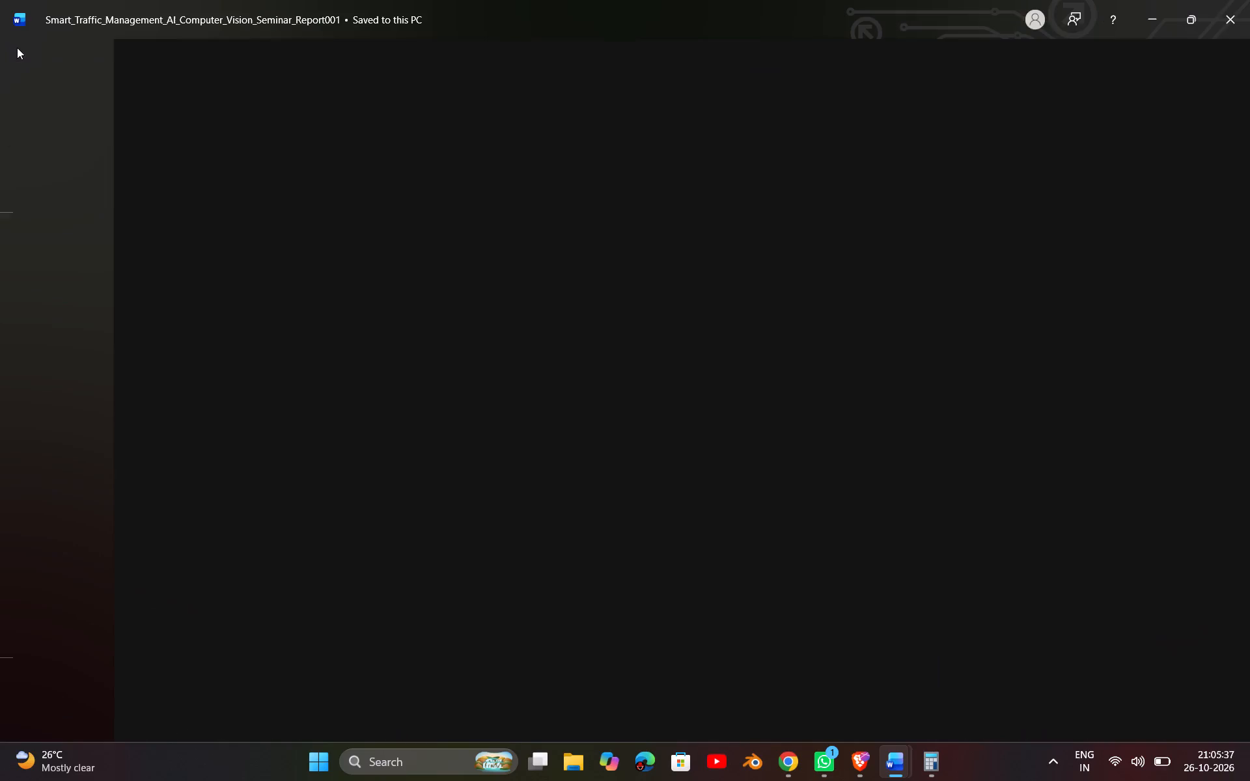
{"action": "left_click", "coordinate": [60, 298]}
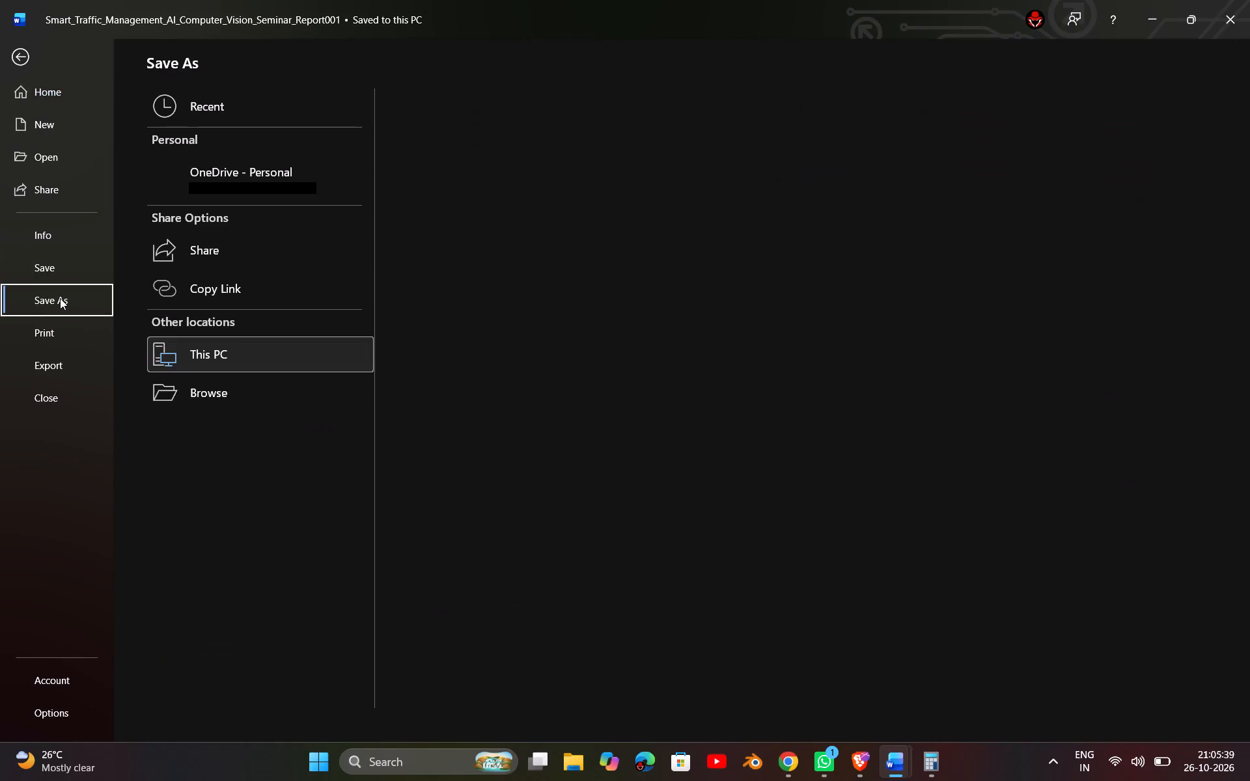
{"action": "left_click", "coordinate": [445, 184]}
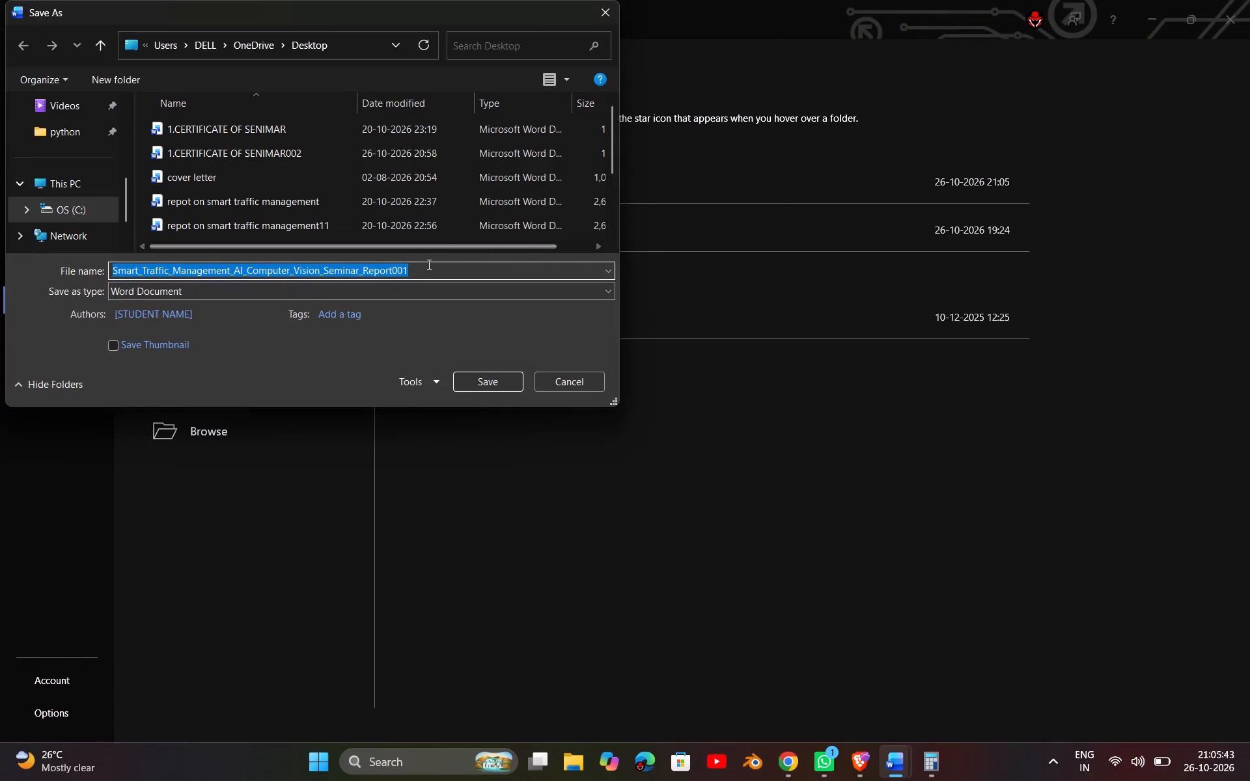
{"action": "left_click", "coordinate": [418, 269]}
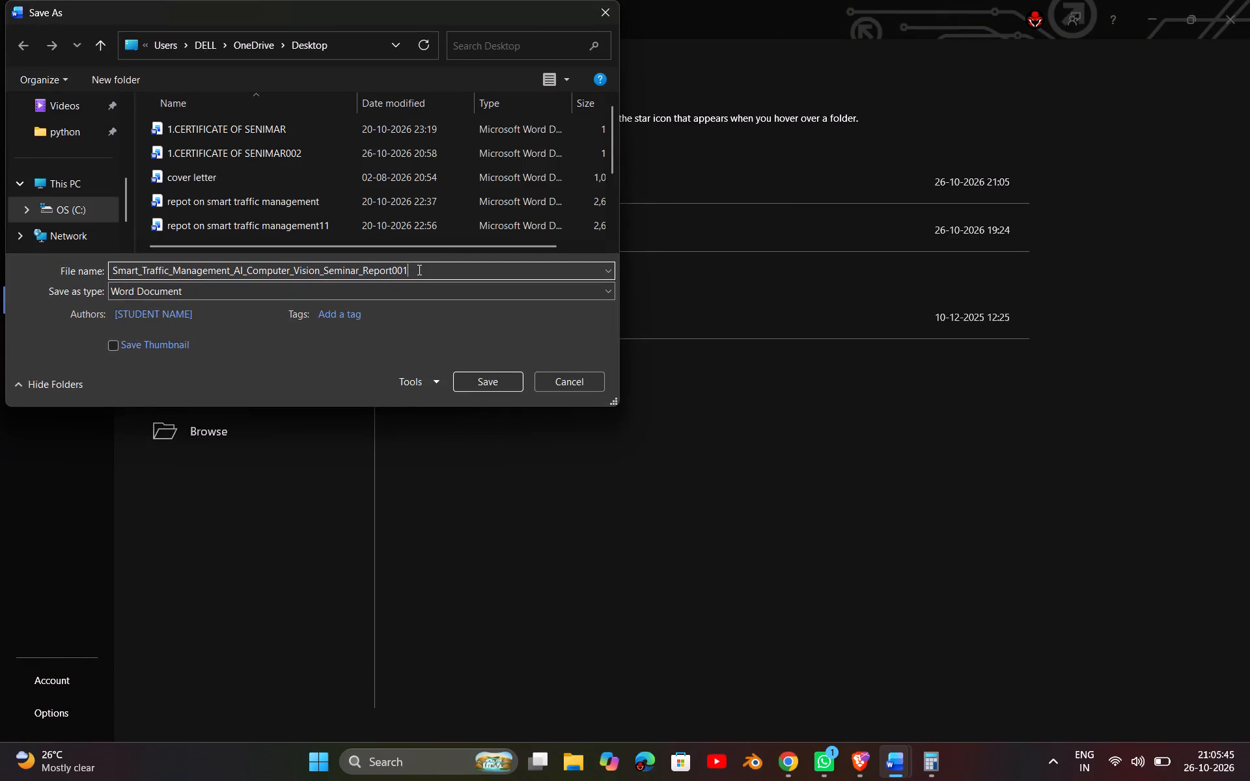
{"action": "key", "text": "1"}
{"action": "left_click", "coordinate": [607, 288]}
{"action": "left_click", "coordinate": [456, 389]}
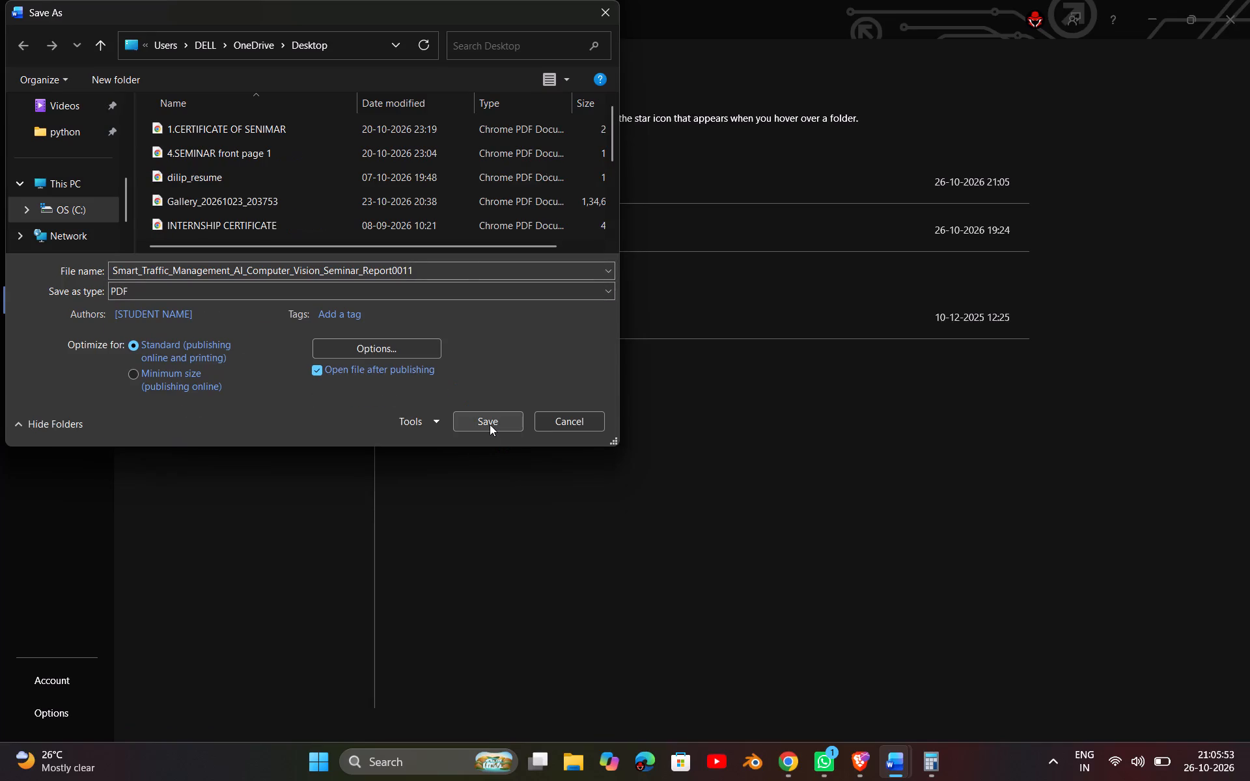
Finish saving the report to the Desktop as the PDF Smart_Traffic_Management_AI_Computer_Vision_Seminar_Report0011, with the file opening after publishing.
{"action": "left_click", "coordinate": [490, 424]}
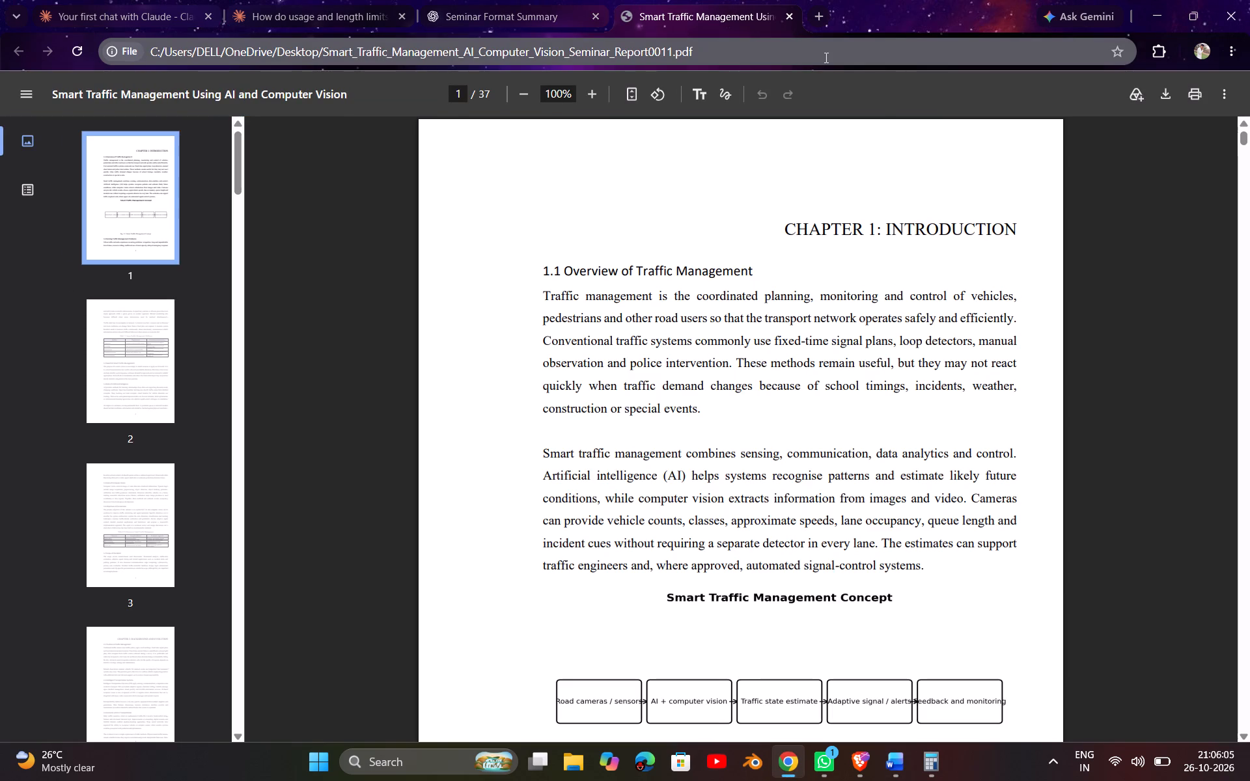
{"action": "scroll", "coordinate": [825, 57], "scroll_direction": "up", "scroll_amount": 3}
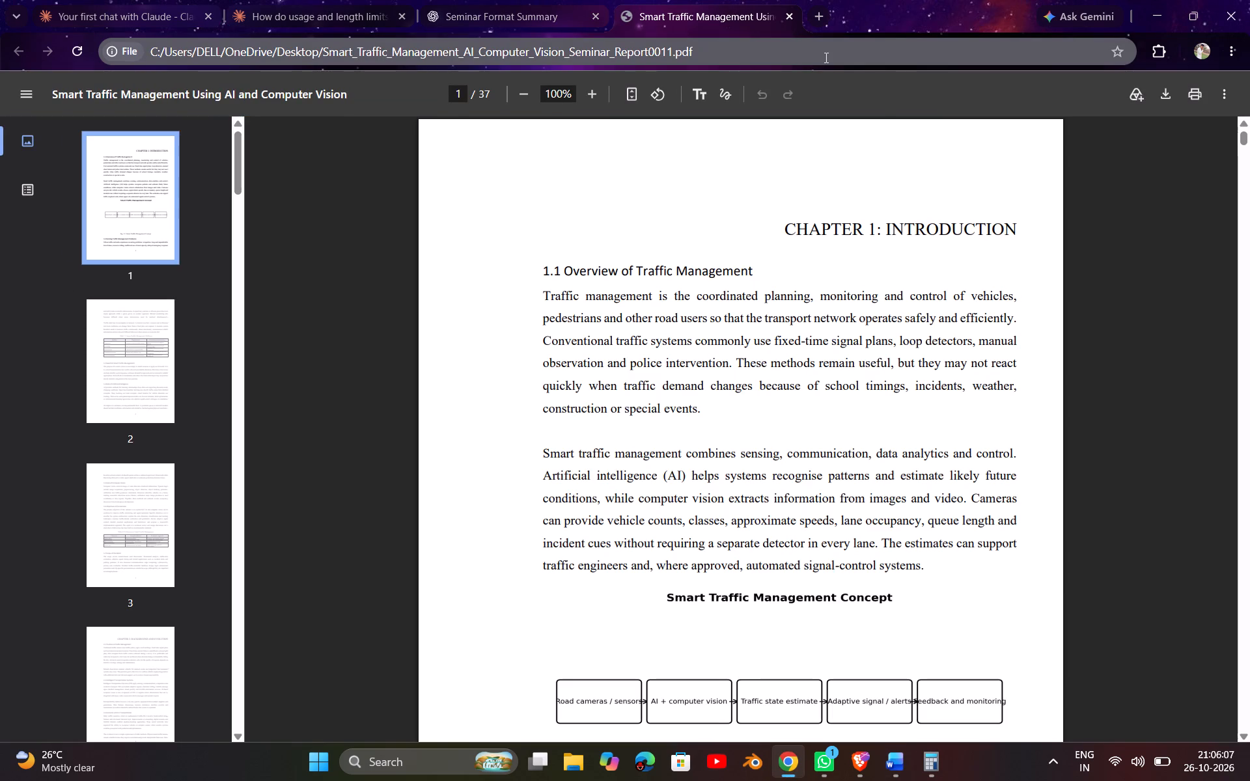
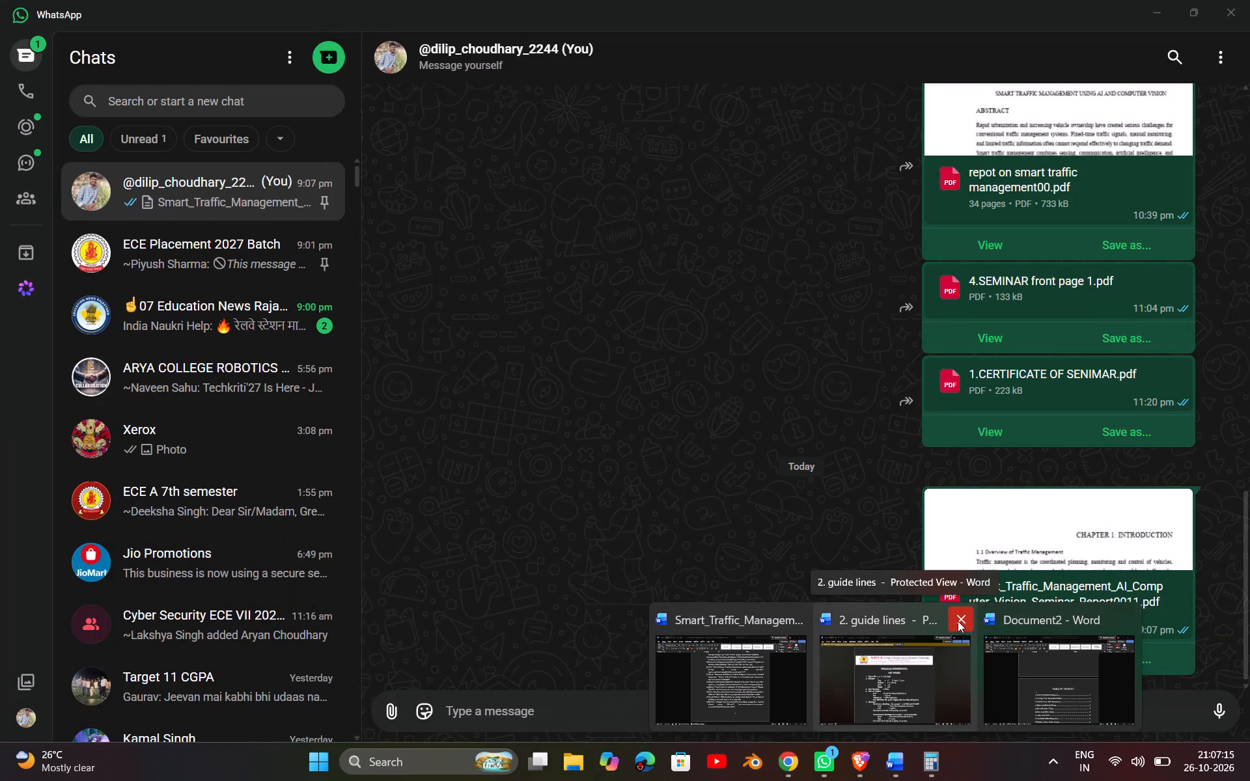
Close the 2. guide lines document and the saved Smart_Traffic_Management seminar report in Word.
{"action": "left_click", "coordinate": [958, 621]}
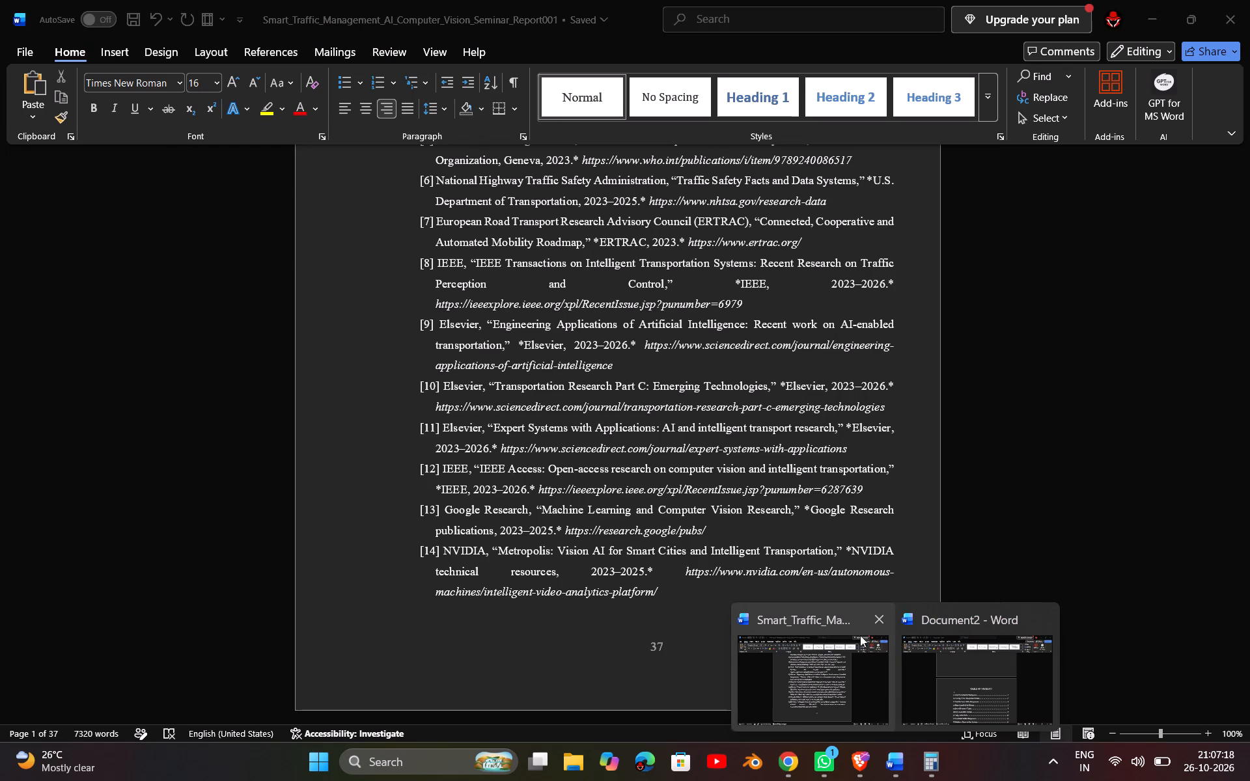
{"action": "left_click", "coordinate": [877, 620]}
Switch to Document2 and place the cursor on the empty numbered line under the TABLE OF CONTENTS heading.
{"action": "left_click", "coordinate": [902, 680]}
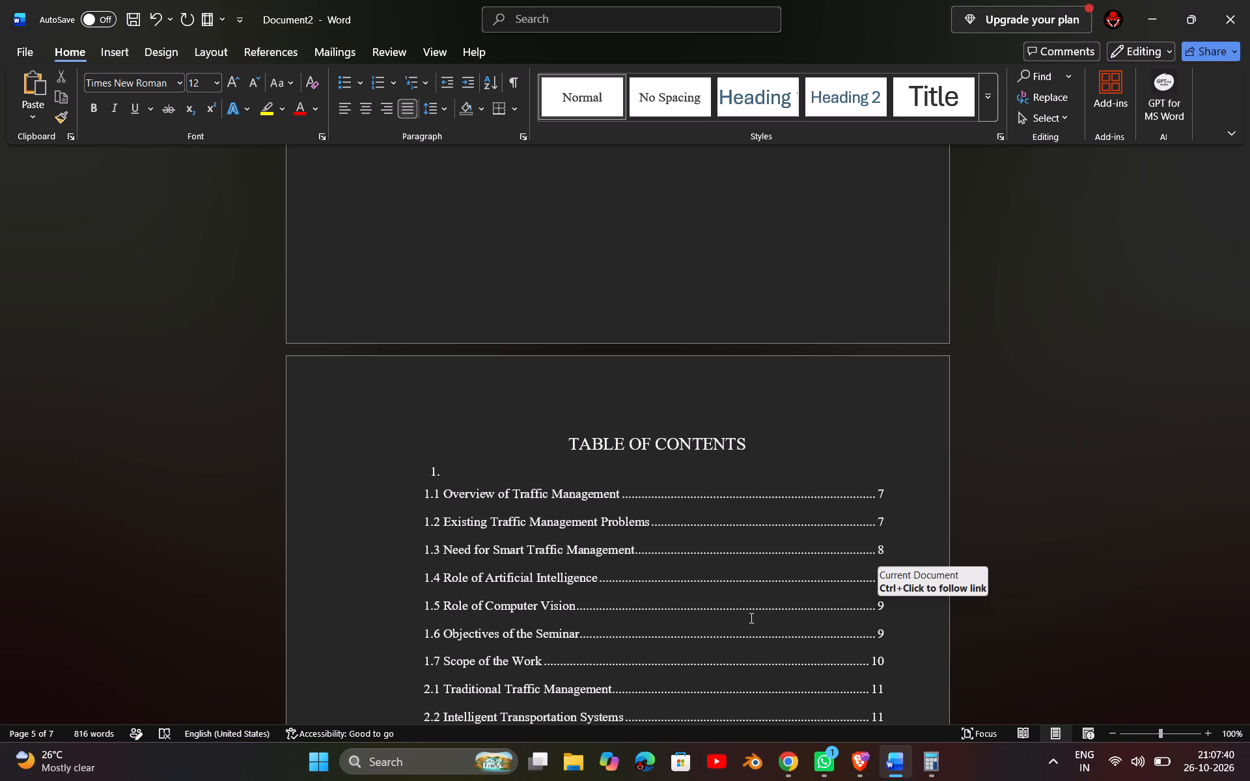
{"action": "left_click", "coordinate": [448, 477]}
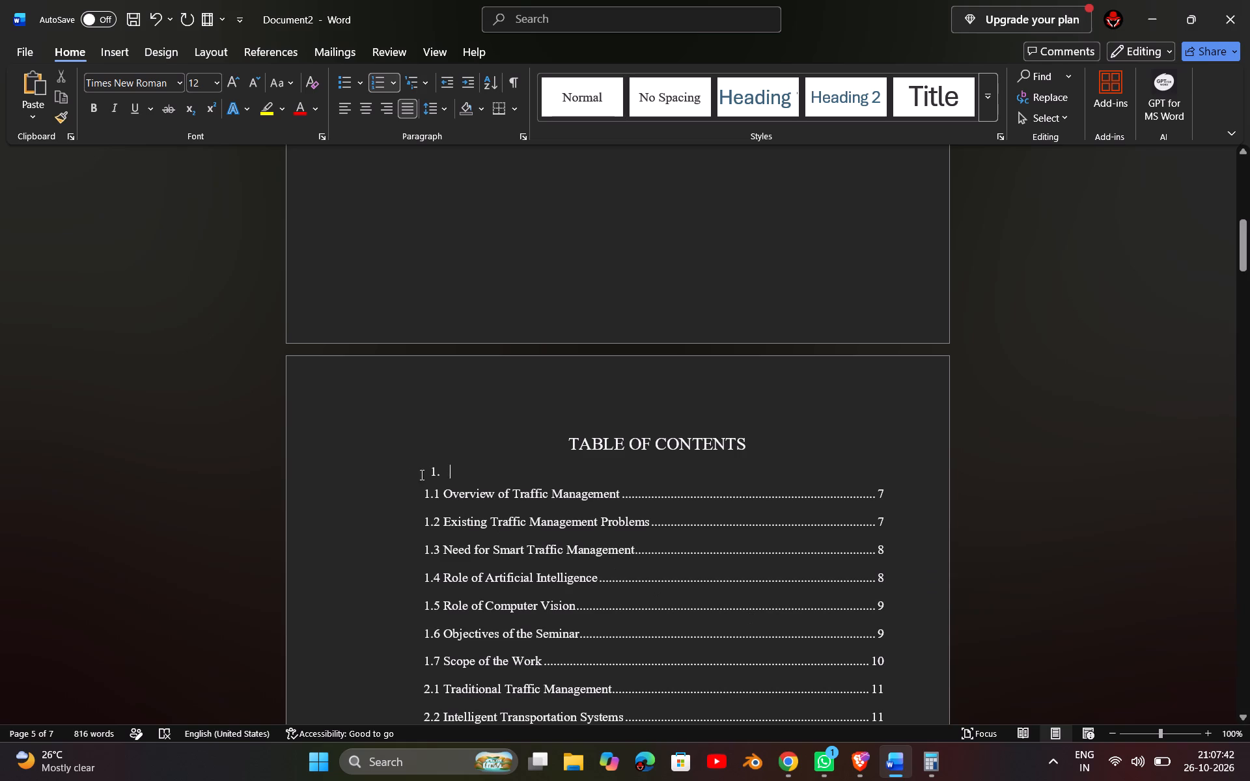
Replace the empty numbered line below the TABLE OF CONTENTS heading with a blank justified line.
{"action": "left_click", "coordinate": [423, 473]}
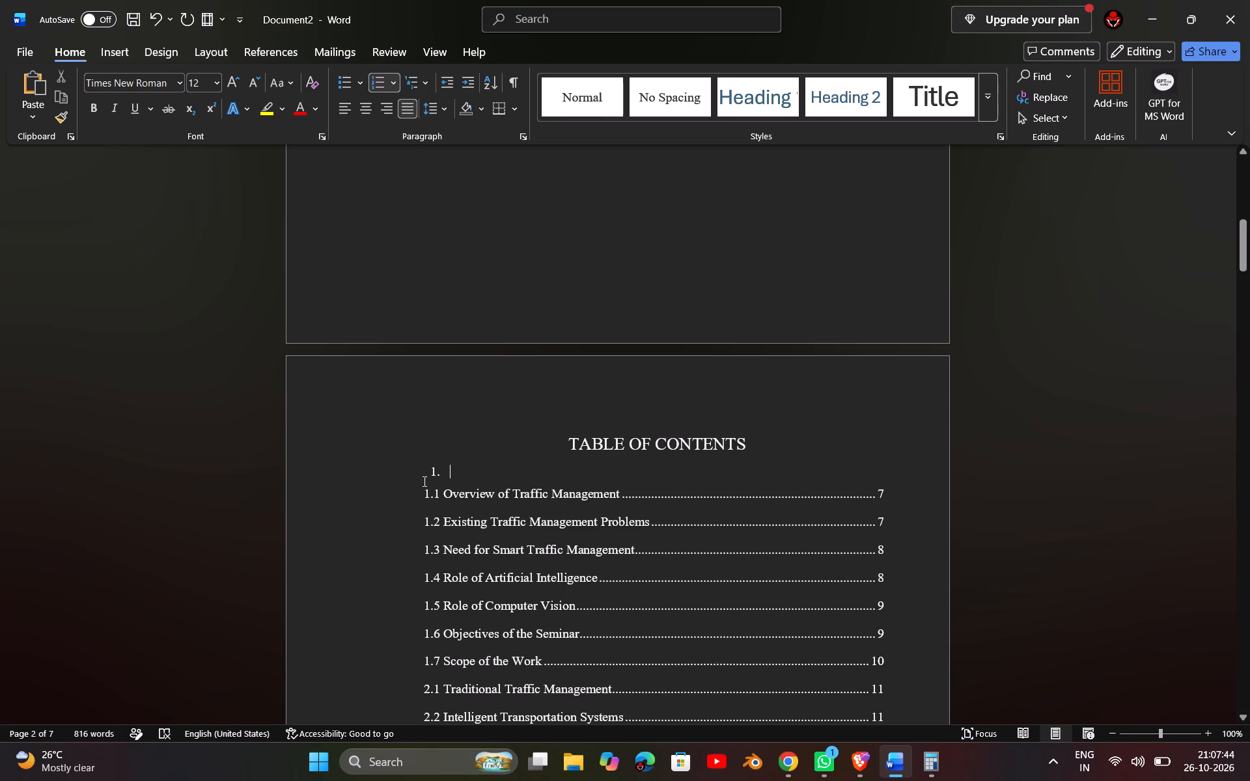
{"action": "left_click", "coordinate": [426, 470]}
{"action": "left_click", "coordinate": [437, 466]}
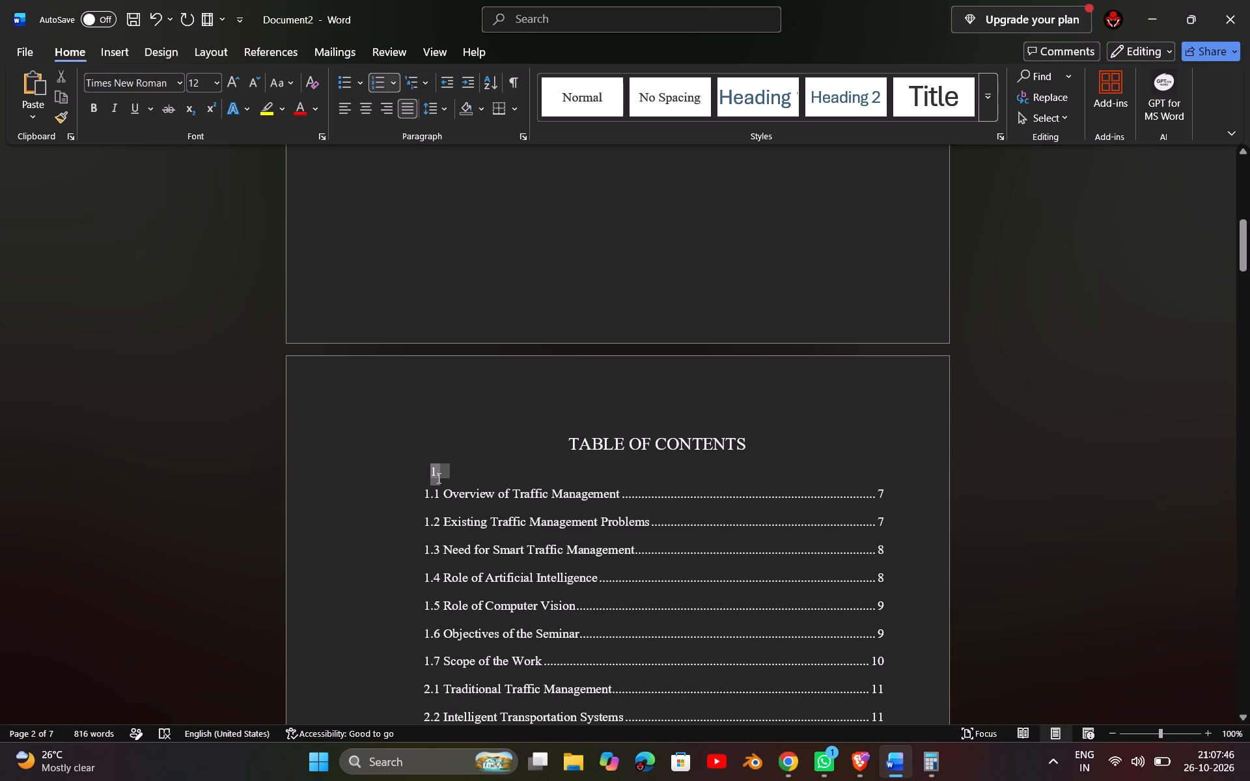
{"action": "left_click", "coordinate": [424, 474]}
{"action": "left_click", "coordinate": [424, 474]}
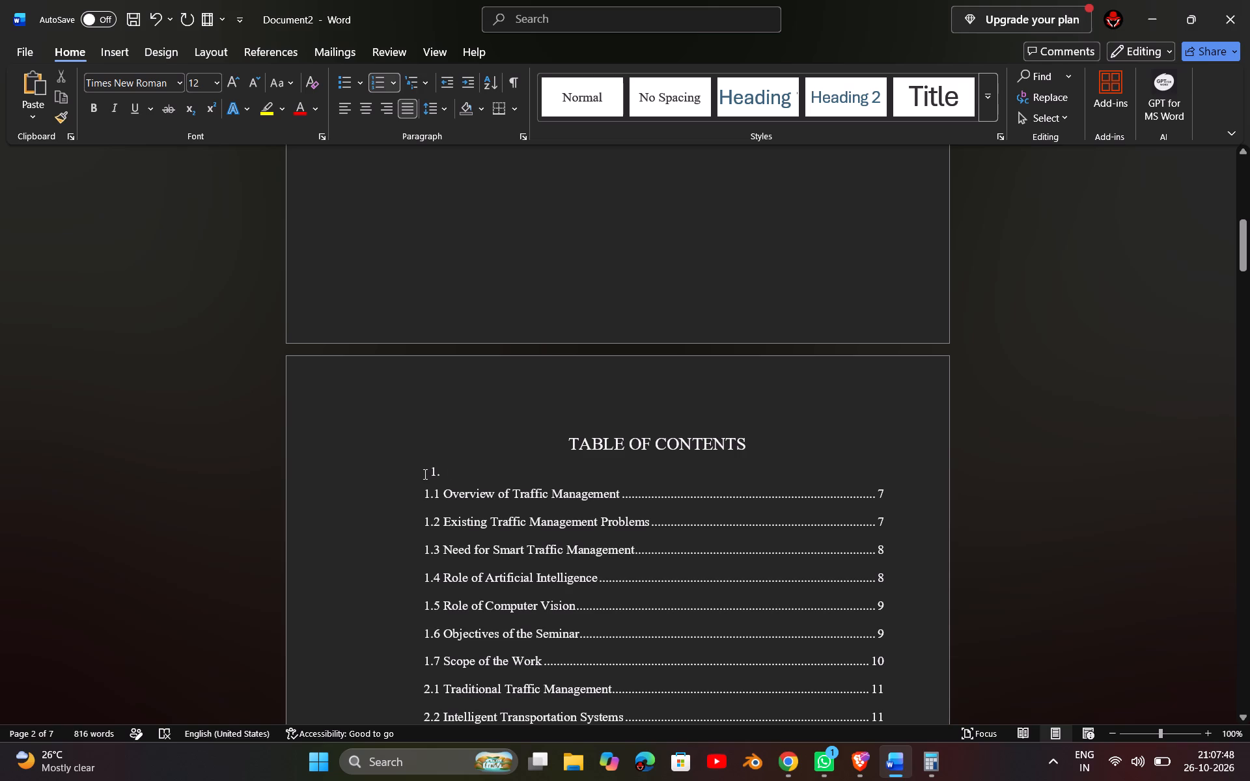
{"action": "left_click", "coordinate": [432, 471]}
{"action": "left_click", "coordinate": [432, 471]}
{"action": "key", "text": "BackSpace"}
{"action": "key", "text": "BackSpace"}
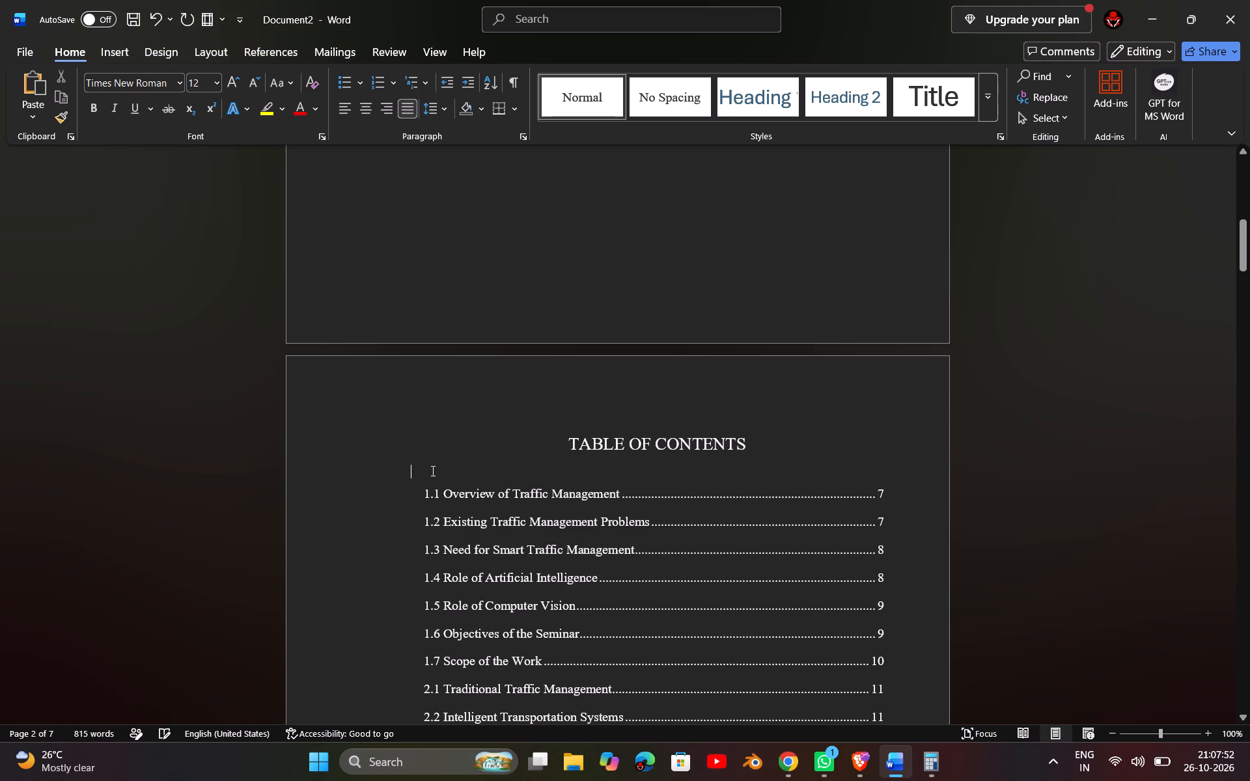
{"action": "key", "text": "BackSpace"}
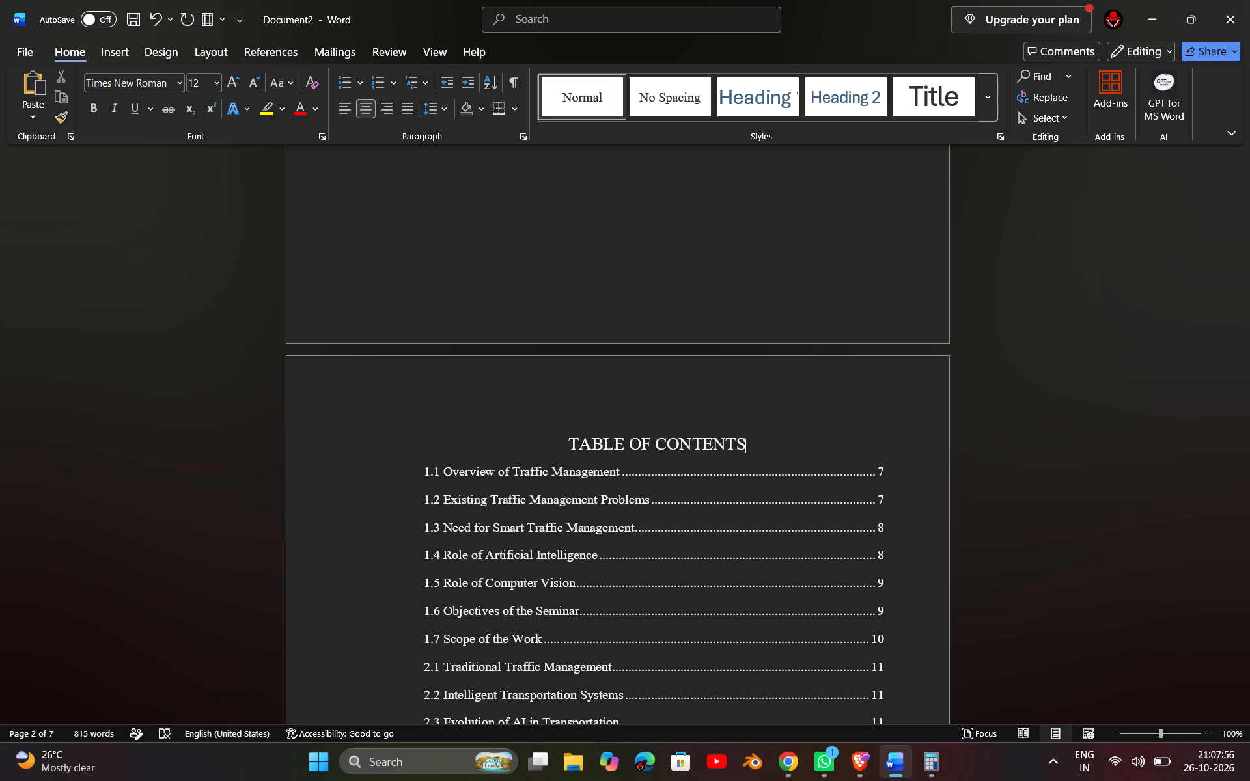
{"action": "key", "text": "Return"}
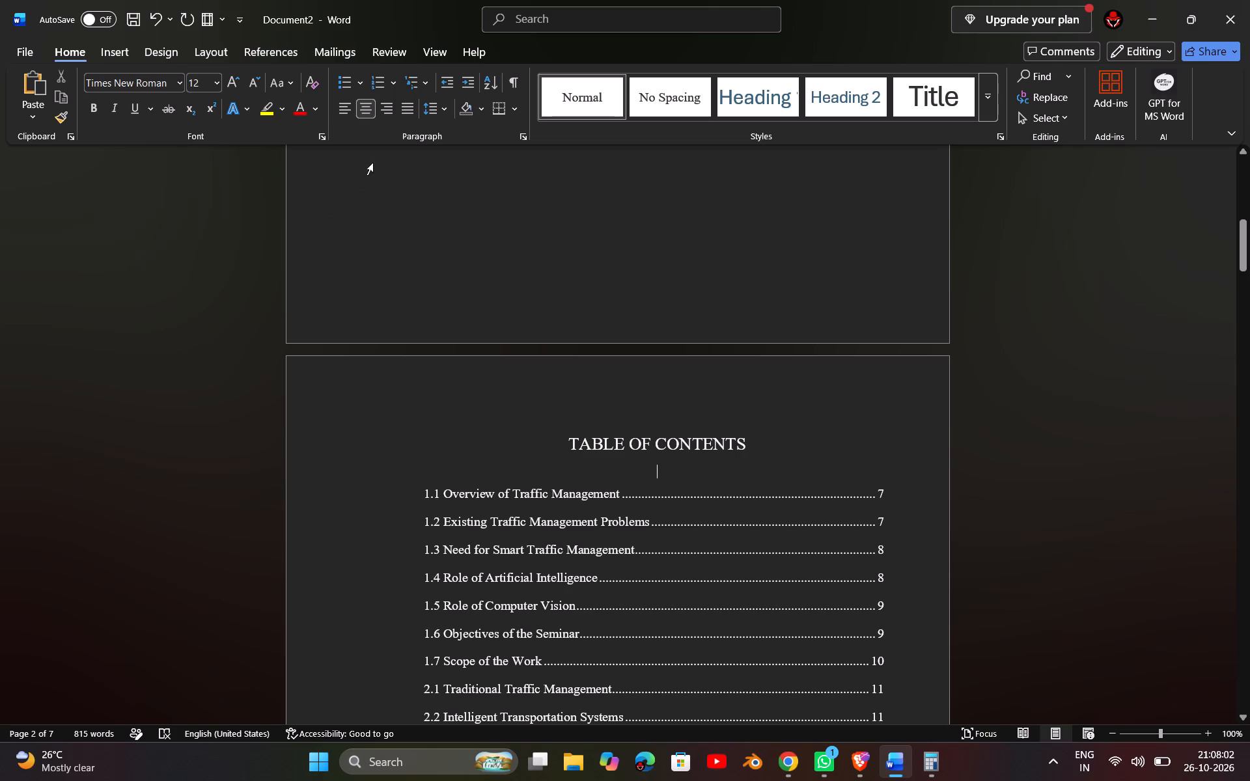
{"action": "left_click", "coordinate": [410, 109]}
Enter the numbered chapter entry "1. INTRODUCTION" above the 1.1 Overview of Traffic Management entry.
{"action": "key", "text": "1"}
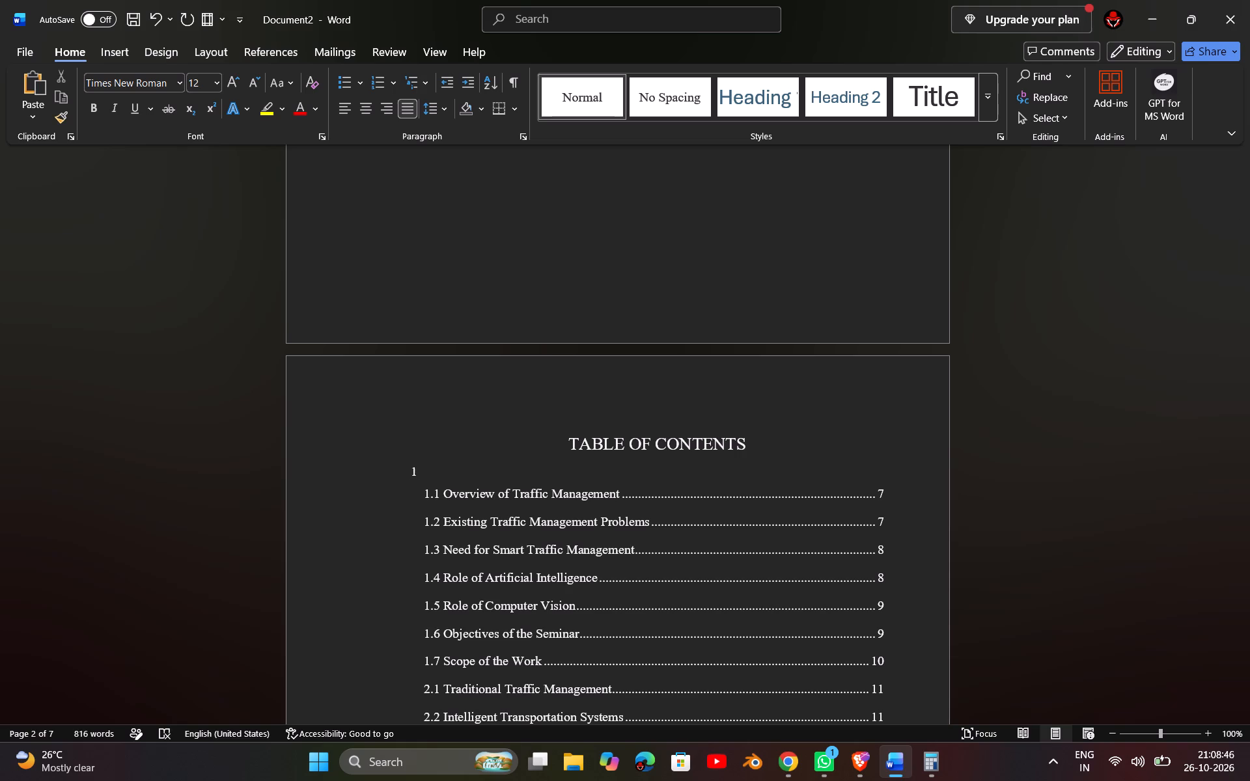
{"action": "key", "text": "period"}
{"action": "key", "text": "space"}
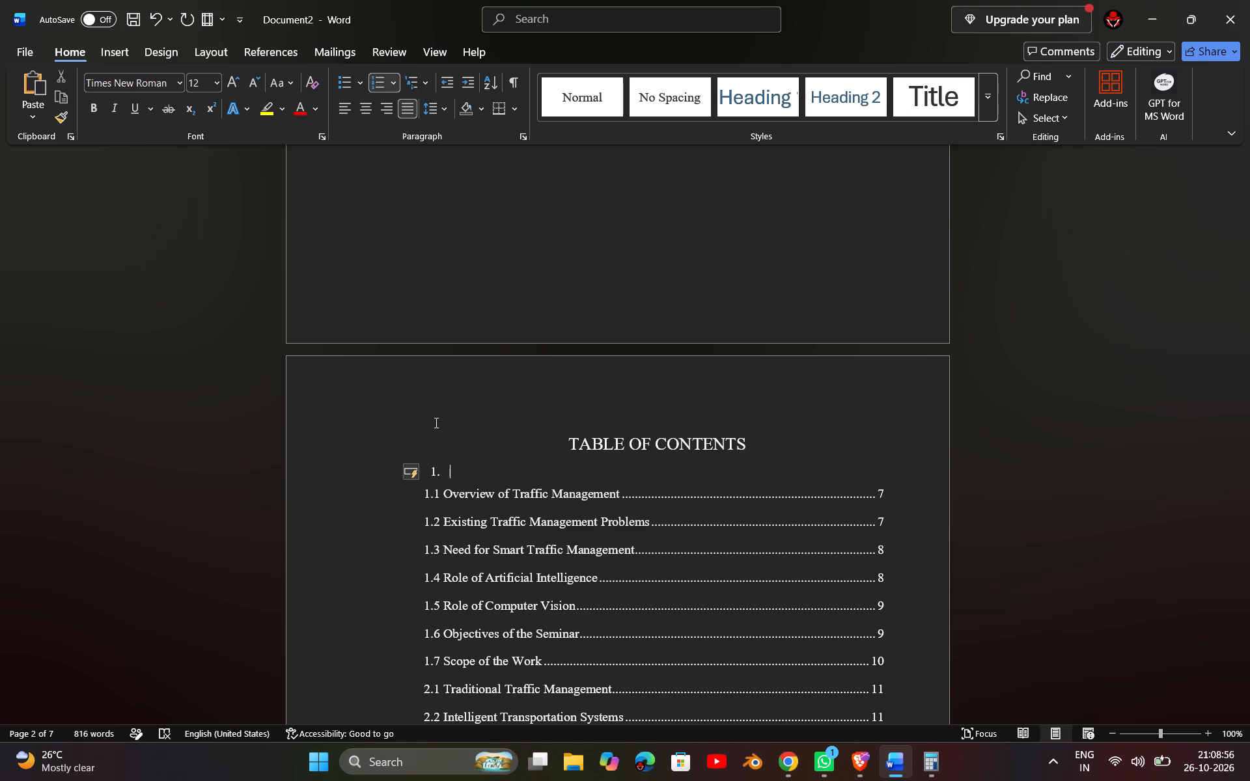
{"action": "type", "text": "INTRO"}
{"action": "type", "text": "DUCTION"}
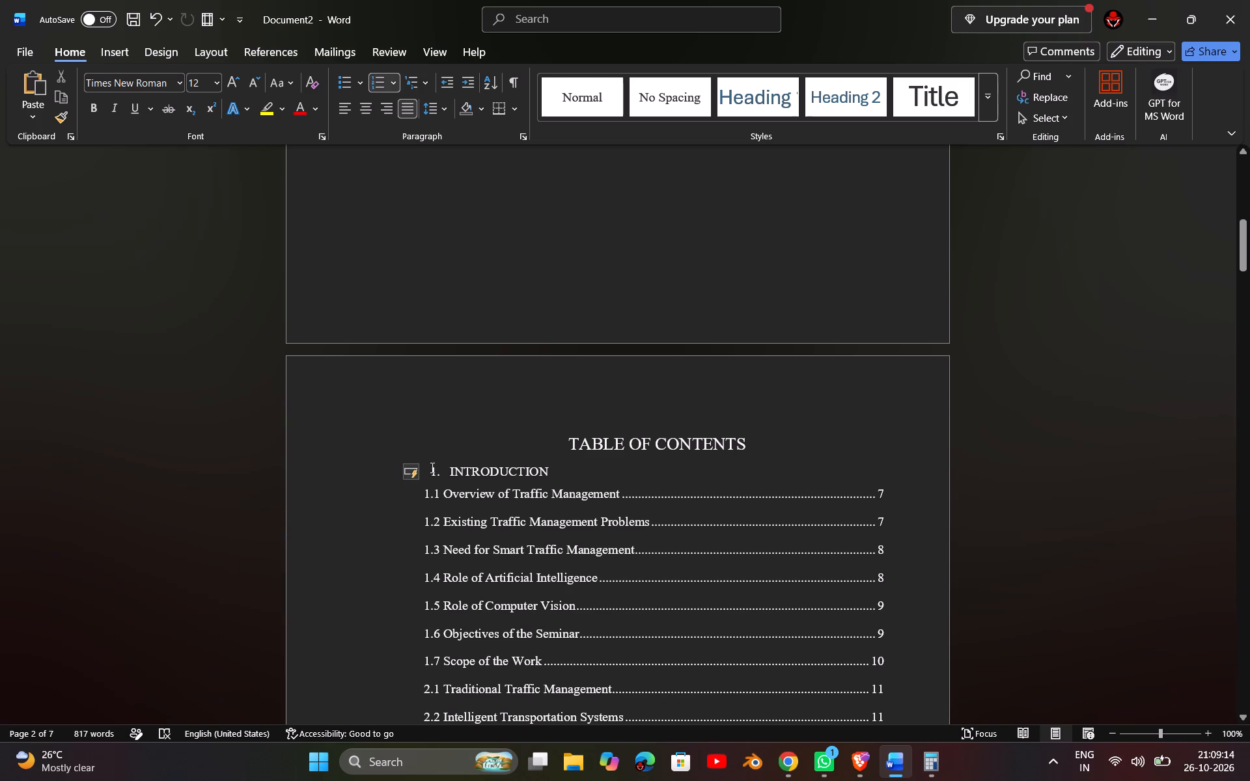
Set the INTRODUCTION entry's font size to 16.
{"action": "left_click_drag", "start_coordinate": [429, 467], "coordinate": [540, 470]}
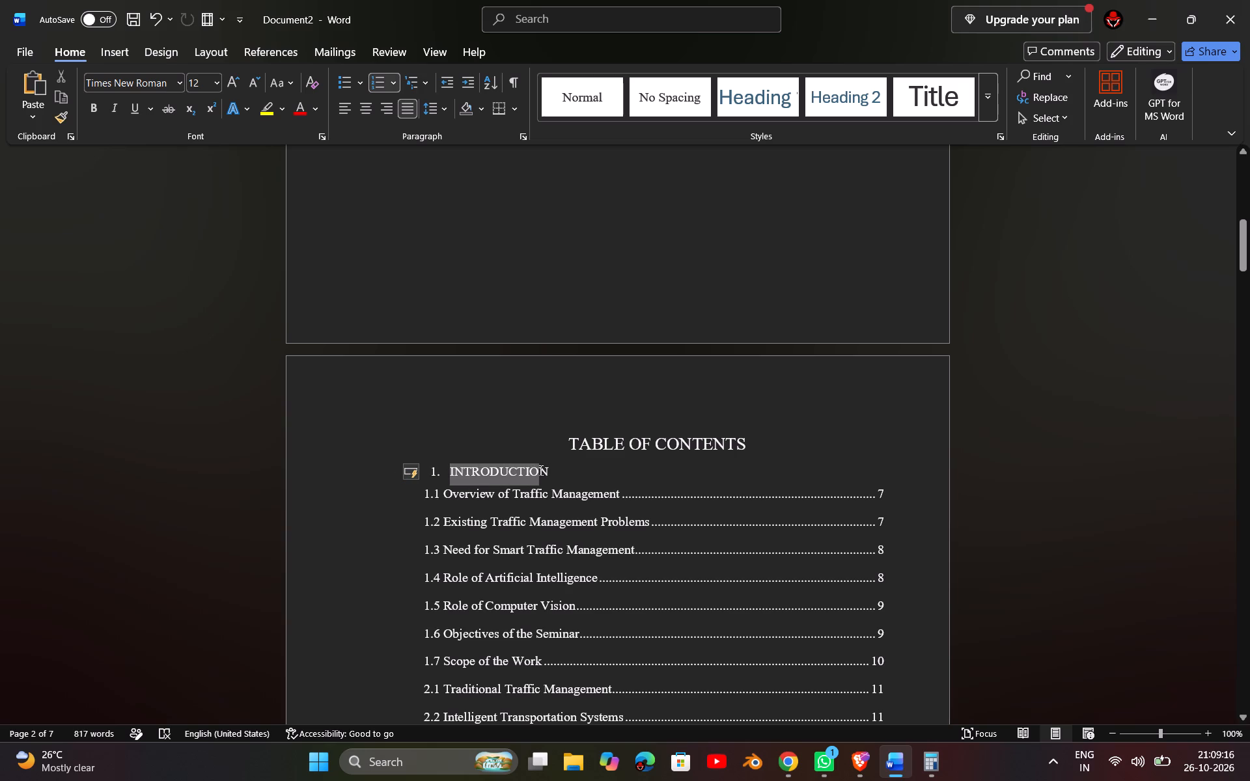
{"action": "left_click_drag", "start_coordinate": [540, 470], "coordinate": [549, 470]}
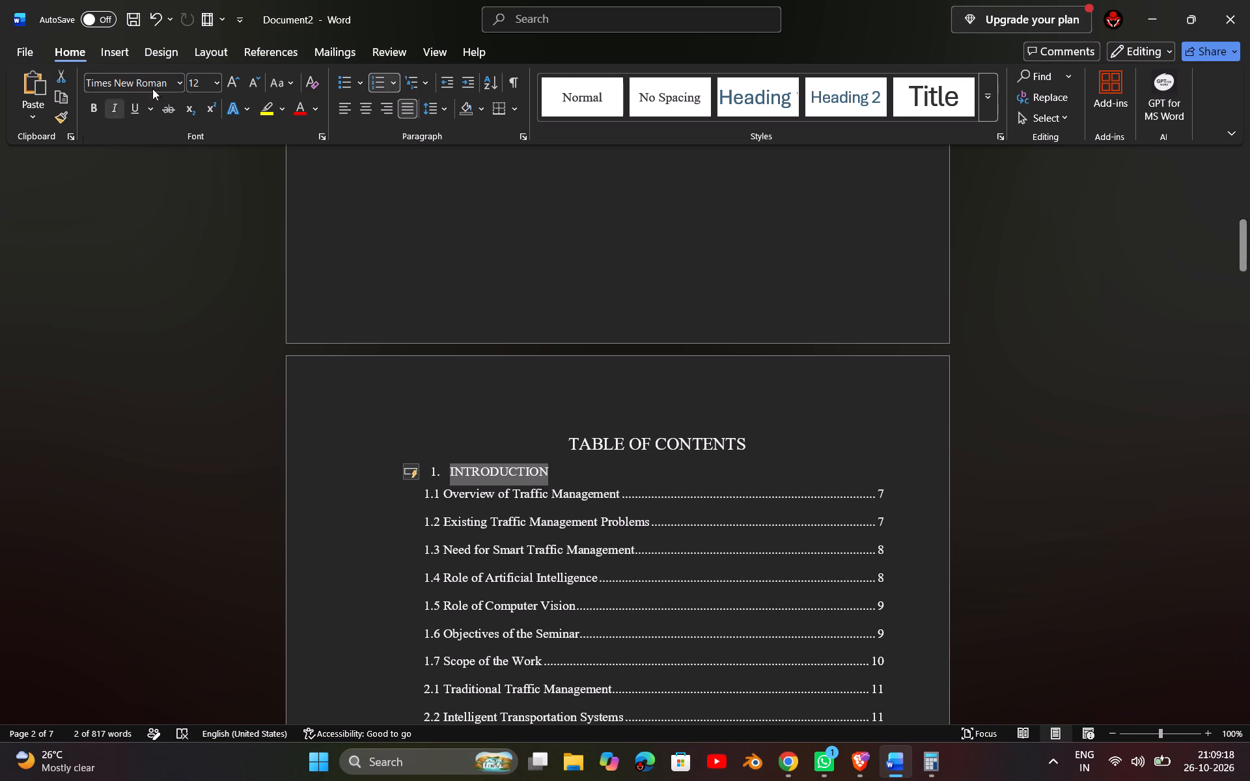
{"action": "left_click", "coordinate": [221, 79]}
{"action": "left_click", "coordinate": [217, 86]}
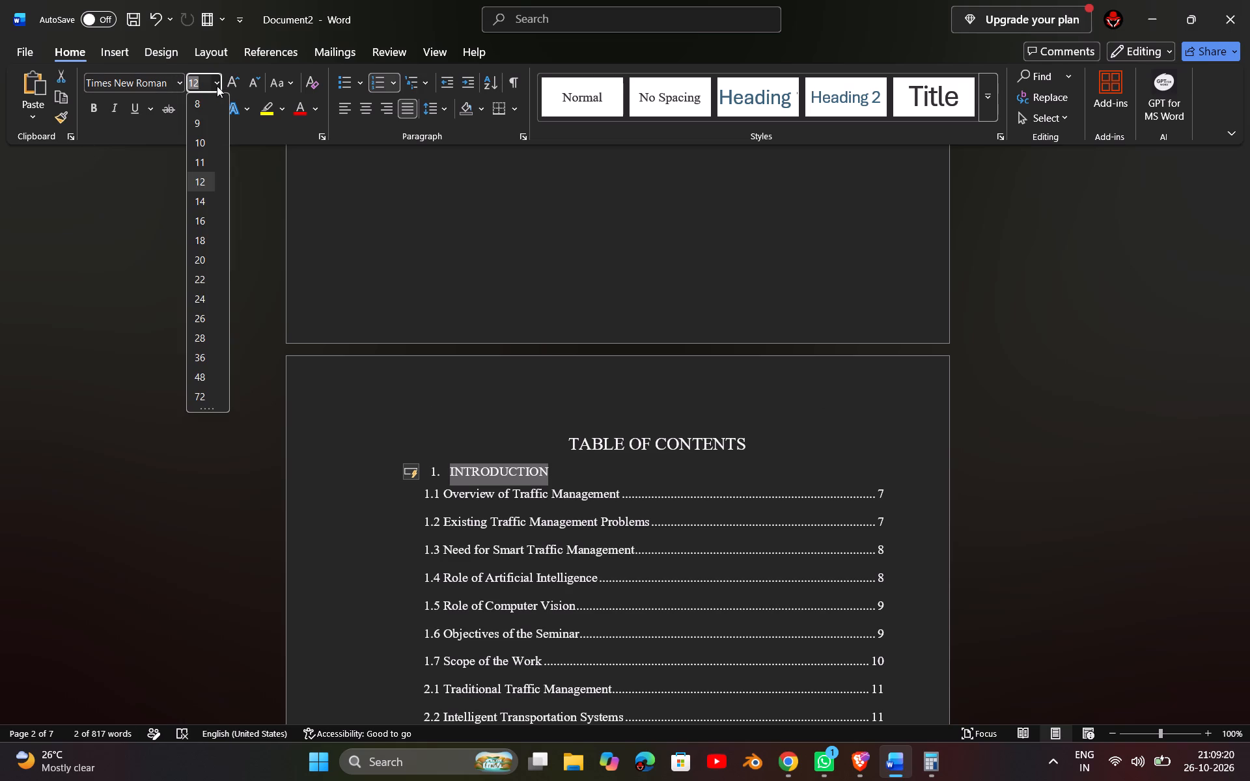
{"action": "left_click", "coordinate": [200, 214]}
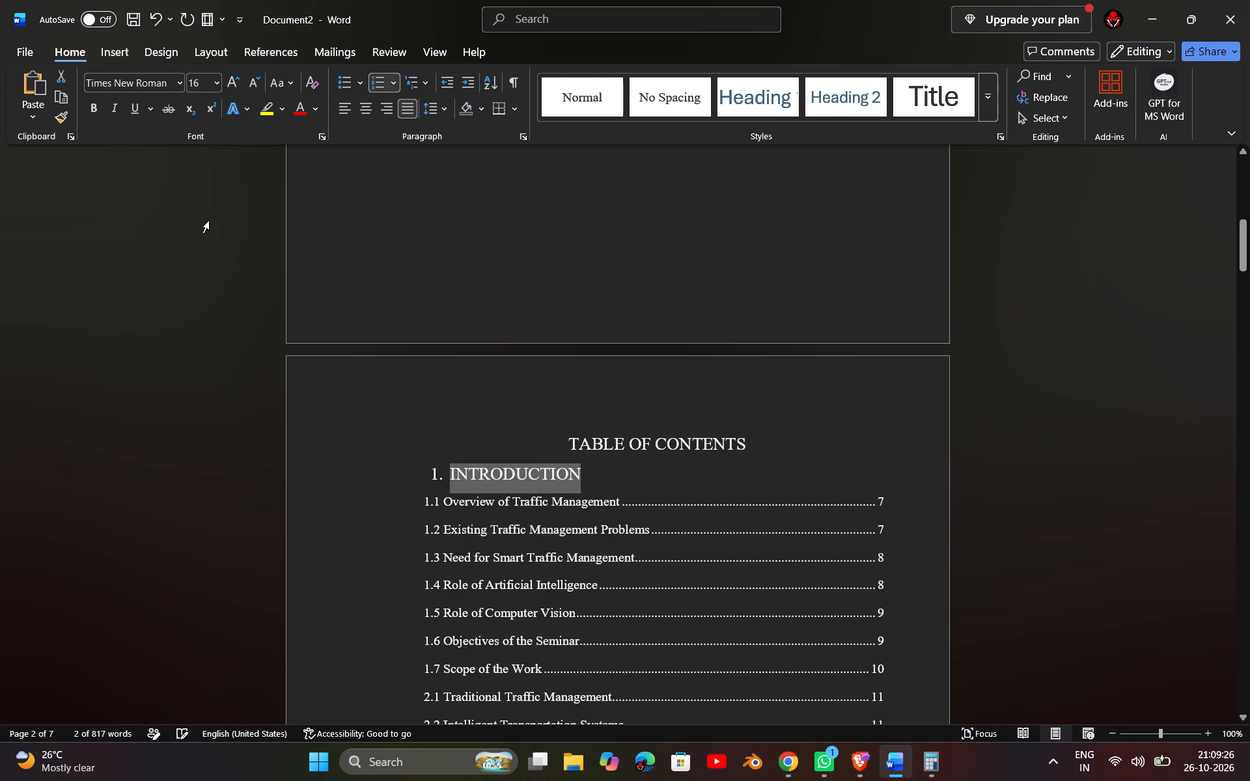
Add a row of dots after INTRODUCTION, extending to just before the page-number column.
{"action": "left_click", "coordinate": [583, 472]}
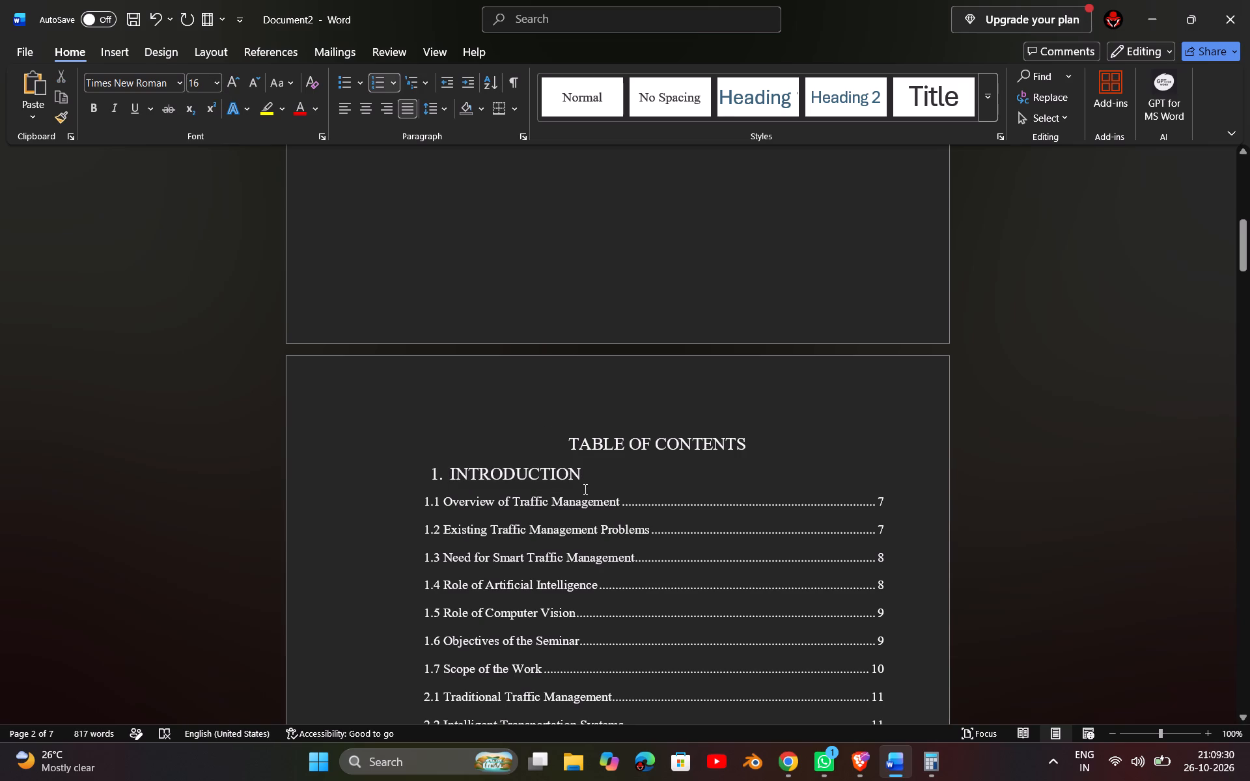
{"action": "key", "text": "period"}
{"action": "key", "text": "period"}
{"action": "key", "text": "period"}
{"action": "key", "text": "period"}
{"action": "key", "text": "period"}
{"action": "key", "text": "period"}
{"action": "key", "text": "period"}
{"action": "key", "text": "period"}
{"action": "key", "text": "period"}
{"action": "key", "text": "period"}
{"action": "key", "text": "period"}
{"action": "key", "text": "period"}
{"action": "key", "text": "period"}
{"action": "key", "text": "period"}
{"action": "key", "text": "period"}
{"action": "key", "text": "period"}
{"action": "key", "text": "period"}
{"action": "key", "text": "period"}
{"action": "key", "text": "period"}
{"action": "key", "text": "period"}
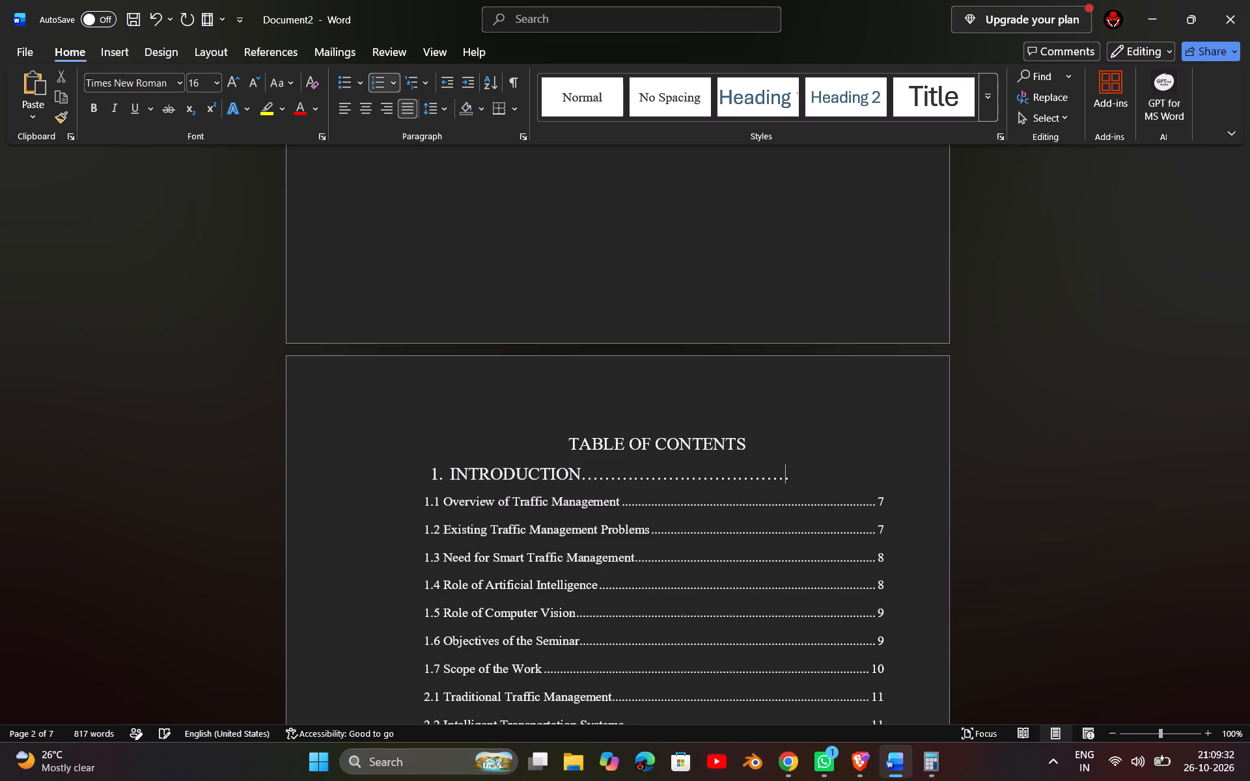
{"action": "key", "text": "period"}
{"action": "key", "text": "period"}
{"action": "key", "text": "period"}
{"action": "key", "text": "period"}
{"action": "key", "text": "period"}
{"action": "type", "text": "..."}
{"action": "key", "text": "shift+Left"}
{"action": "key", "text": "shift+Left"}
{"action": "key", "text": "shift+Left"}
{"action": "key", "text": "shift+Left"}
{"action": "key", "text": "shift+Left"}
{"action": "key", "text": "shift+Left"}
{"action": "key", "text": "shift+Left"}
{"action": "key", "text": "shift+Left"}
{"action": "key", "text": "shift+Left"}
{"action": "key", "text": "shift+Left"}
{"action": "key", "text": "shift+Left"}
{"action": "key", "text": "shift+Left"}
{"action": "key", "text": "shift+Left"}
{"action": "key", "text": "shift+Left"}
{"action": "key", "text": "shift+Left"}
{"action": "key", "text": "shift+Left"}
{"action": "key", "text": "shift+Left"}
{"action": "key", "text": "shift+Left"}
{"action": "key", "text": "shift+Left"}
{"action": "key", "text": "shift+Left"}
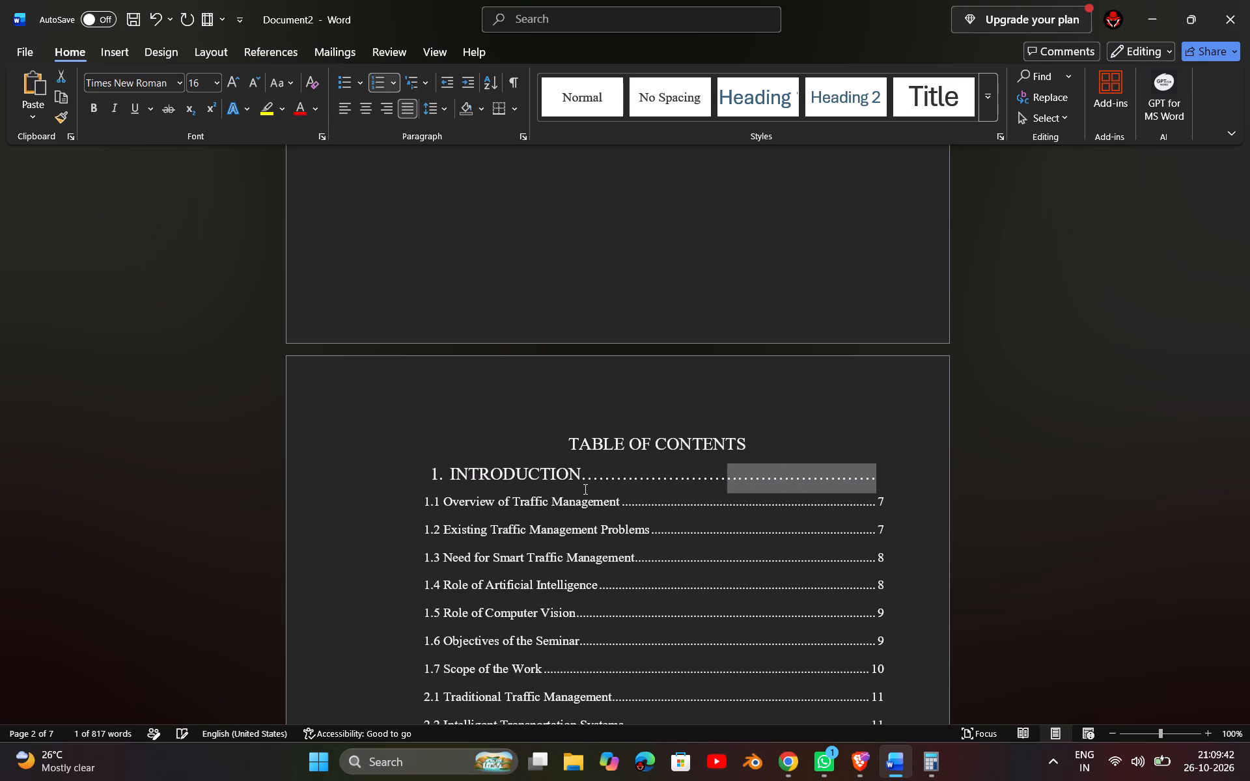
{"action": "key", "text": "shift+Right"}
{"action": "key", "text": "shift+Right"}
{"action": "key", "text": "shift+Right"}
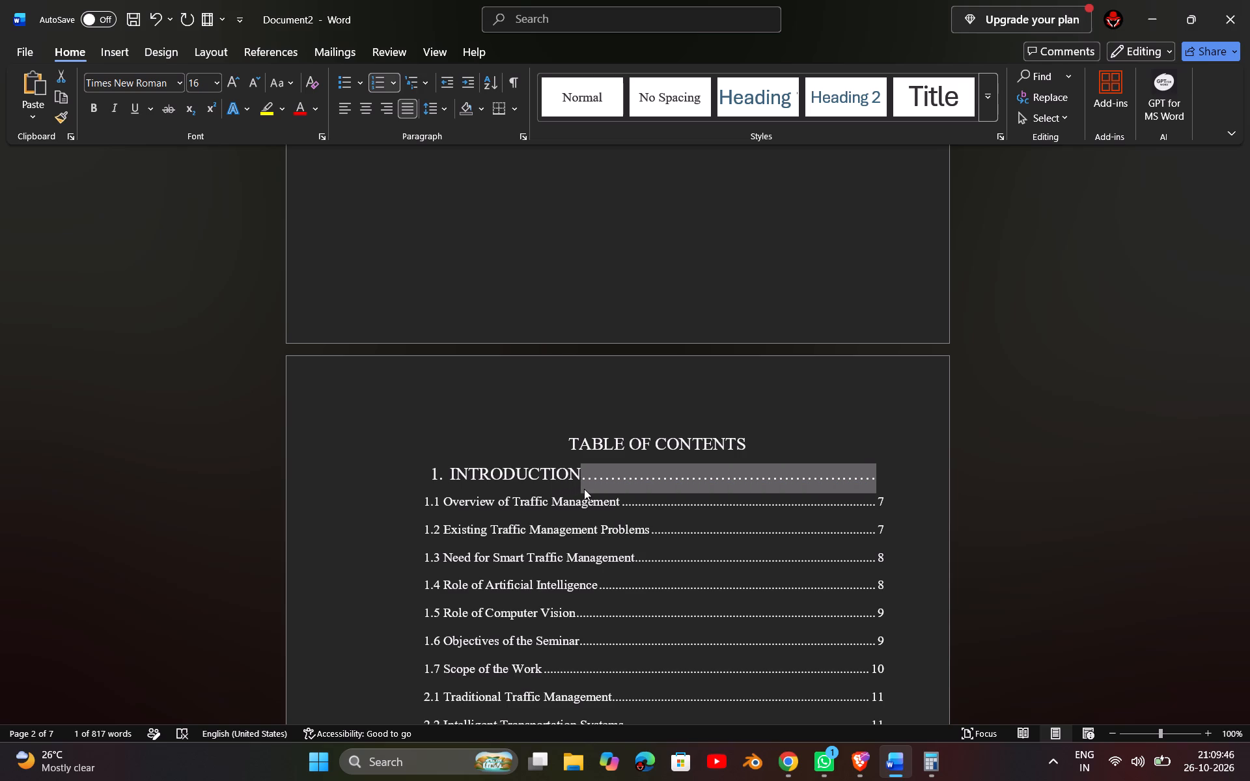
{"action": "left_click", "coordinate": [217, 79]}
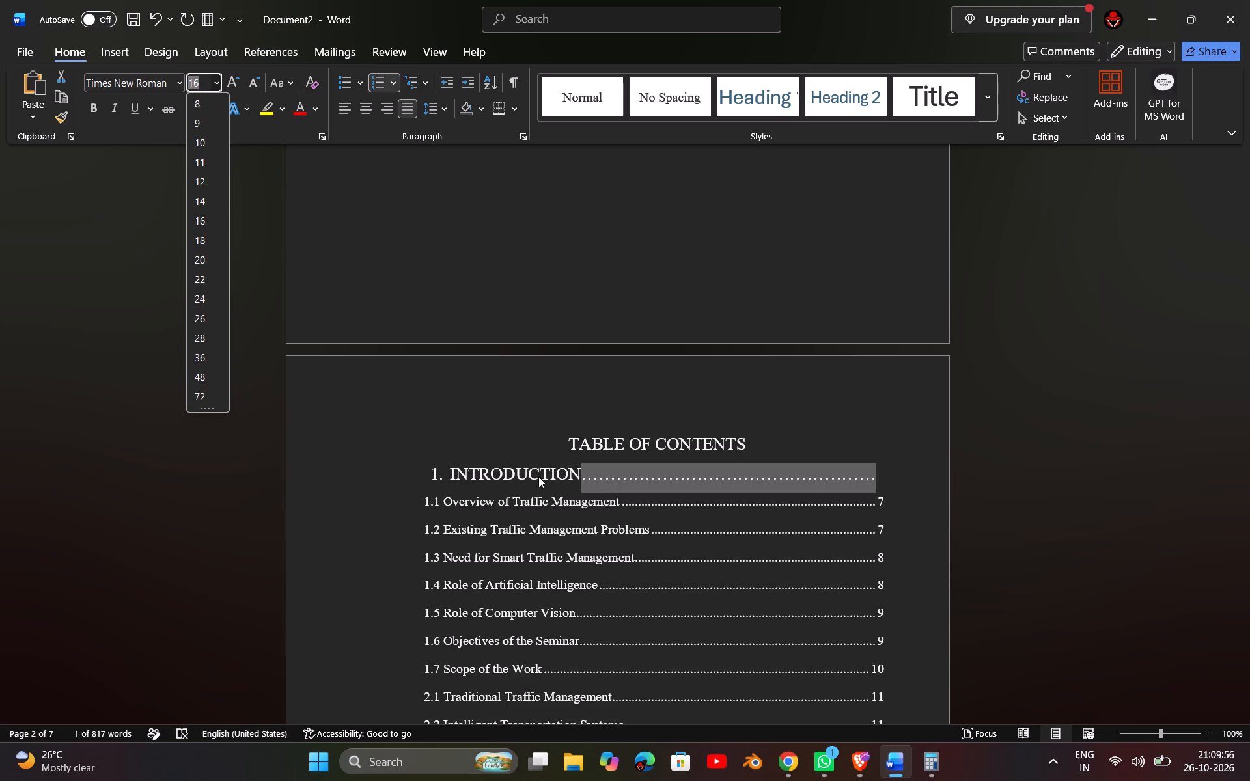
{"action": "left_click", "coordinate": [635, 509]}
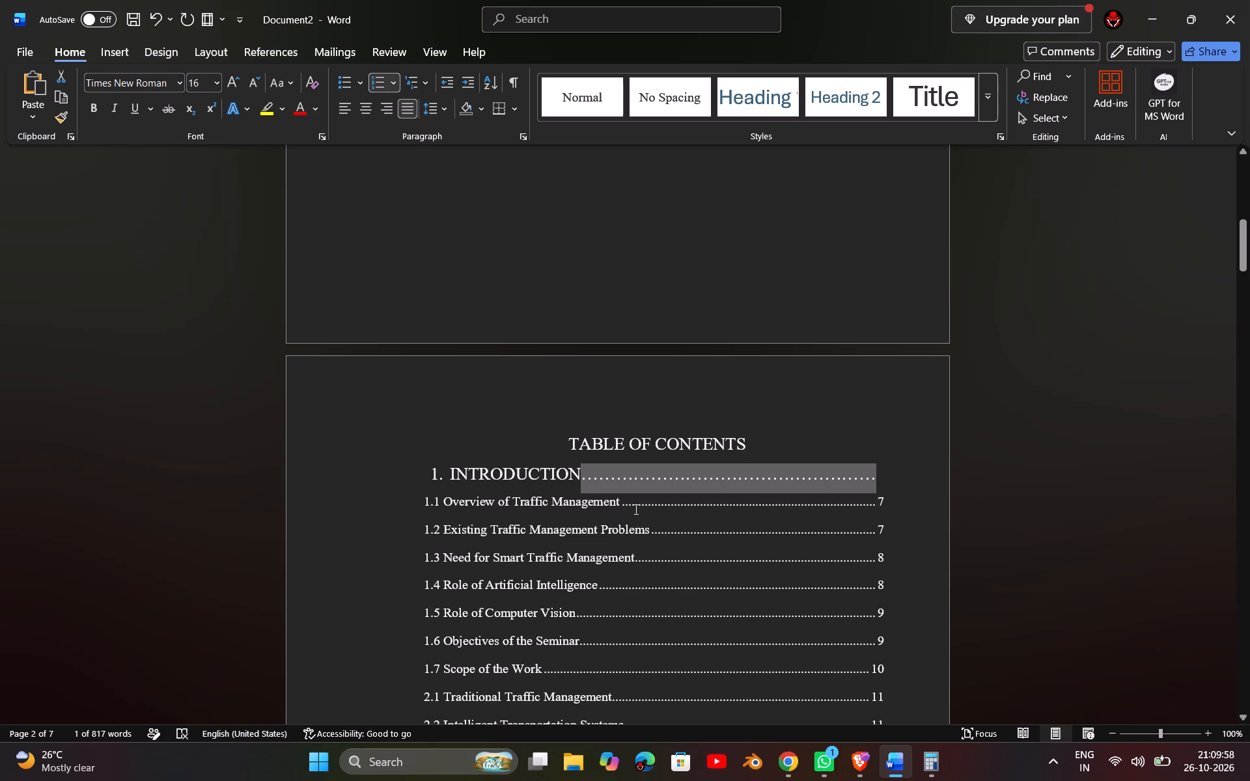
Examine the dot leader between the title and page number in the 1.1 Overview of Traffic Management entry.
{"action": "left_click", "coordinate": [649, 504]}
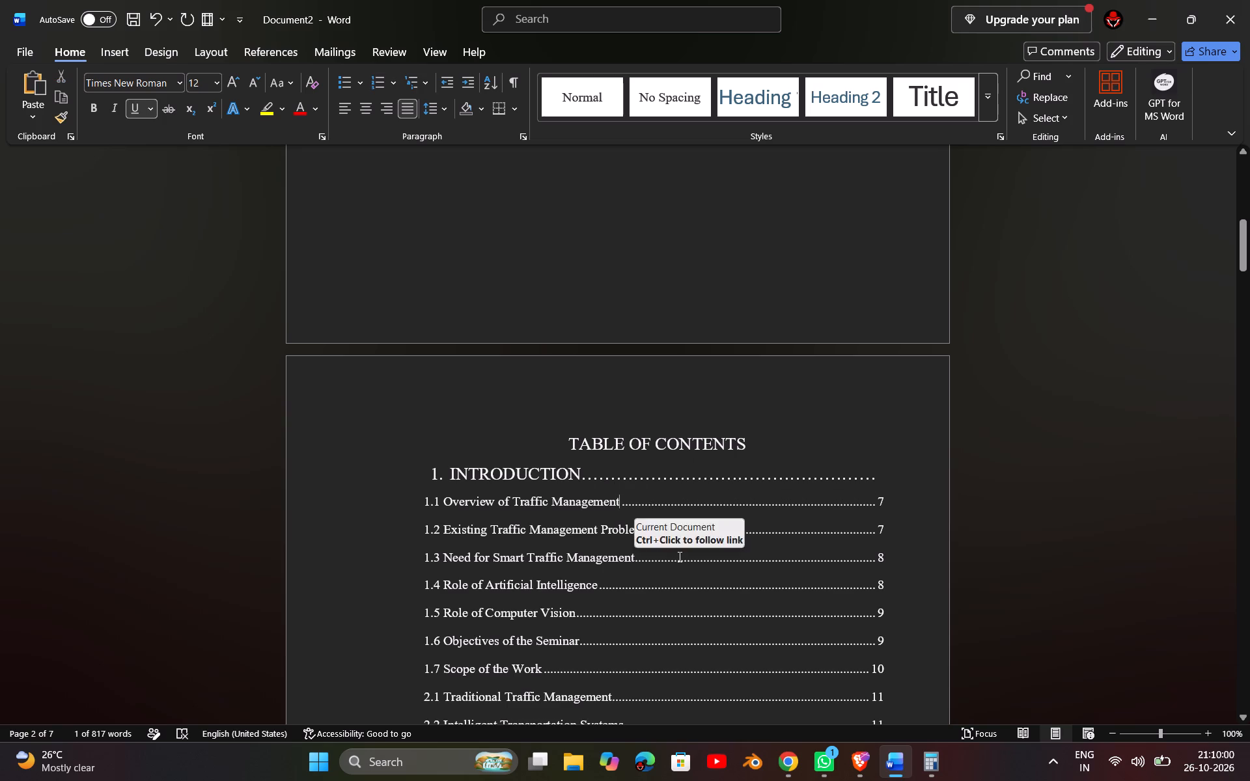
{"action": "key", "text": "Right"}
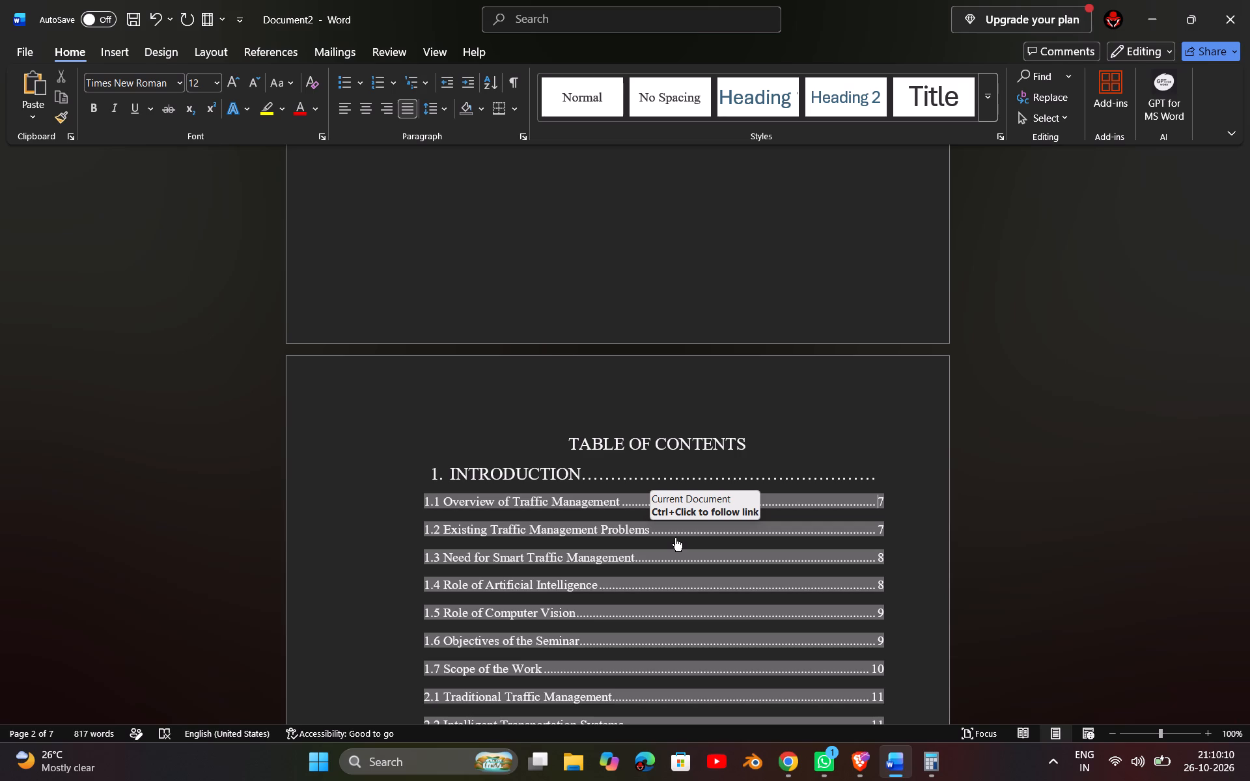
{"action": "left_click", "coordinate": [675, 538], "text": "ctrl"}
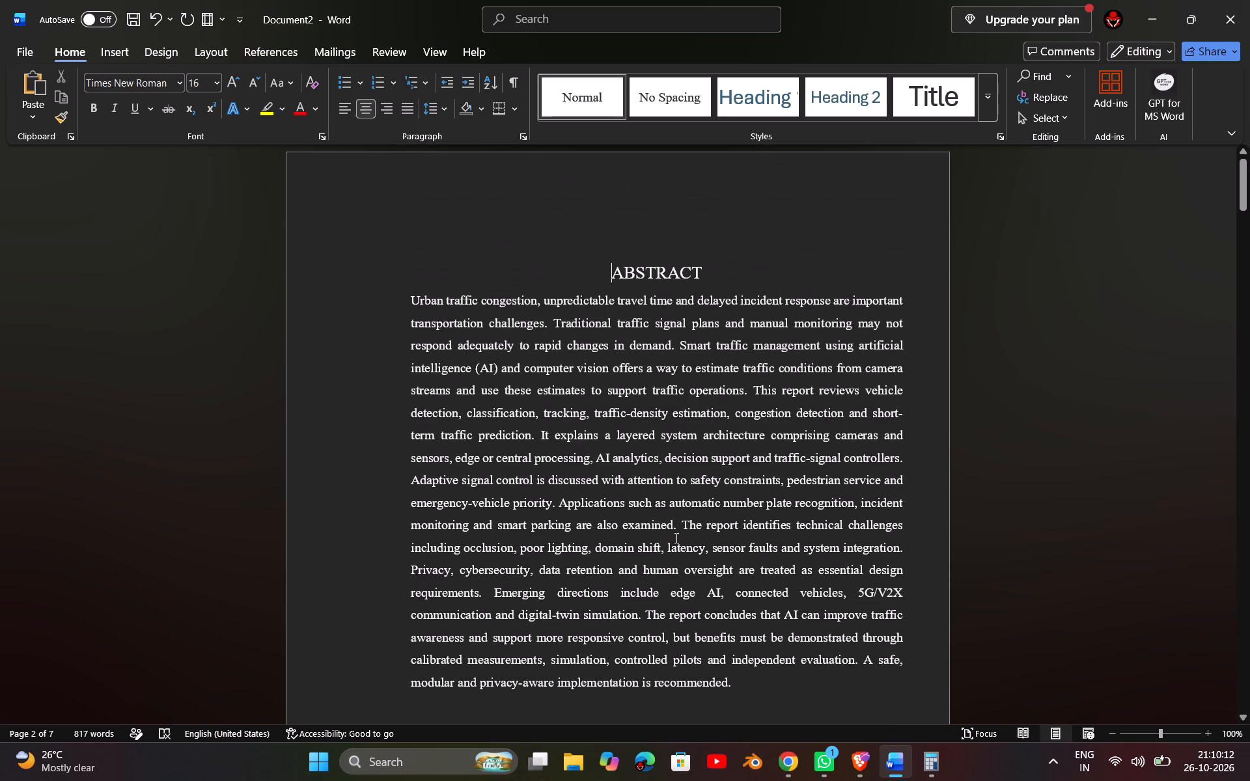
{"action": "scroll", "coordinate": [675, 538], "scroll_direction": "up", "scroll_amount": 1}
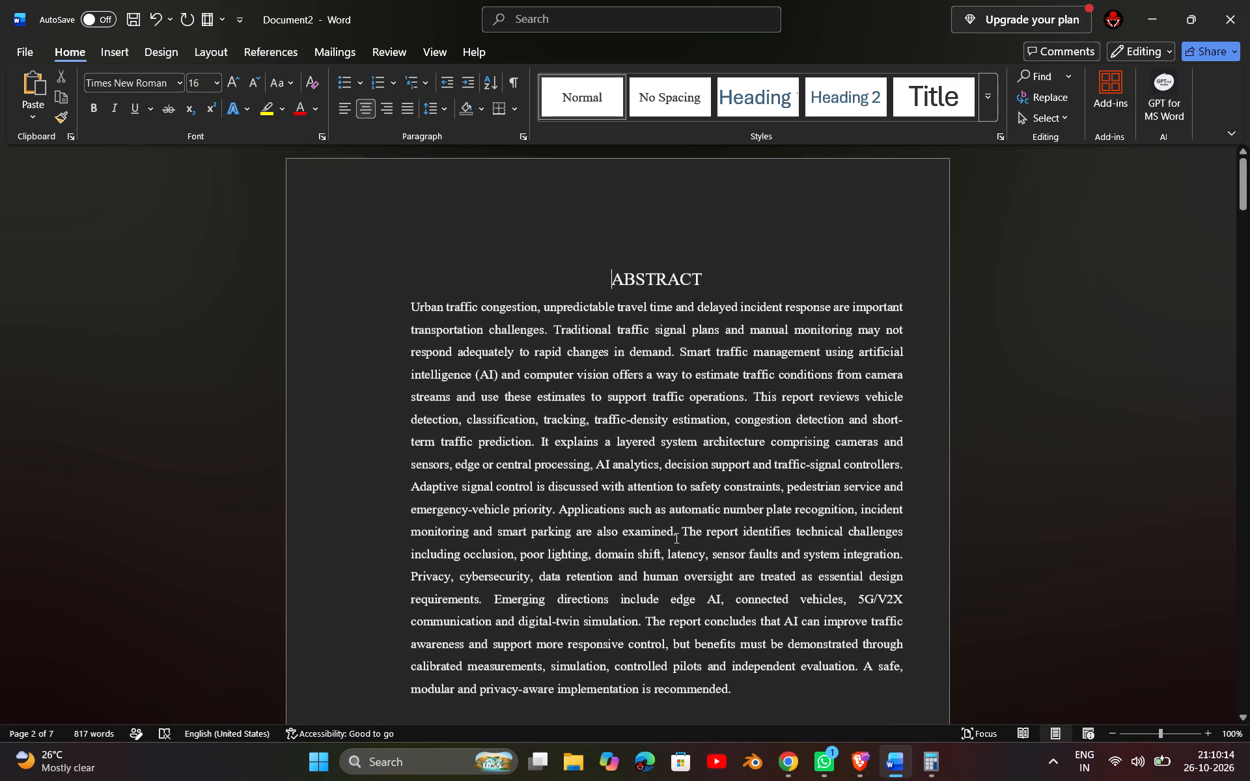
{"action": "scroll", "coordinate": [675, 538], "scroll_direction": "down", "scroll_amount": 19}
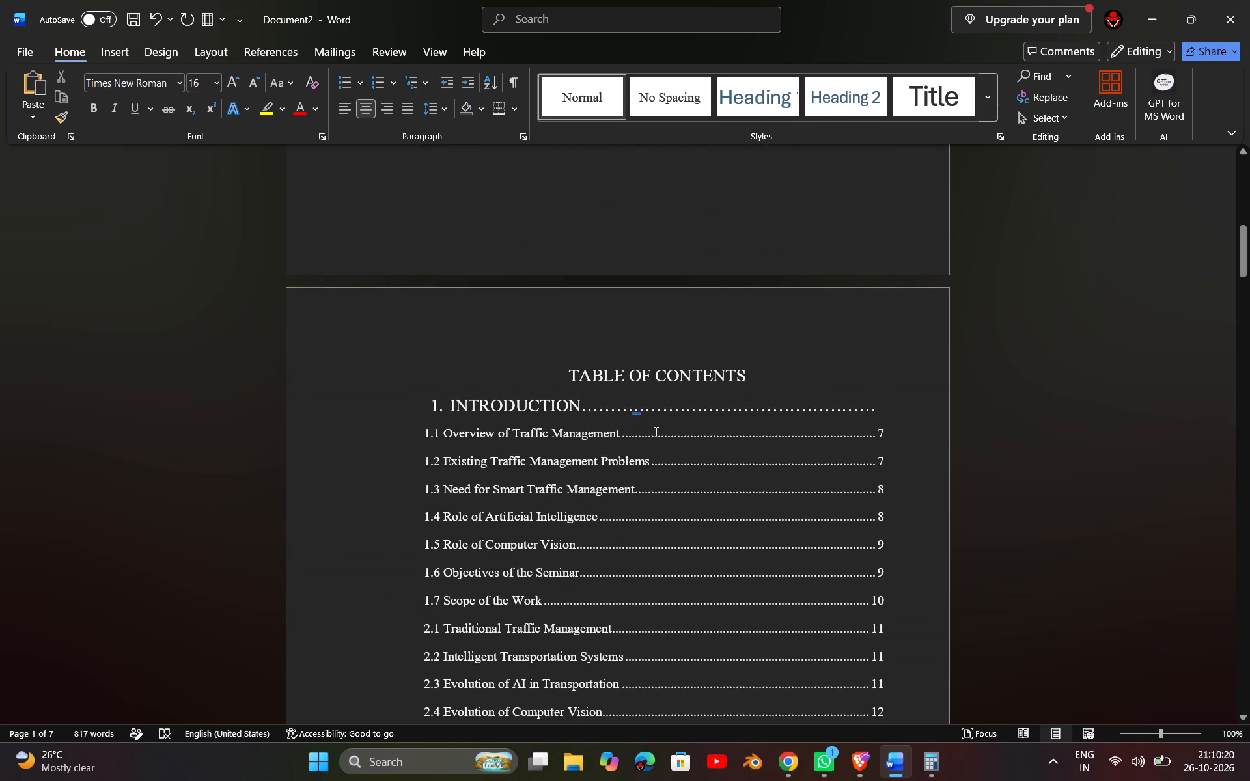
{"action": "left_click", "coordinate": [712, 438]}
{"action": "left_click", "coordinate": [712, 438]}
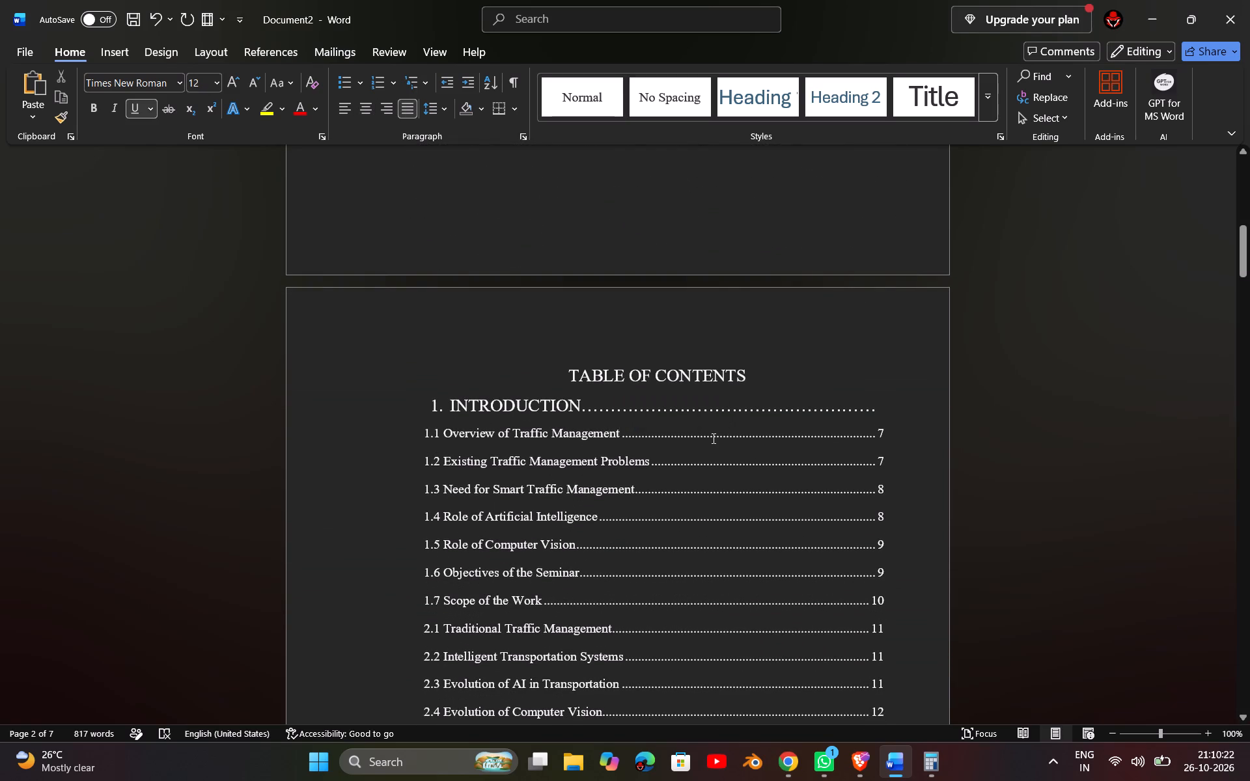
{"action": "key", "text": "Right"}
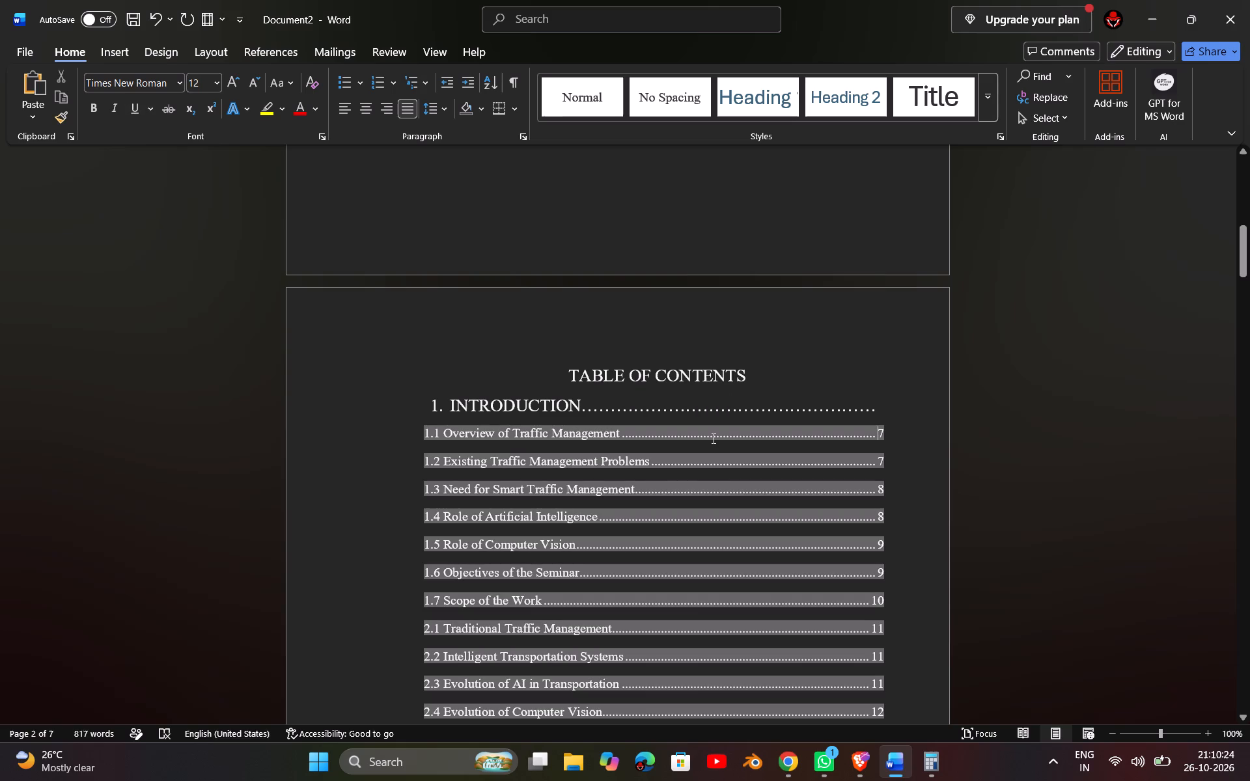
{"action": "key", "text": "Right"}
{"action": "key", "text": "Left"}
{"action": "key", "text": "Left"}
{"action": "key", "text": "Left"}
{"action": "key", "text": "Right"}
{"action": "key", "text": "Right"}
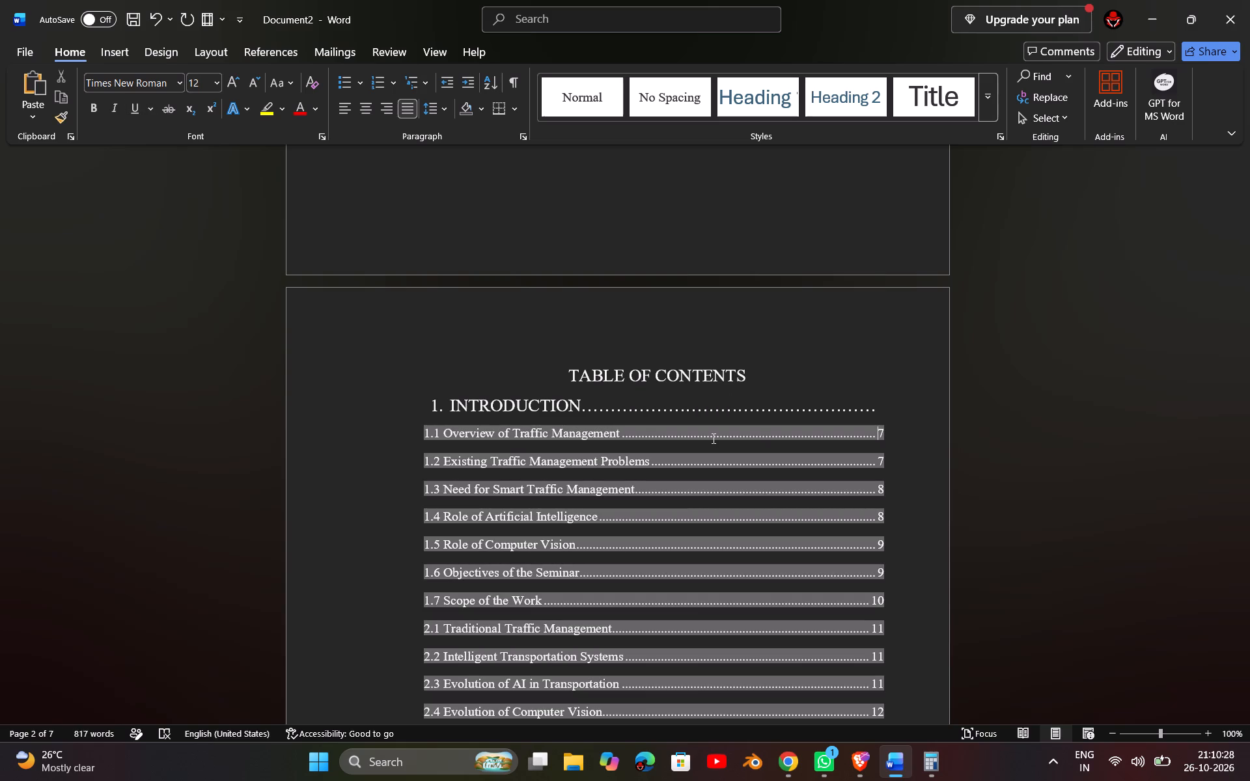
{"action": "key", "text": "Down"}
{"action": "key", "text": "Up"}
{"action": "key", "text": "Up"}
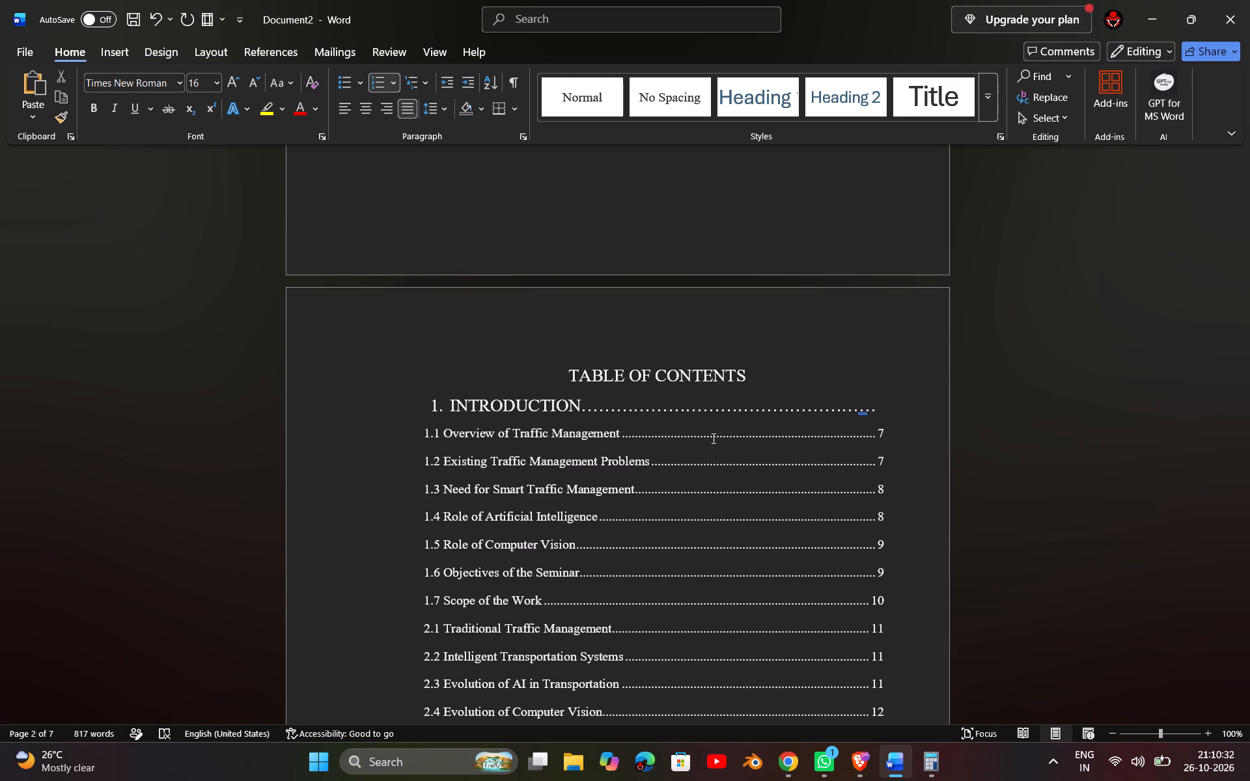
Enter page number 1 at the end of the INTRODUCTION entry's dot leader.
{"action": "key", "text": "1"}
Copy the whole table of contents, from its TABLE OF CONTENTS heading through the 8.7 Conclusion entry.
{"action": "scroll", "coordinate": [637, 439], "scroll_direction": "down", "scroll_amount": 4}
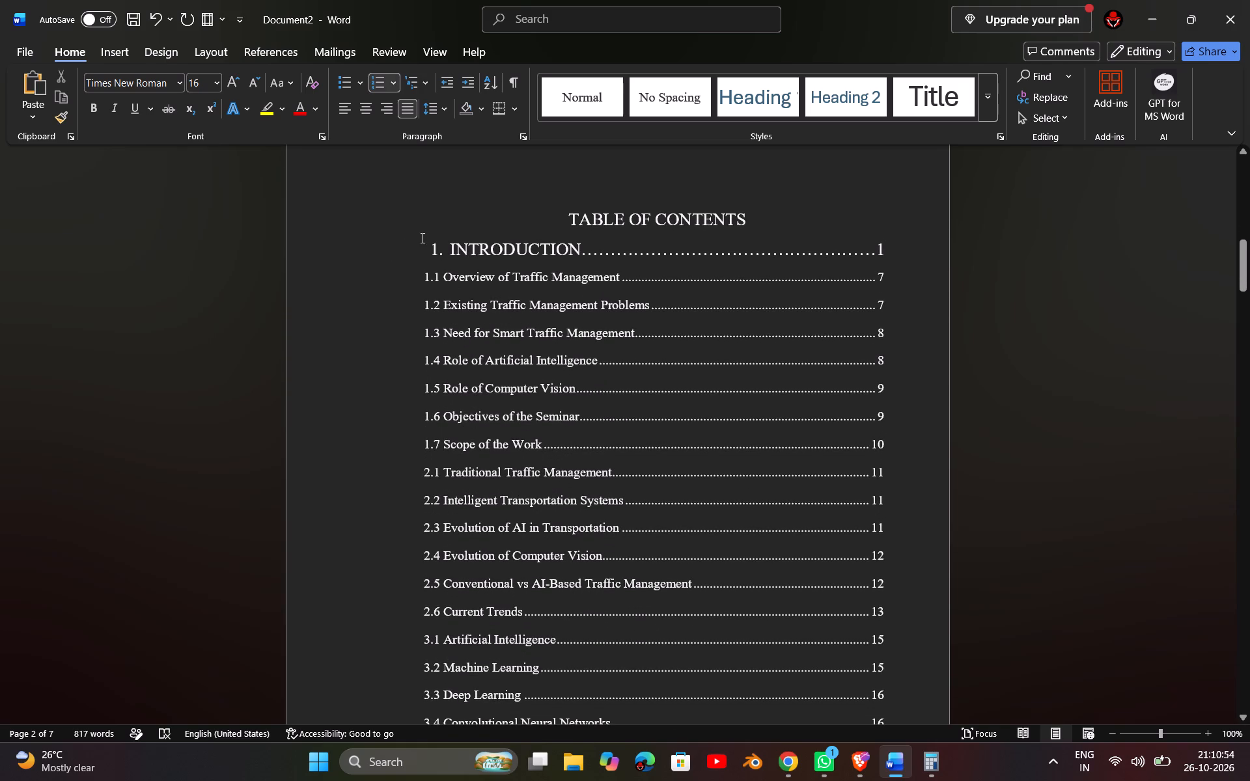
{"action": "left_click_drag", "start_coordinate": [431, 217], "coordinate": [447, 236]}
{"action": "left_click_drag", "start_coordinate": [447, 236], "coordinate": [920, 719]}
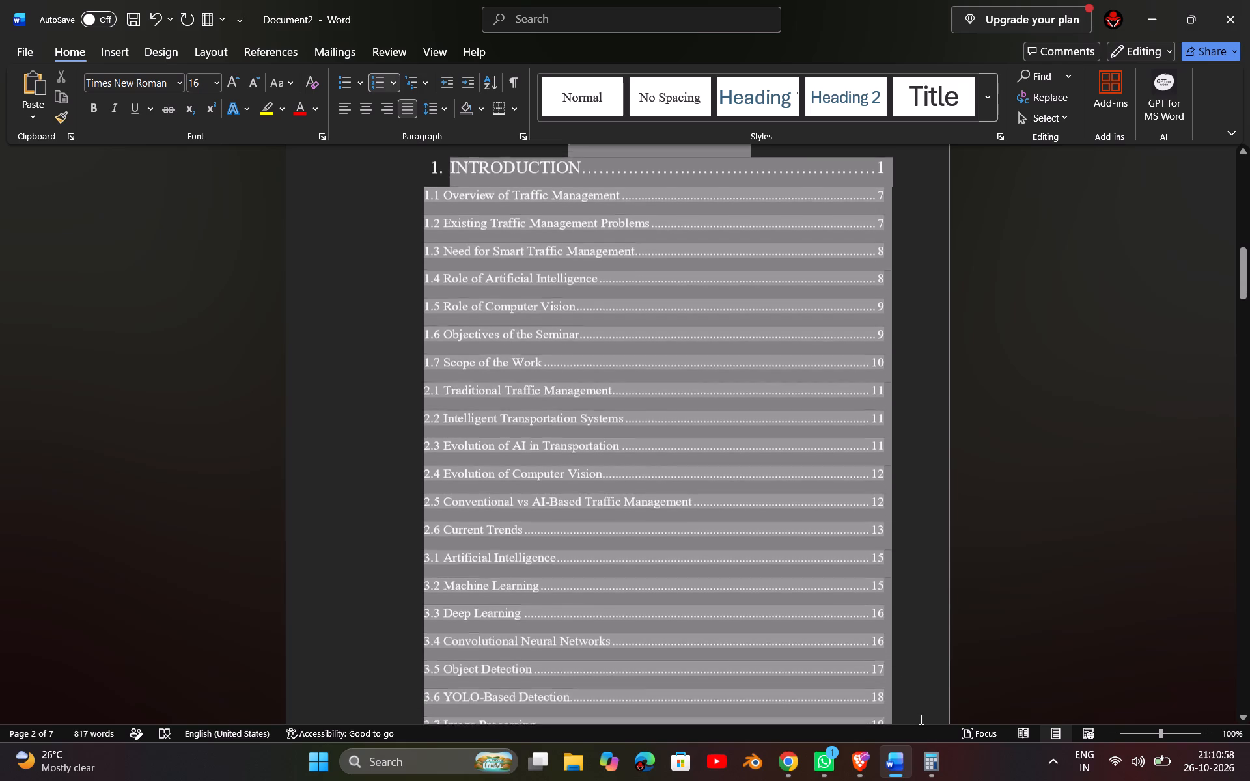
{"action": "left_click_drag", "start_coordinate": [920, 719], "coordinate": [936, 780]}
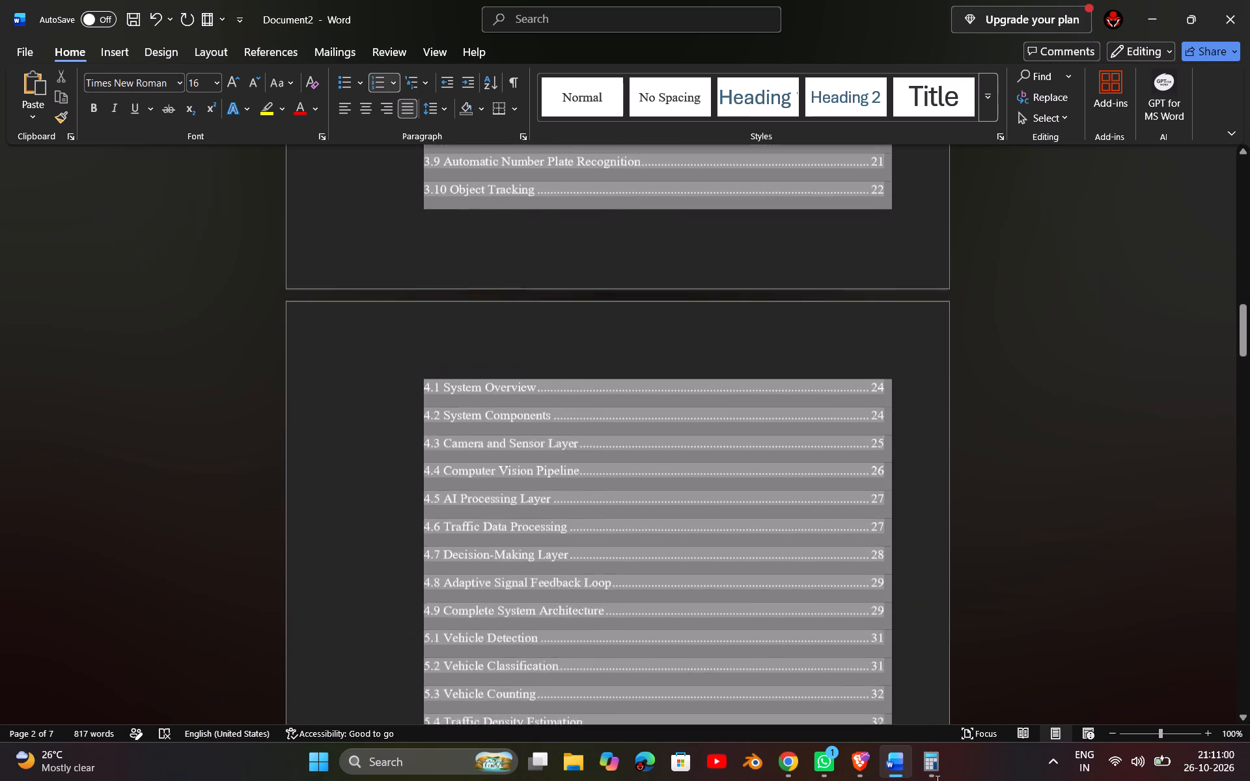
{"action": "left_click_drag", "start_coordinate": [936, 780], "coordinate": [827, 458]}
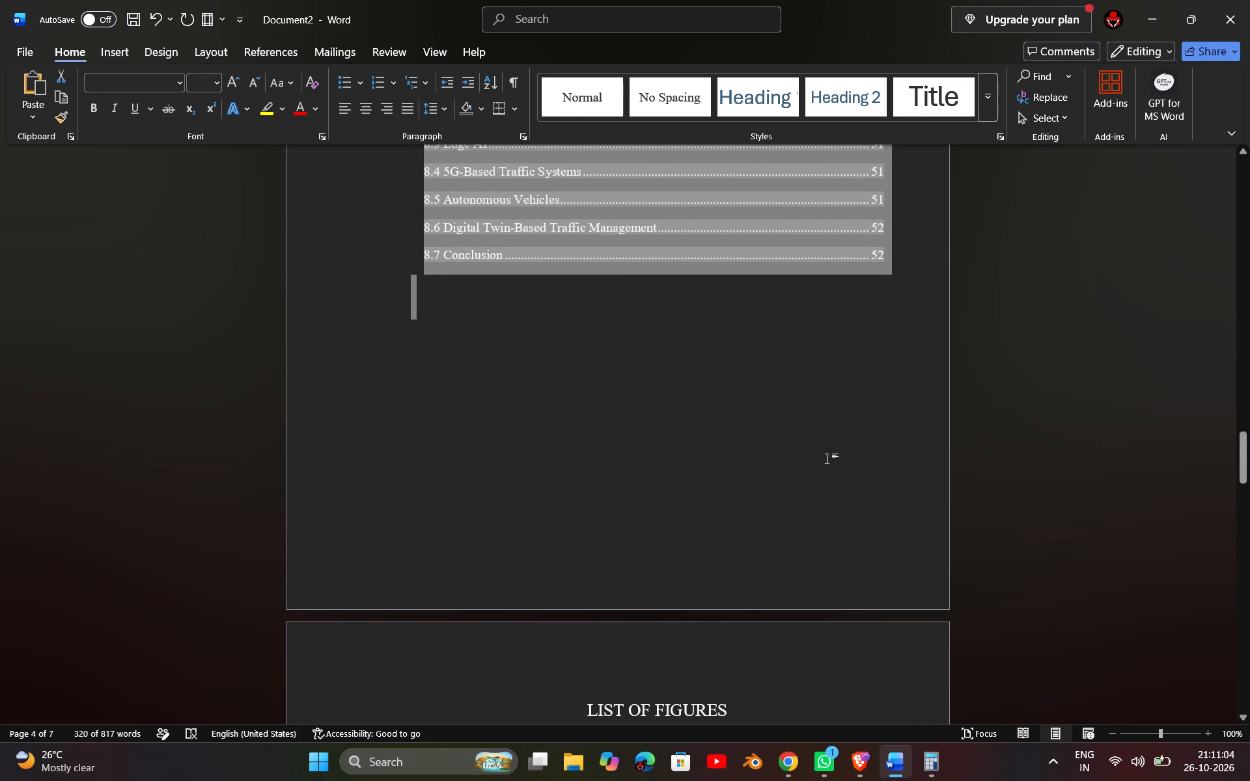
{"action": "key", "text": "ctrl+c"}
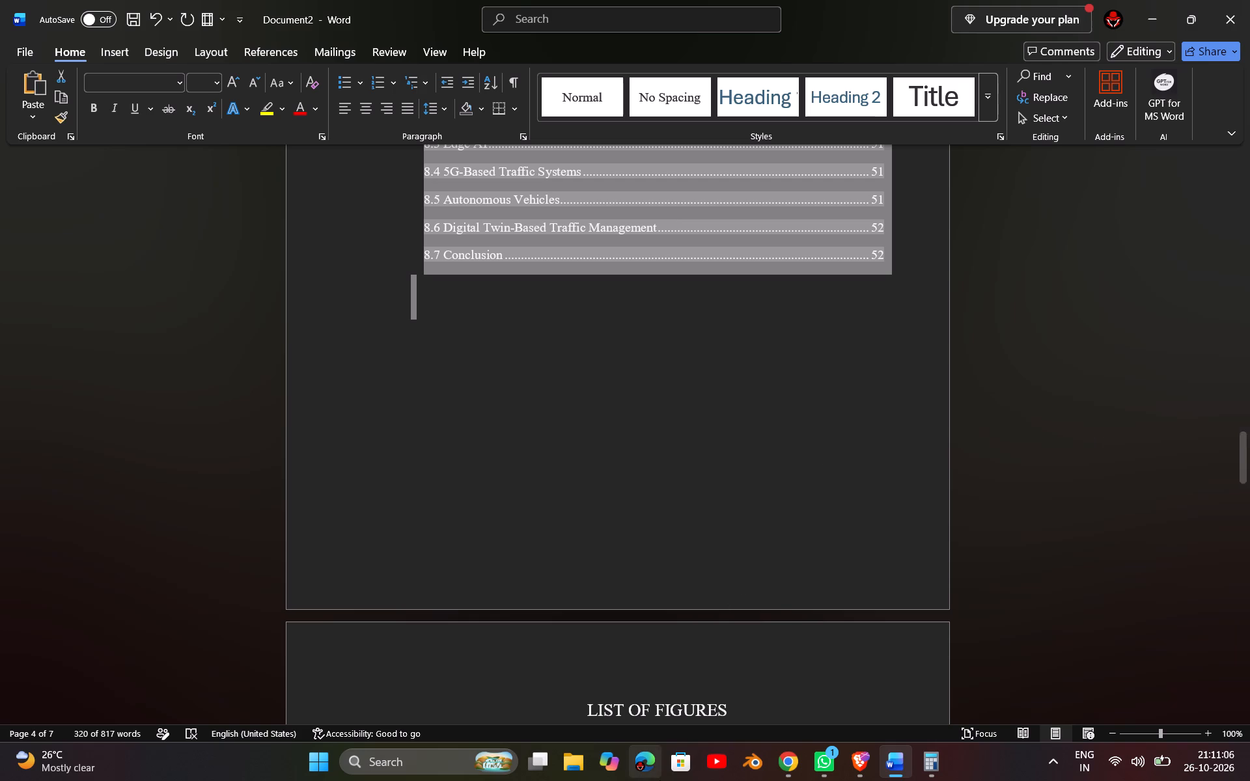
{"action": "left_click", "coordinate": [795, 758]}
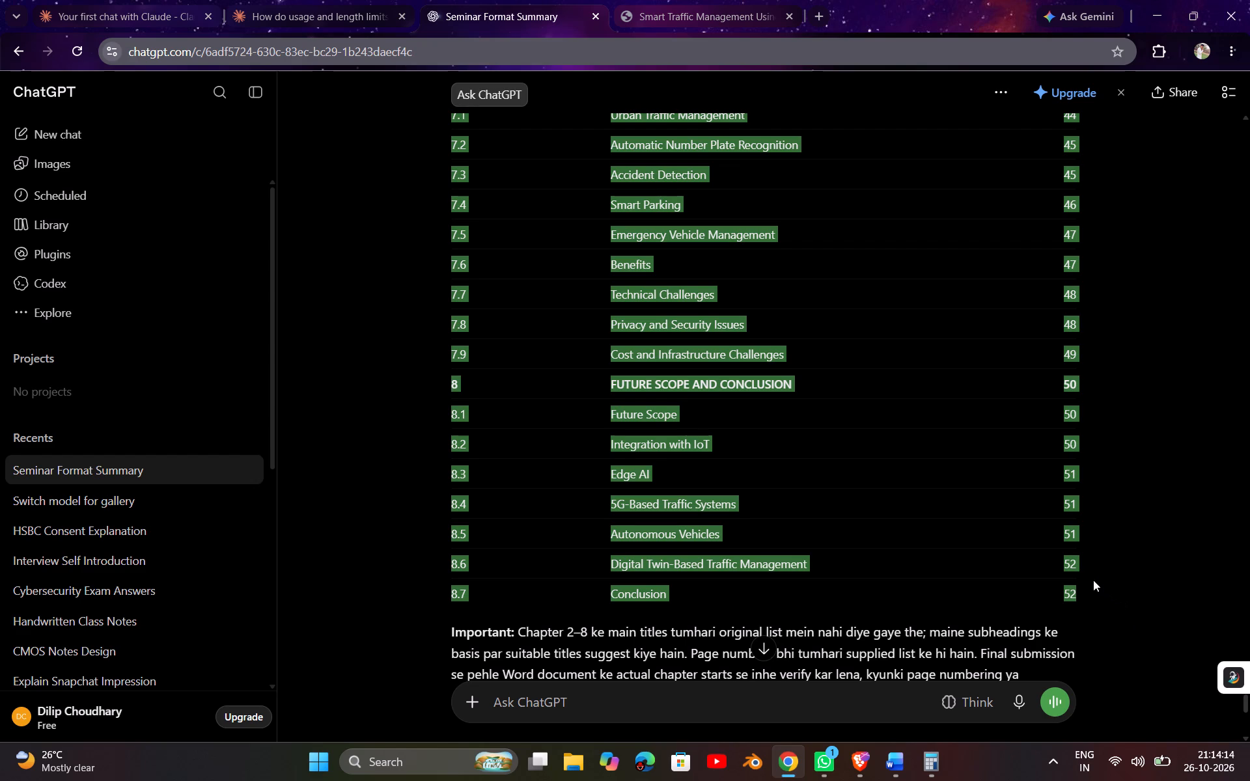
{"action": "key", "text": "ctrl+c"}
{"action": "key", "text": "ctrl+c"}
Switch to Word and replace the selected old table of contents in Document2 with the copied version.
{"action": "left_click", "coordinate": [908, 762]}
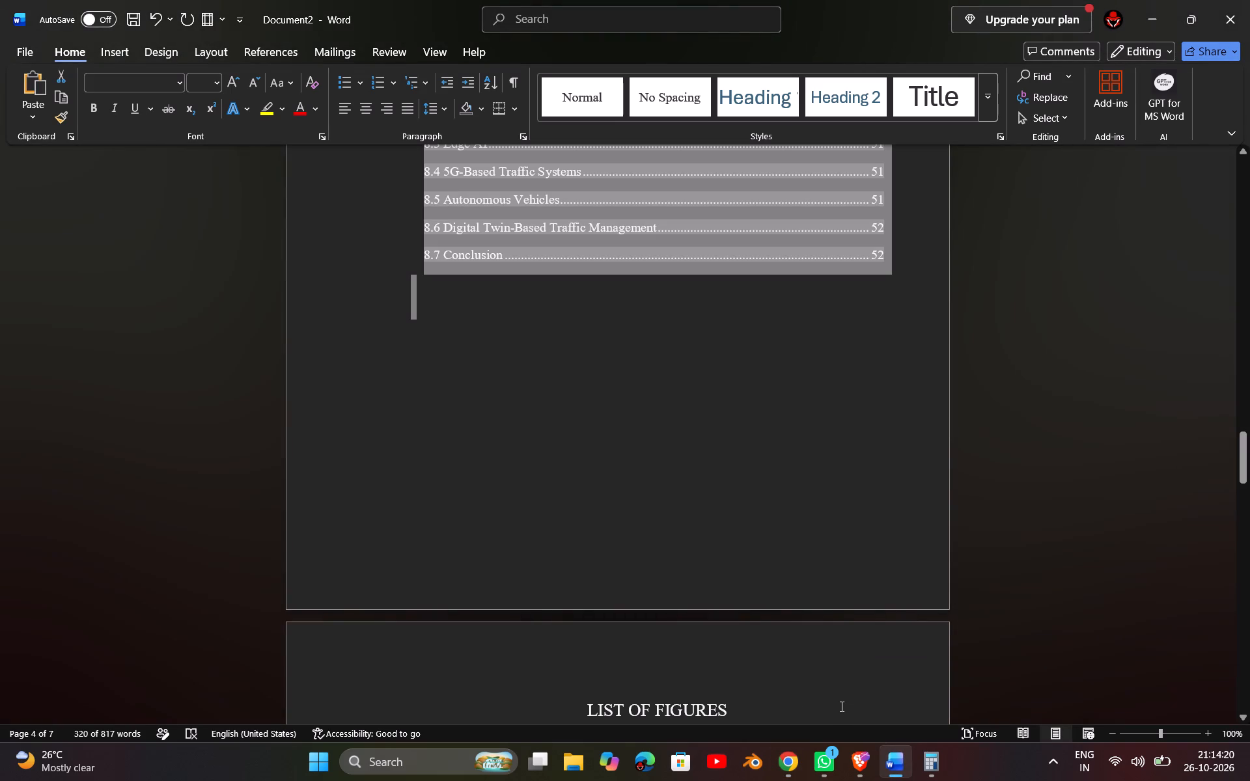
{"action": "key", "text": "ctrl+v"}
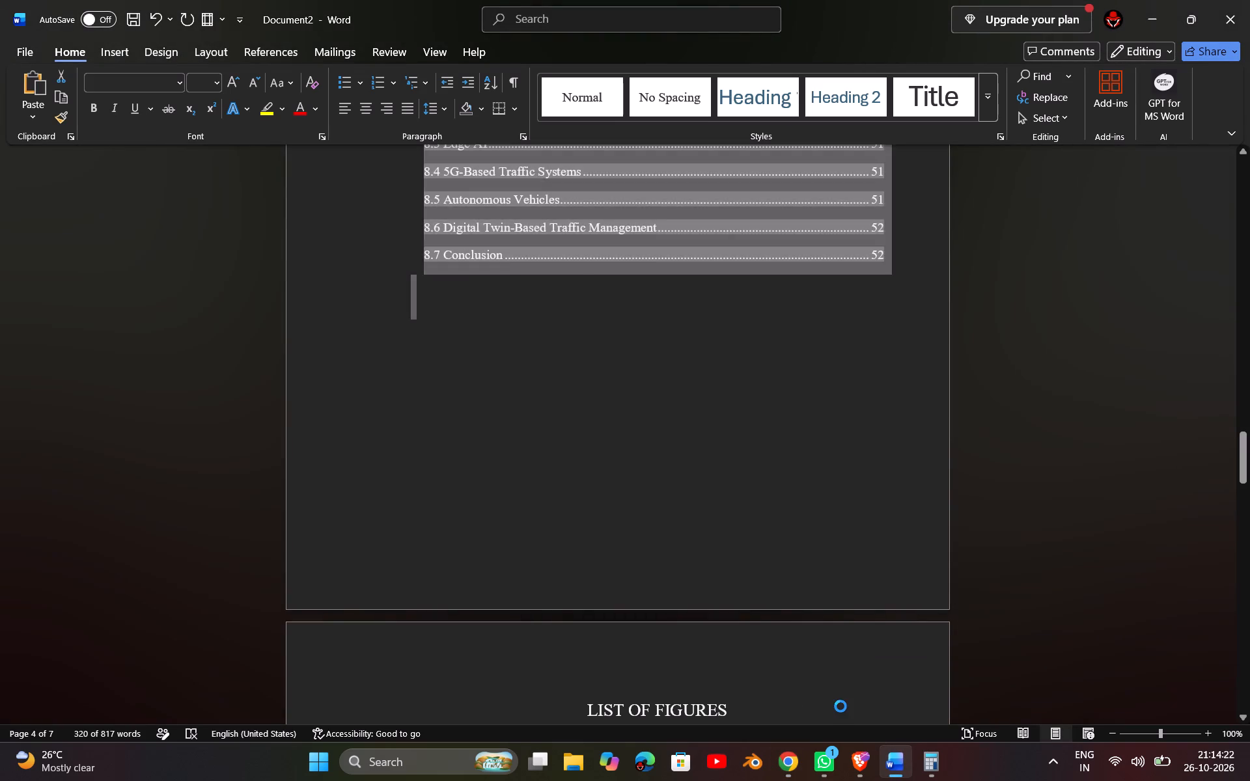
Left-align the LIST OF FIGURES heading that follows the pasted contents table.
{"action": "scroll", "coordinate": [840, 706], "scroll_direction": "up", "scroll_amount": 8}
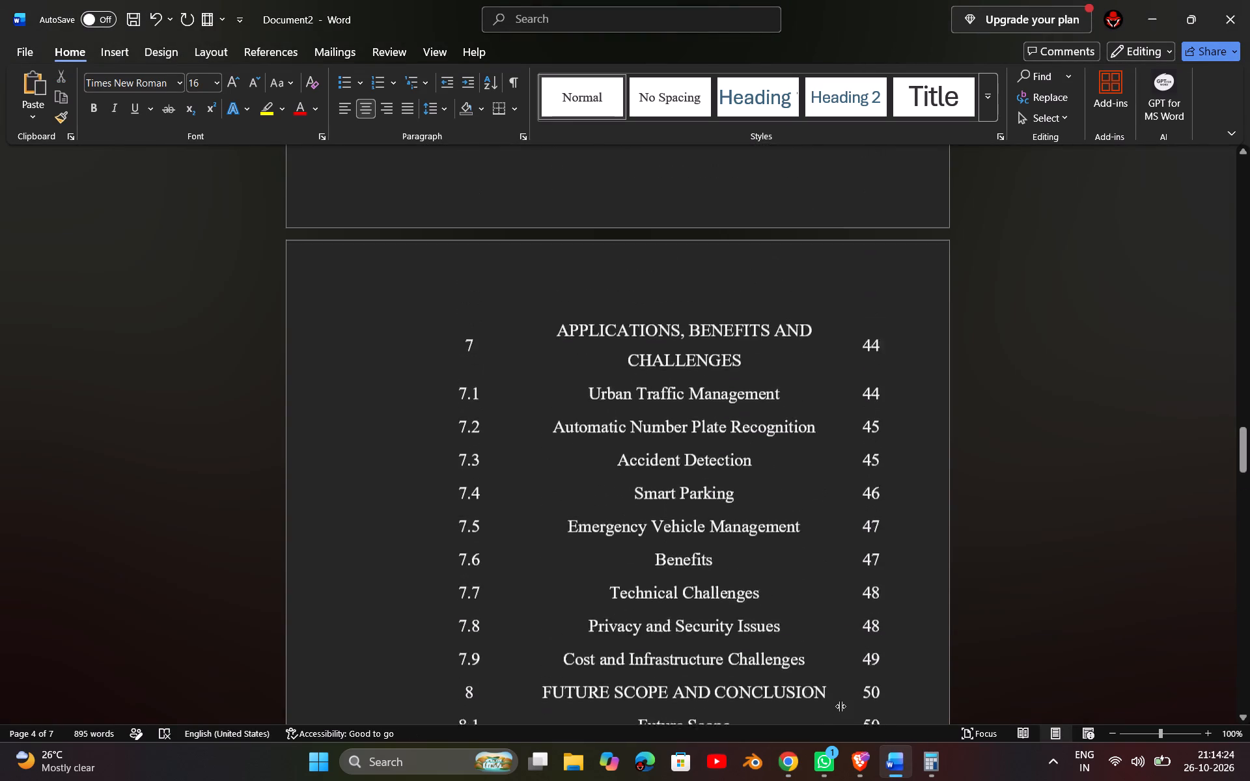
{"action": "scroll", "coordinate": [840, 706], "scroll_direction": "up", "scroll_amount": 18}
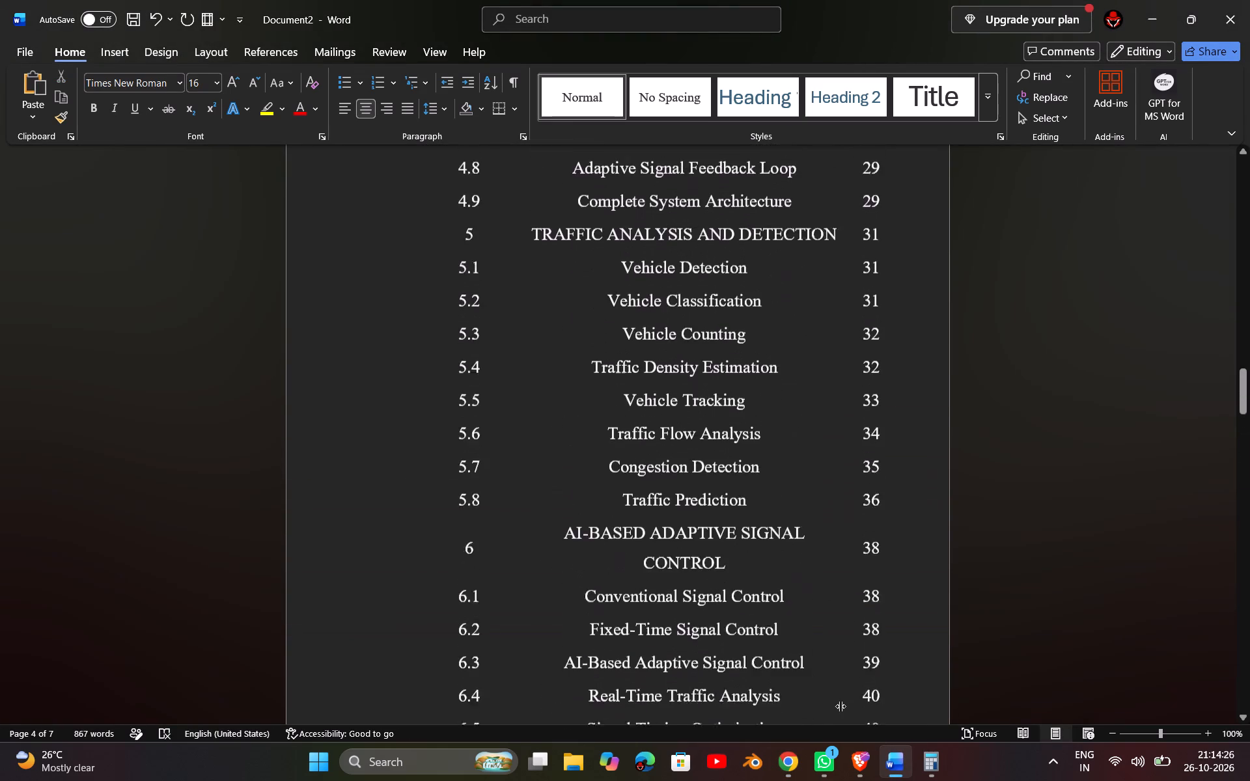
{"action": "left_click", "coordinate": [345, 116]}
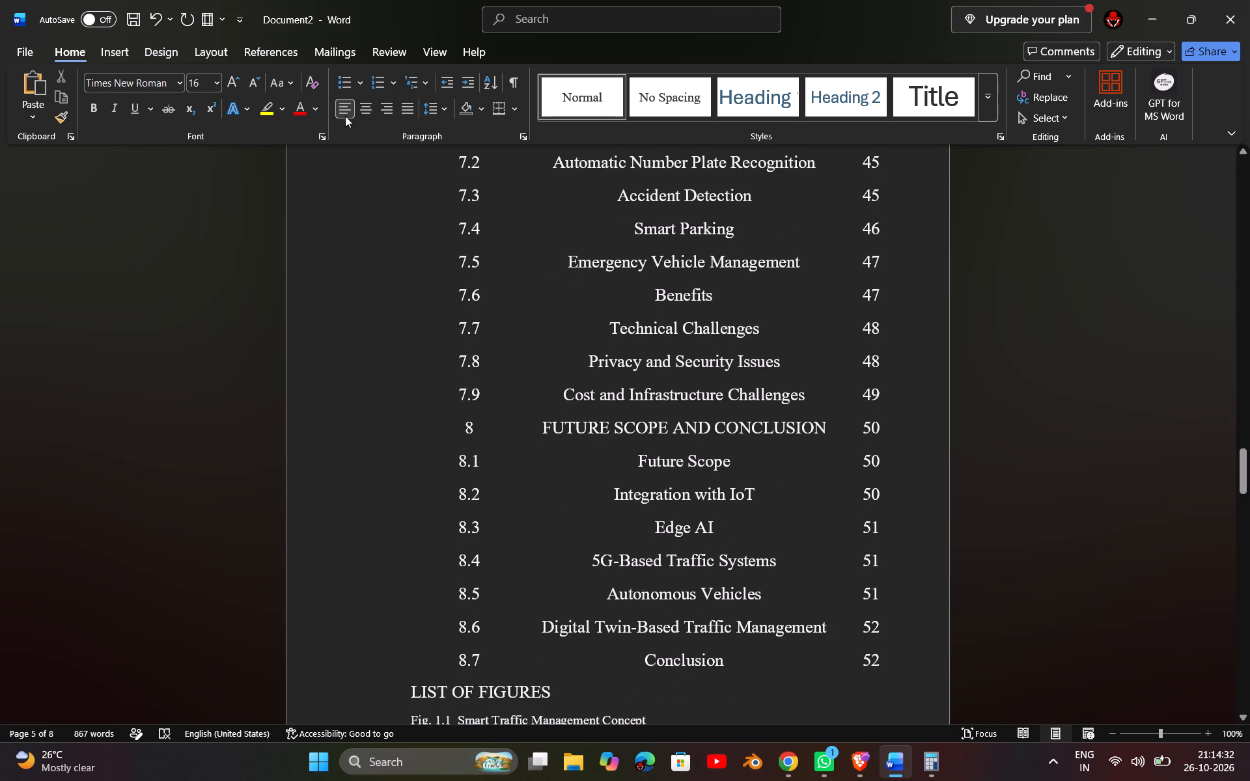
Examine the alignment and layout of the pasted contents table across its pages, from chapter 8 back to the TABLE OF CONTENTS heading.
{"action": "scroll", "coordinate": [345, 116], "scroll_direction": "down", "scroll_amount": 3}
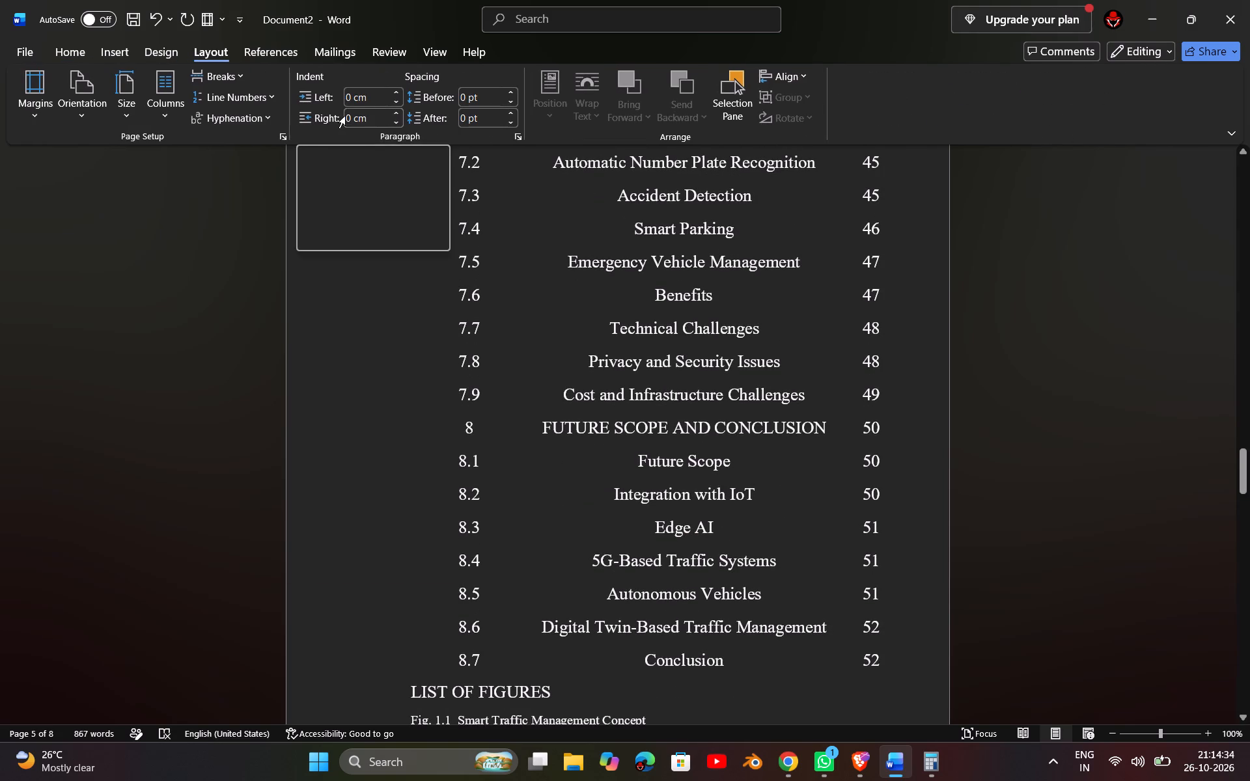
{"action": "scroll", "coordinate": [345, 116], "scroll_direction": "up", "scroll_amount": 3}
{"action": "scroll", "coordinate": [345, 116], "scroll_direction": "down", "scroll_amount": 2}
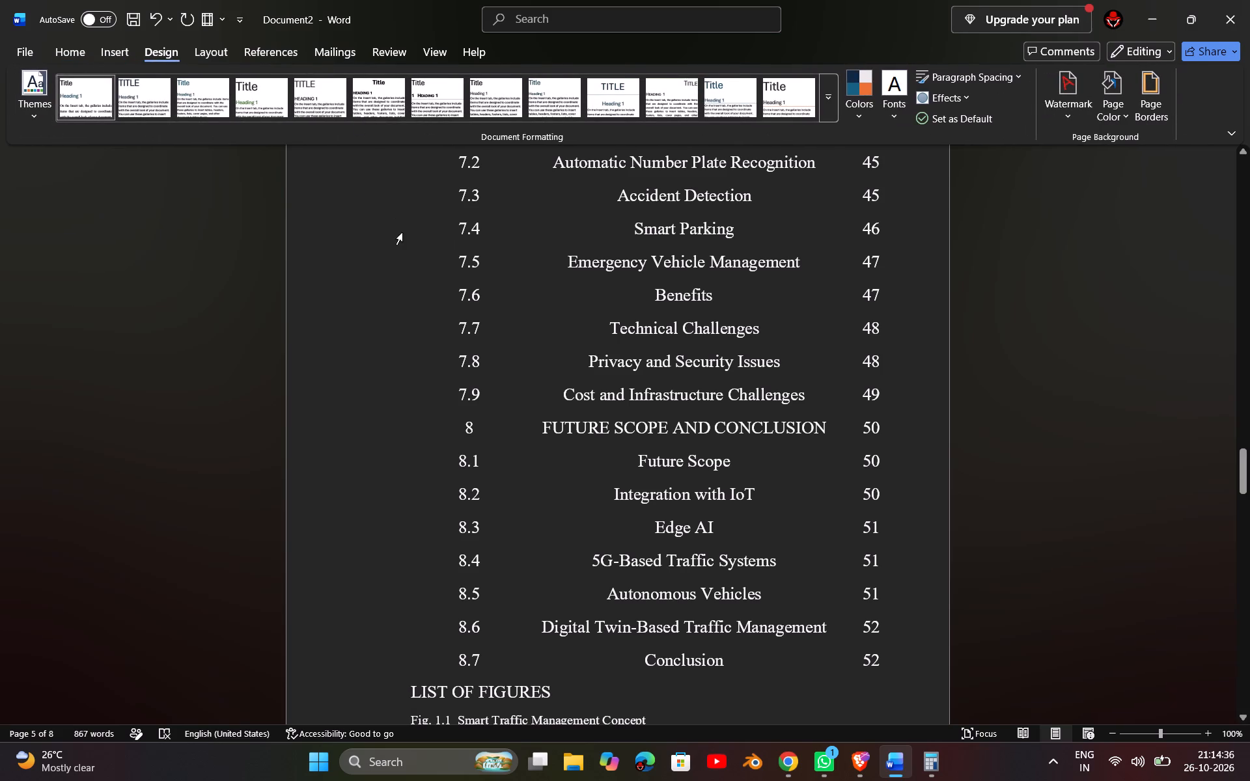
{"action": "scroll", "coordinate": [409, 248], "scroll_direction": "up", "scroll_amount": 16}
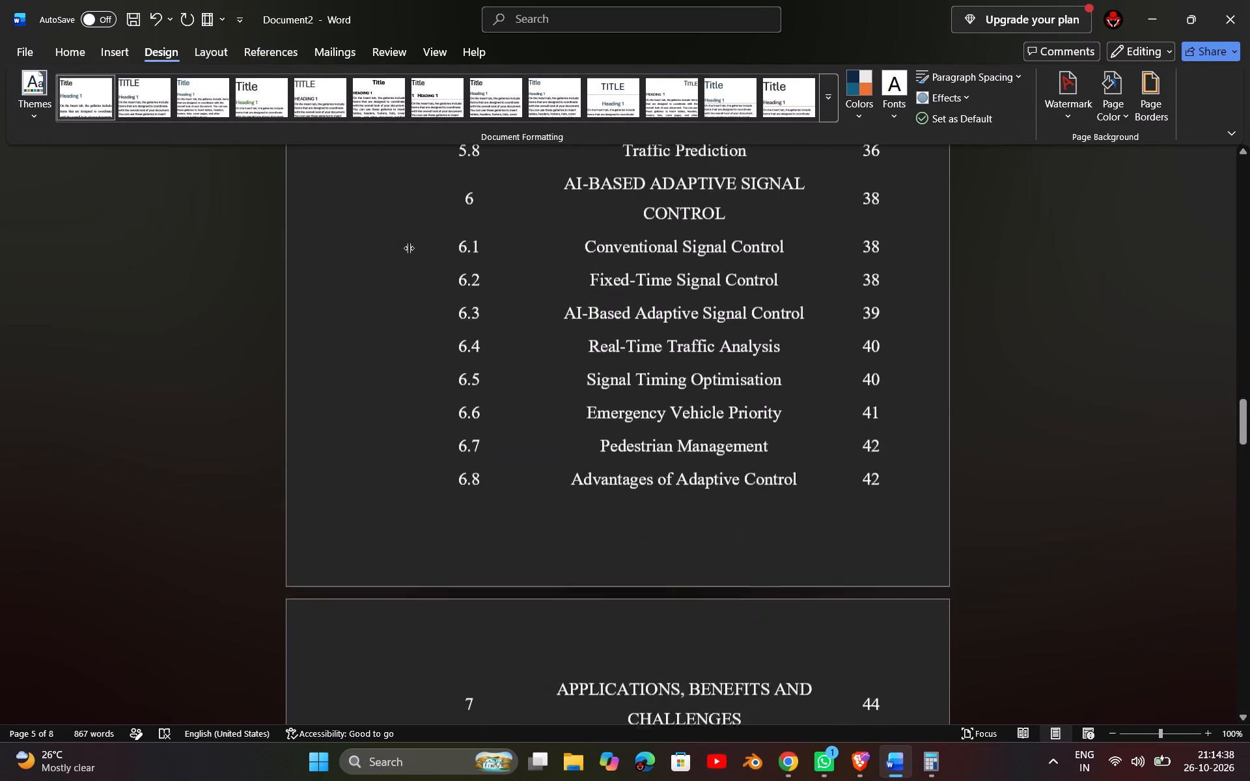
{"action": "scroll", "coordinate": [409, 248], "scroll_direction": "up", "scroll_amount": 9}
{"action": "scroll", "coordinate": [409, 248], "scroll_direction": "down", "scroll_amount": 8}
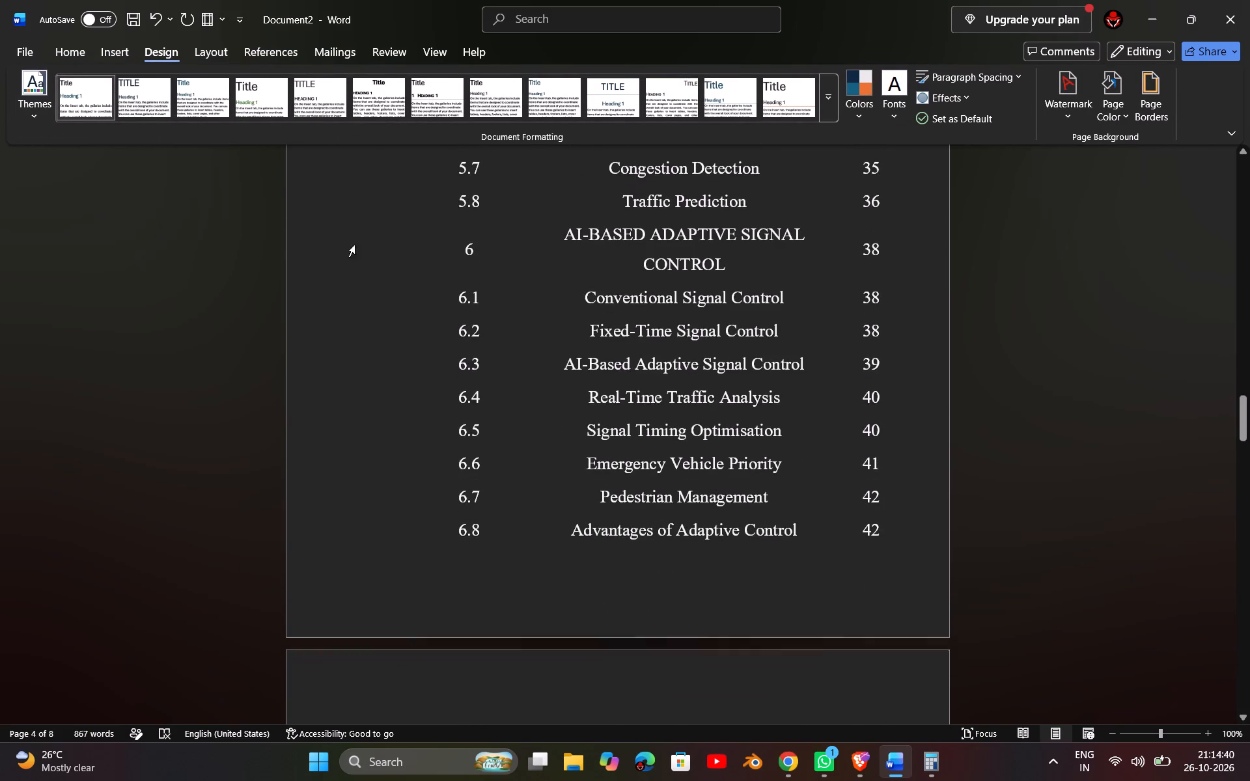
{"action": "left_click", "coordinate": [63, 50]}
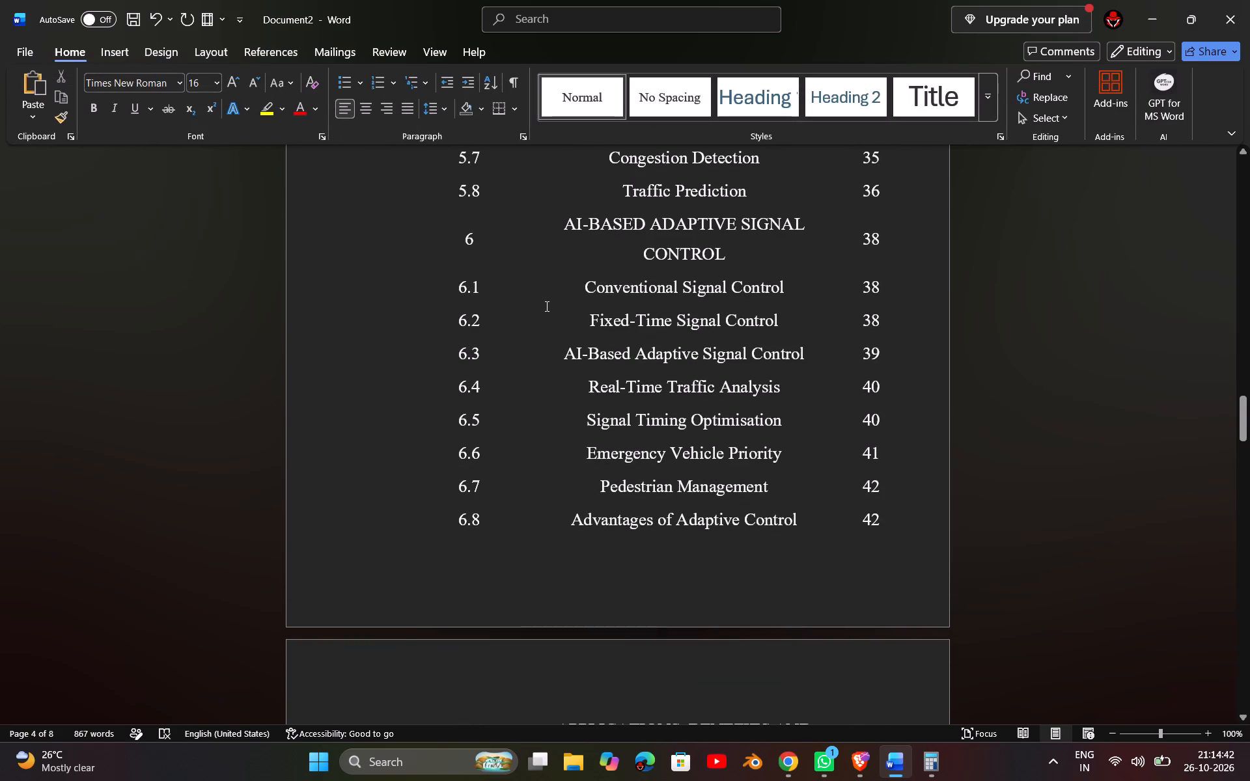
{"action": "scroll", "coordinate": [566, 324], "scroll_direction": "up", "scroll_amount": 3}
{"action": "scroll", "coordinate": [566, 324], "scroll_direction": "down", "scroll_amount": 15}
{"action": "scroll", "coordinate": [566, 324], "scroll_direction": "up", "scroll_amount": 2}
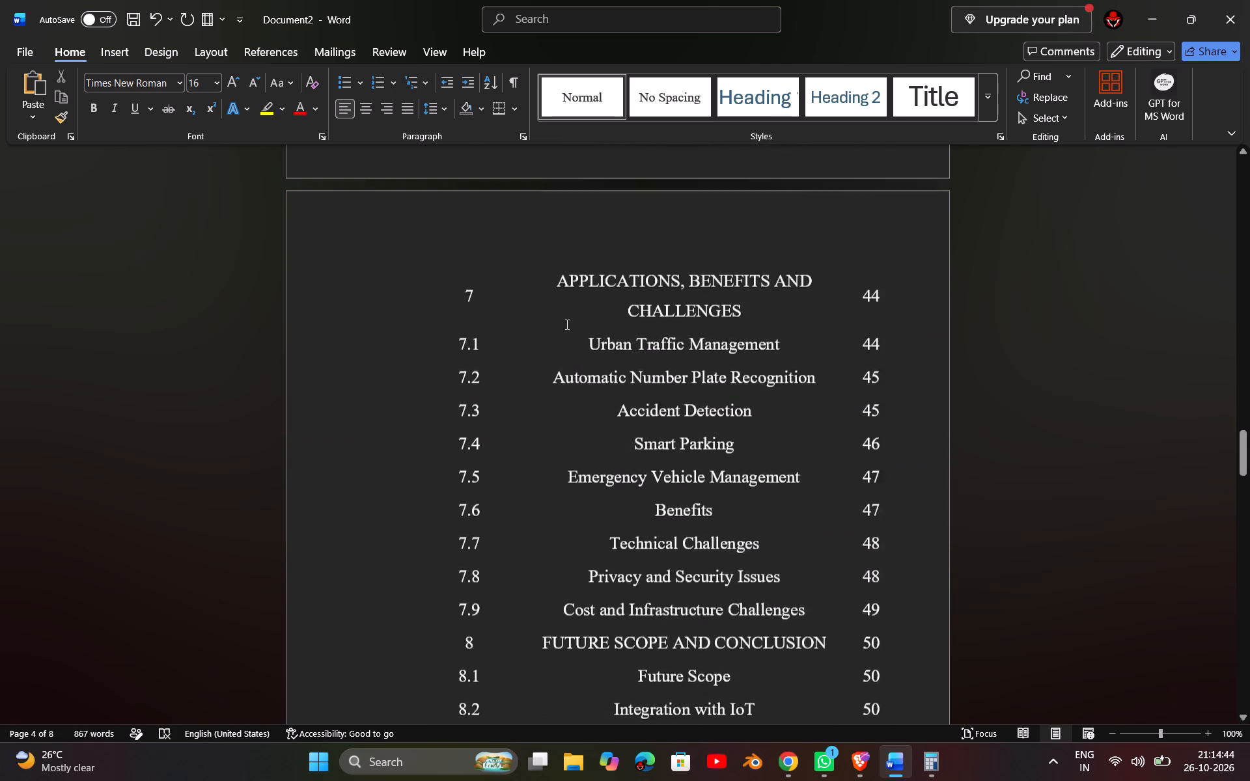
{"action": "scroll", "coordinate": [566, 324], "scroll_direction": "up", "scroll_amount": 20}
{"action": "scroll", "coordinate": [566, 324], "scroll_direction": "up", "scroll_amount": 17}
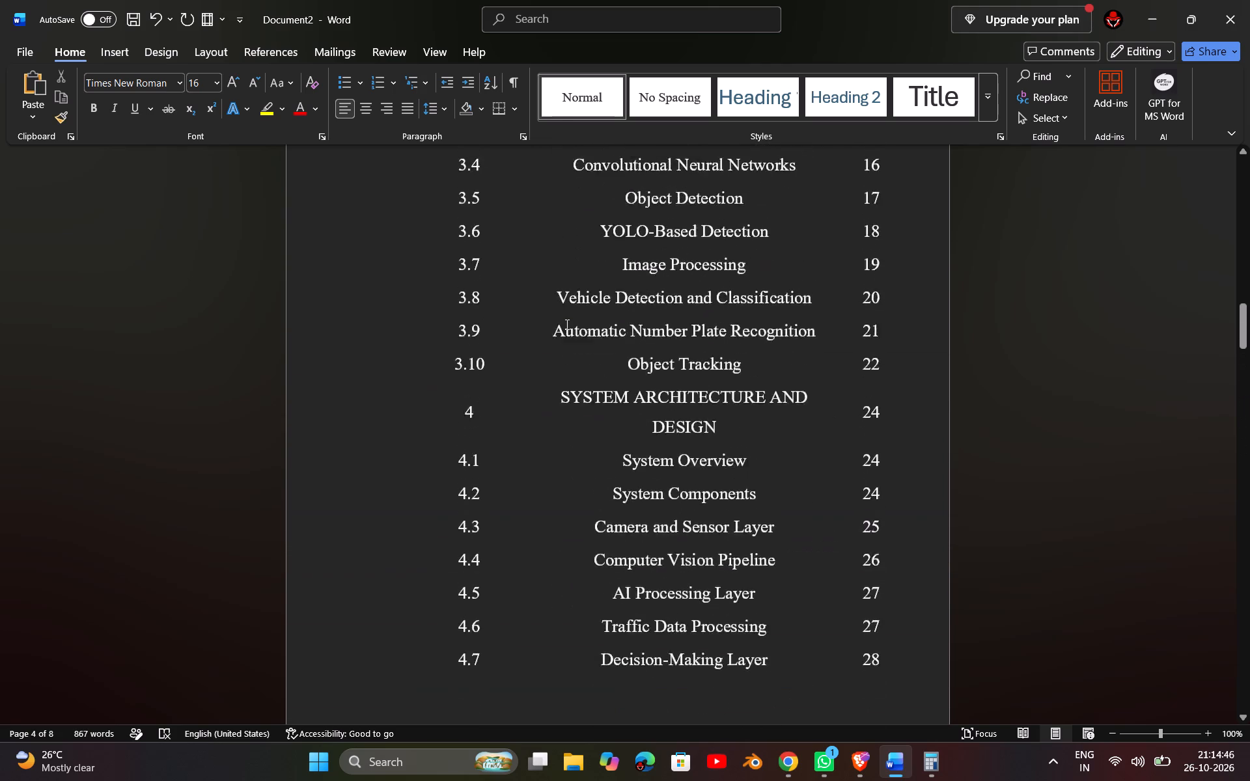
{"action": "scroll", "coordinate": [566, 324], "scroll_direction": "up", "scroll_amount": 20}
{"action": "scroll", "coordinate": [566, 324], "scroll_direction": "up", "scroll_amount": 4}
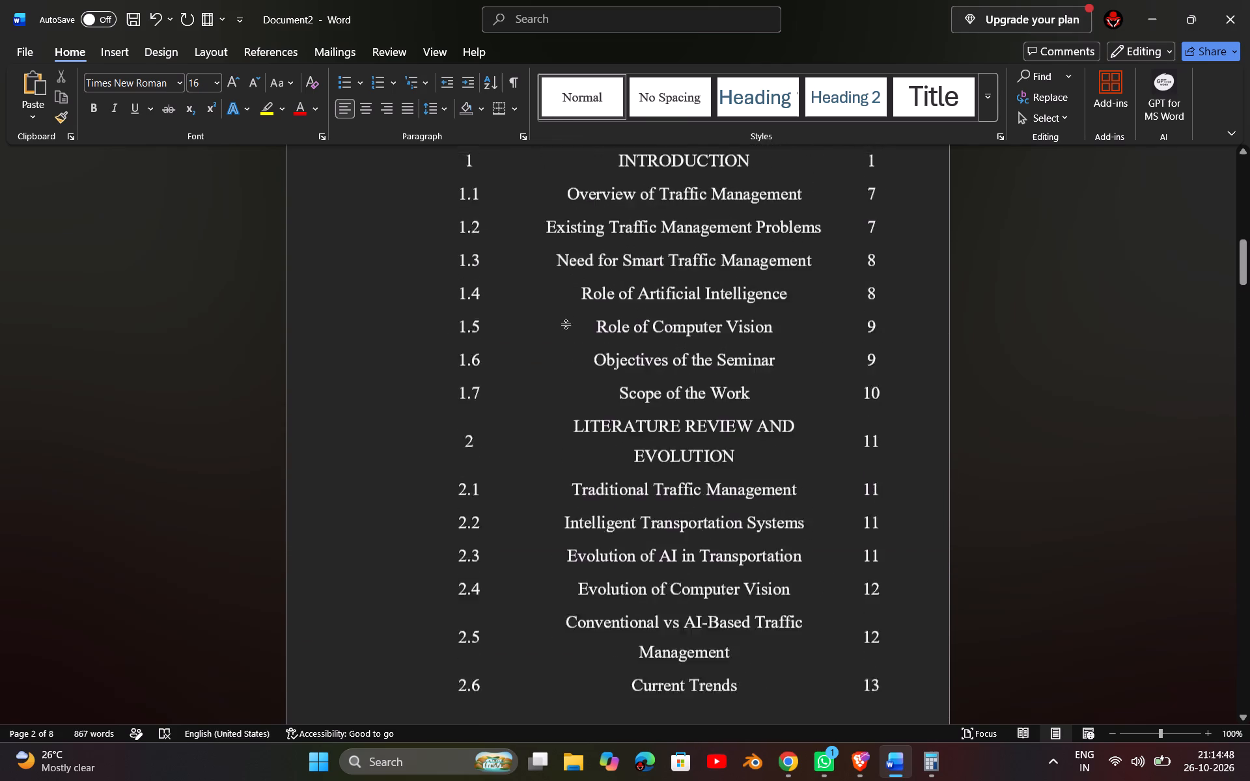
{"action": "scroll", "coordinate": [566, 324], "scroll_direction": "up", "scroll_amount": 5}
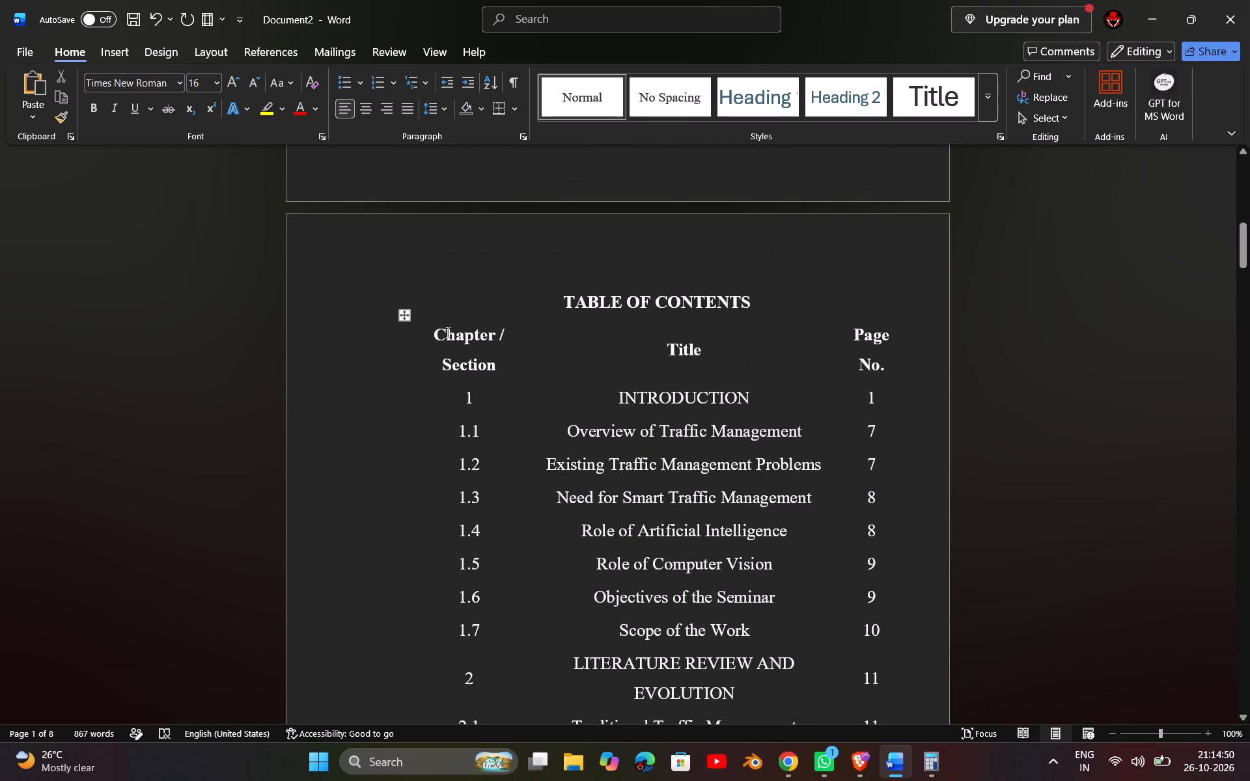
Format the whole contents table, from the Chapter / Section header row through 8.7 Conclusion, in Times New Roman at 12 pt.
{"action": "left_click", "coordinate": [434, 333]}
{"action": "left_click_drag", "start_coordinate": [434, 333], "coordinate": [574, 417]}
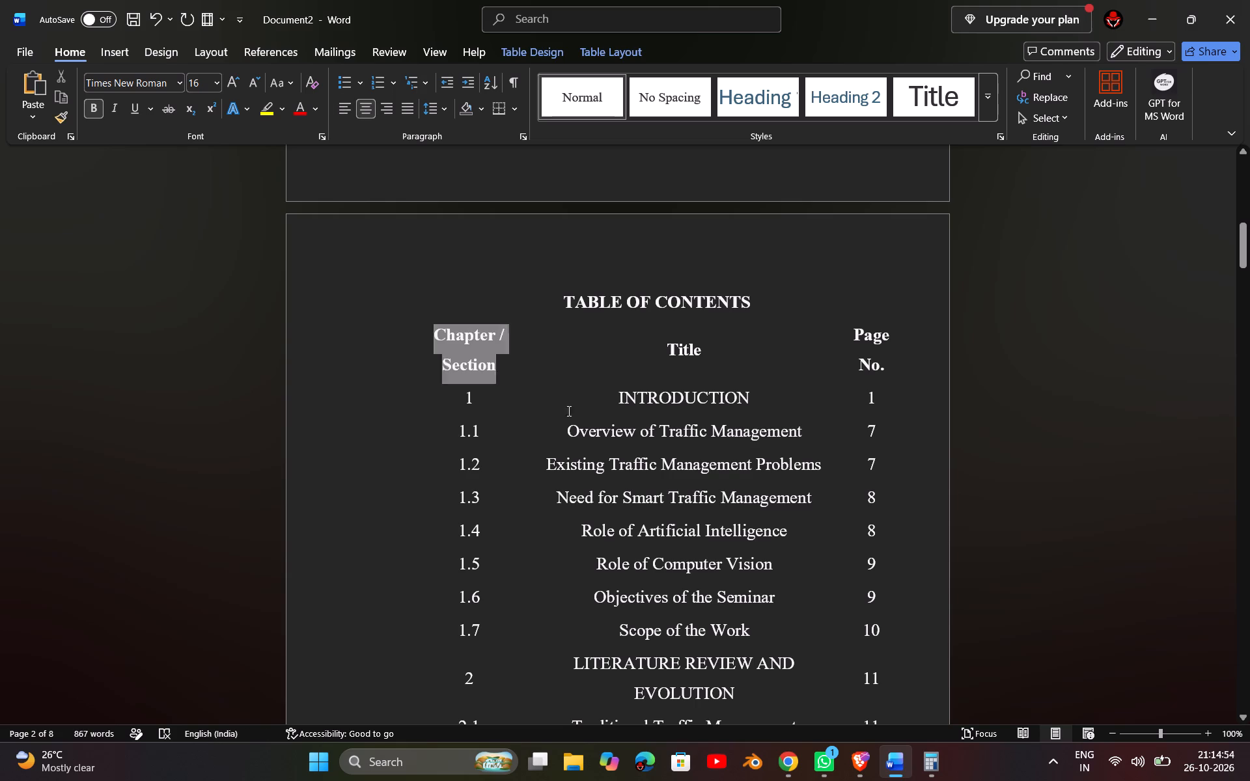
{"action": "left_click_drag", "start_coordinate": [574, 417], "coordinate": [919, 747]}
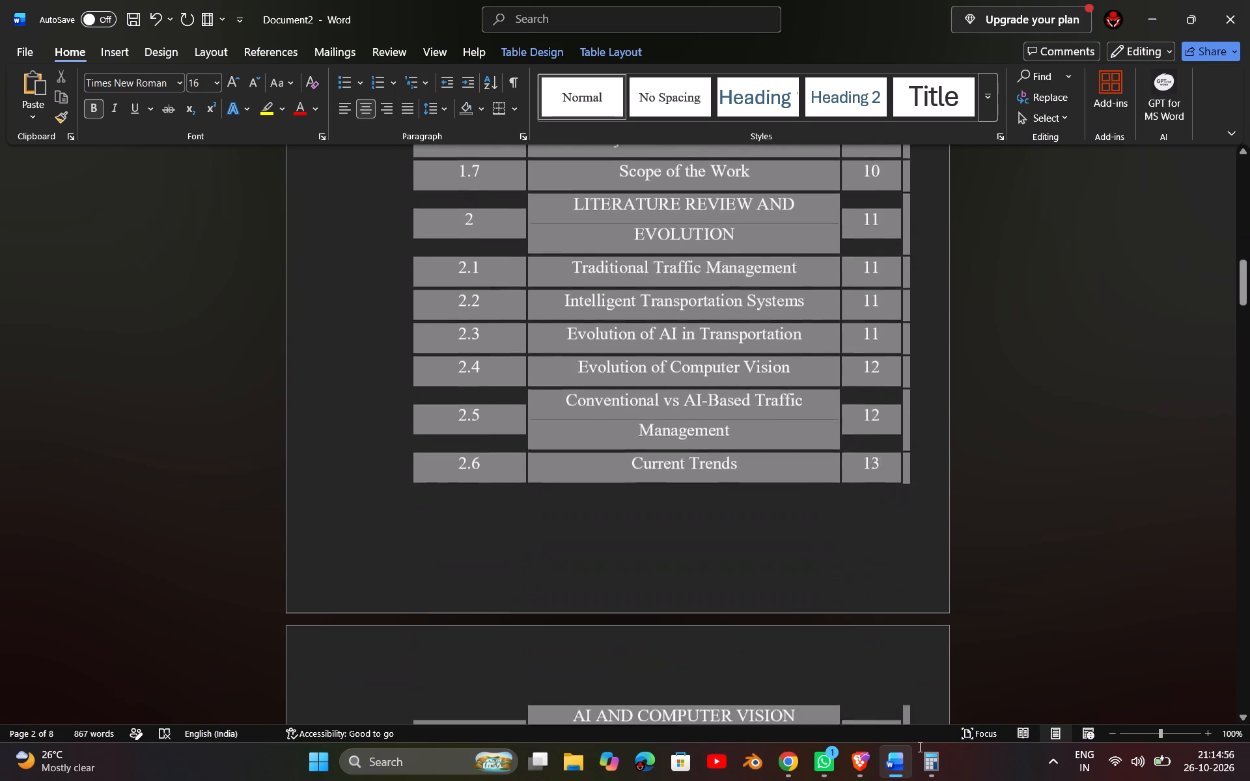
{"action": "left_click_drag", "start_coordinate": [919, 747], "coordinate": [905, 765]}
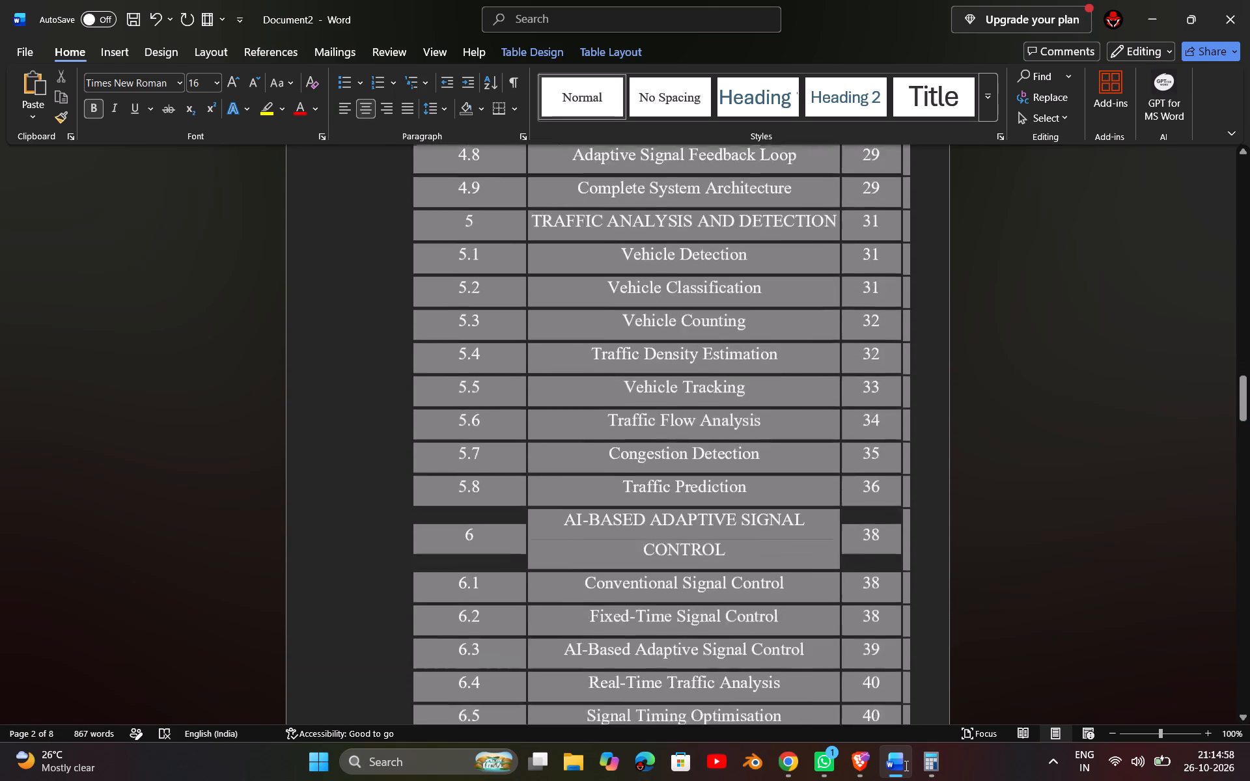
{"action": "left_click_drag", "start_coordinate": [905, 765], "coordinate": [854, 687]}
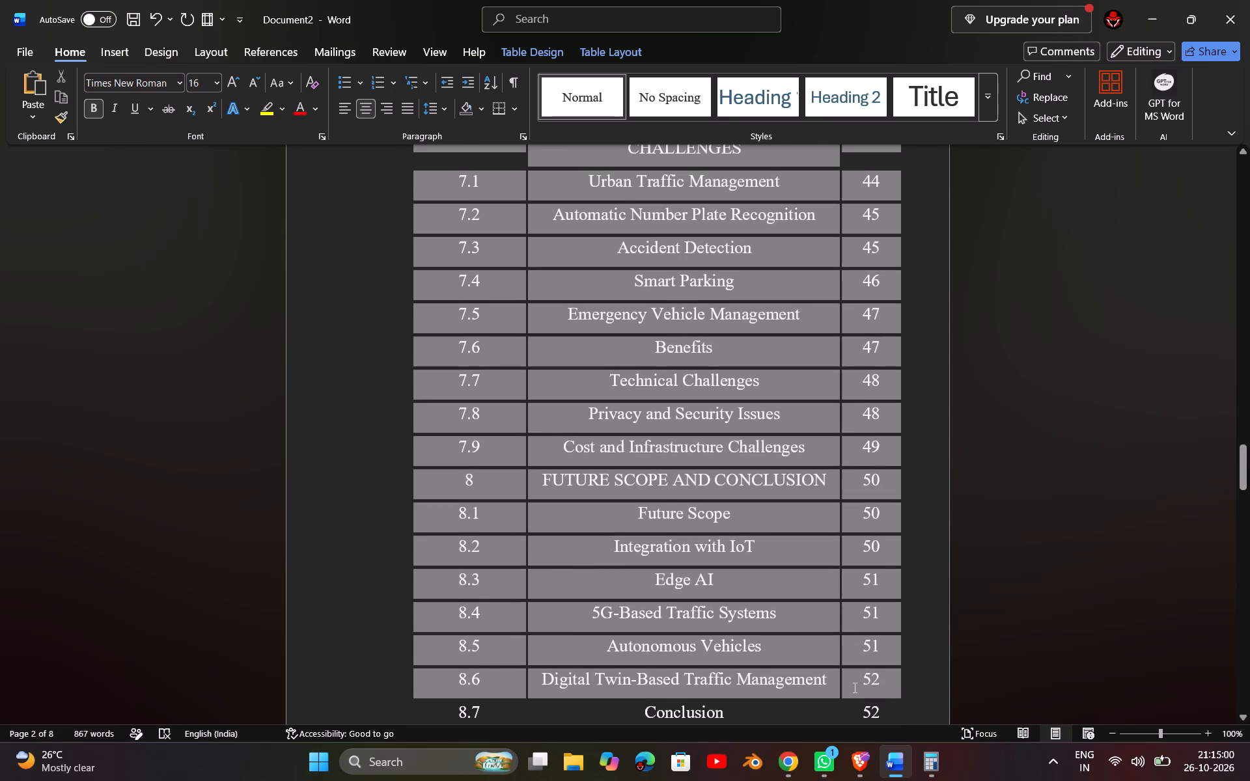
{"action": "left_click_drag", "start_coordinate": [854, 687], "coordinate": [798, 691]}
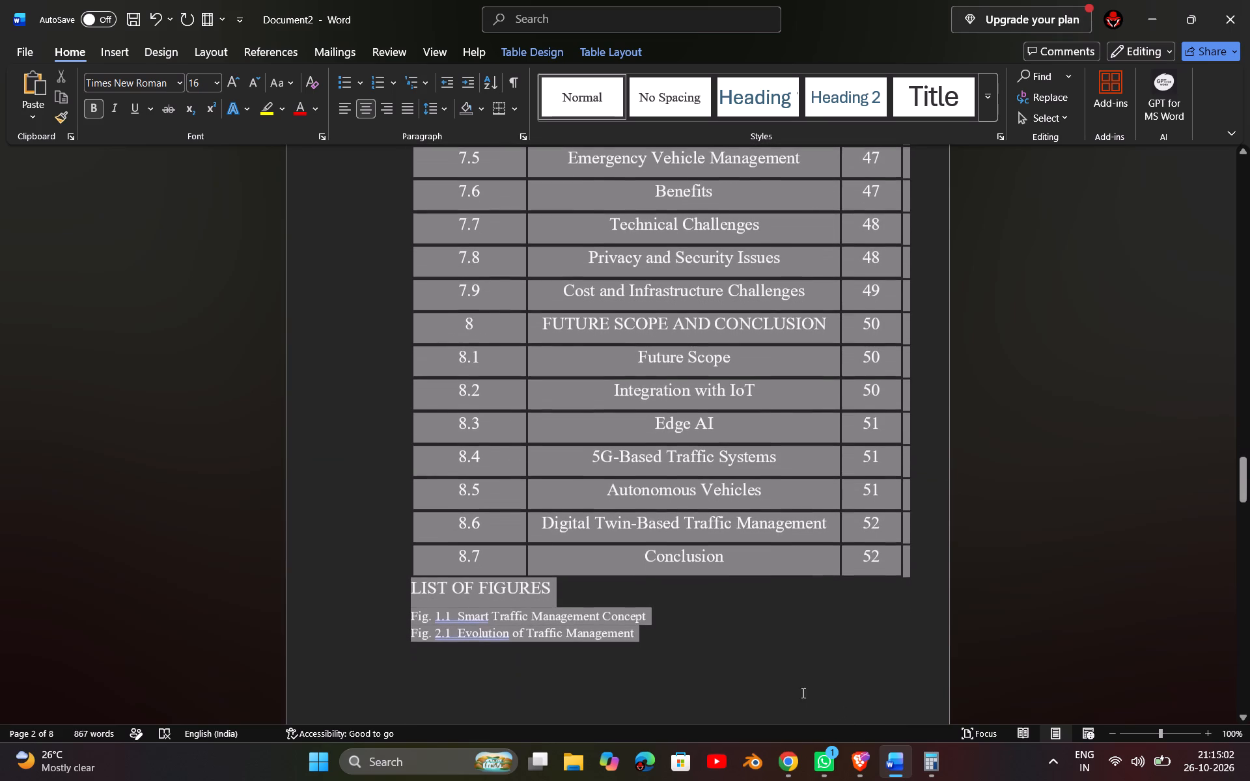
{"action": "left_click_drag", "start_coordinate": [798, 691], "coordinate": [912, 568]}
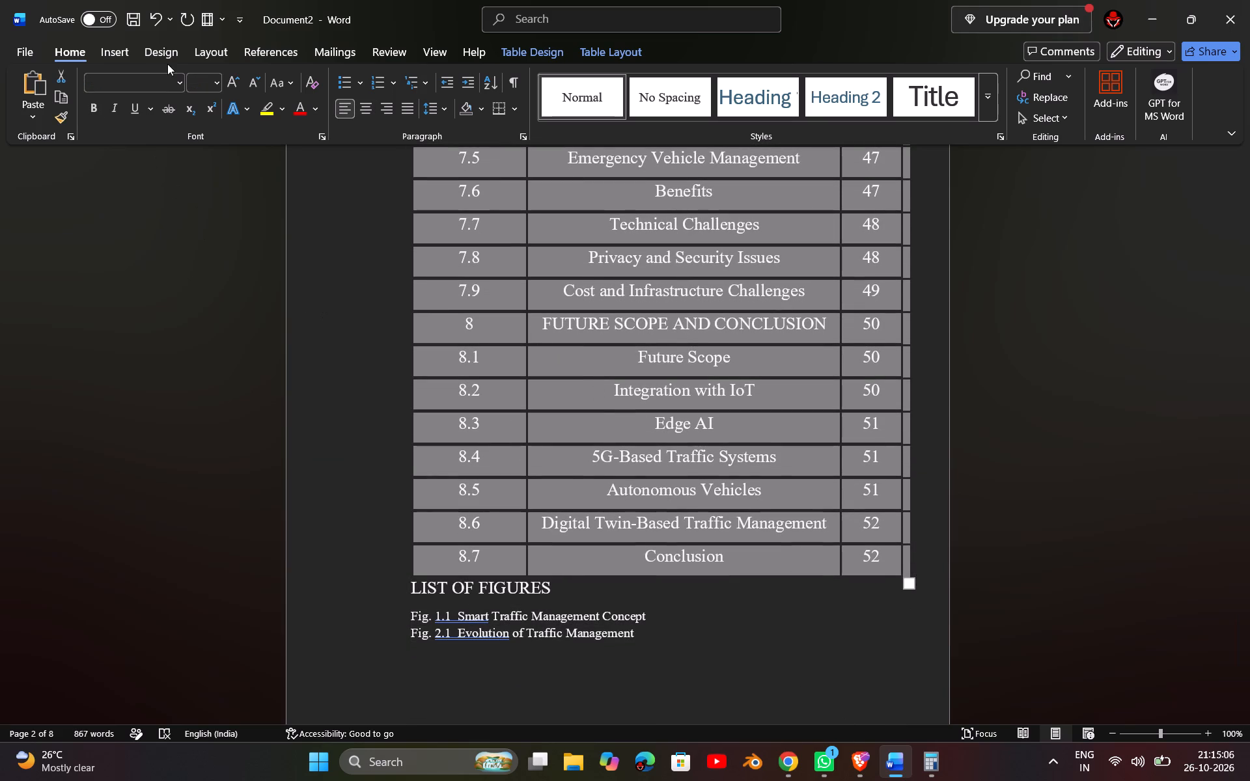
{"action": "left_click", "coordinate": [177, 81]}
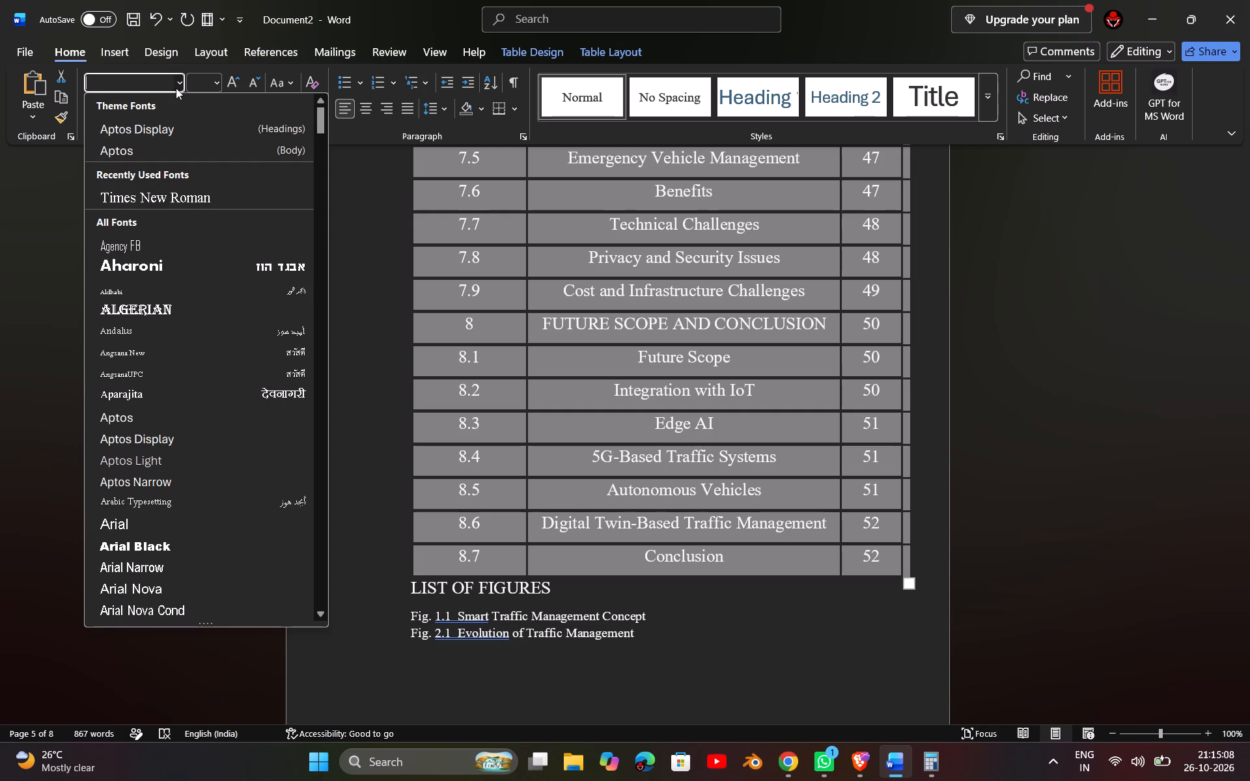
{"action": "left_click", "coordinate": [174, 195]}
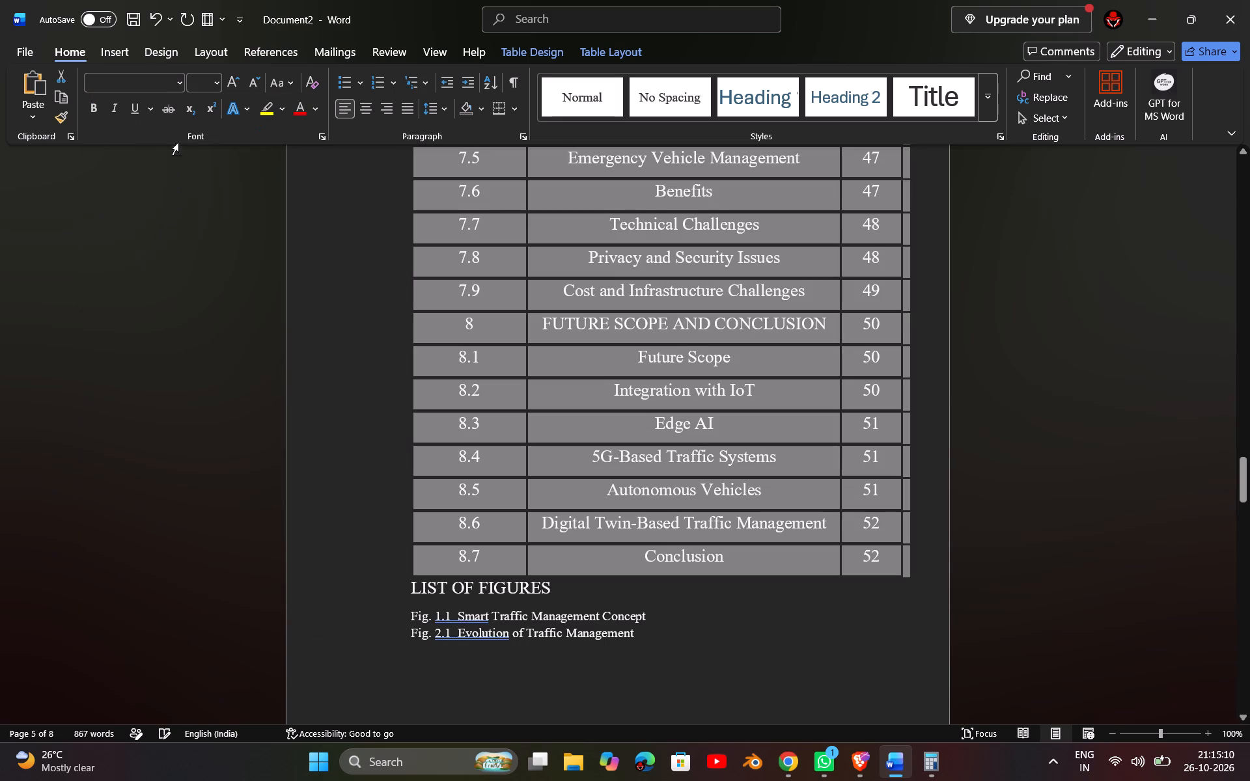
{"action": "left_click", "coordinate": [214, 81]}
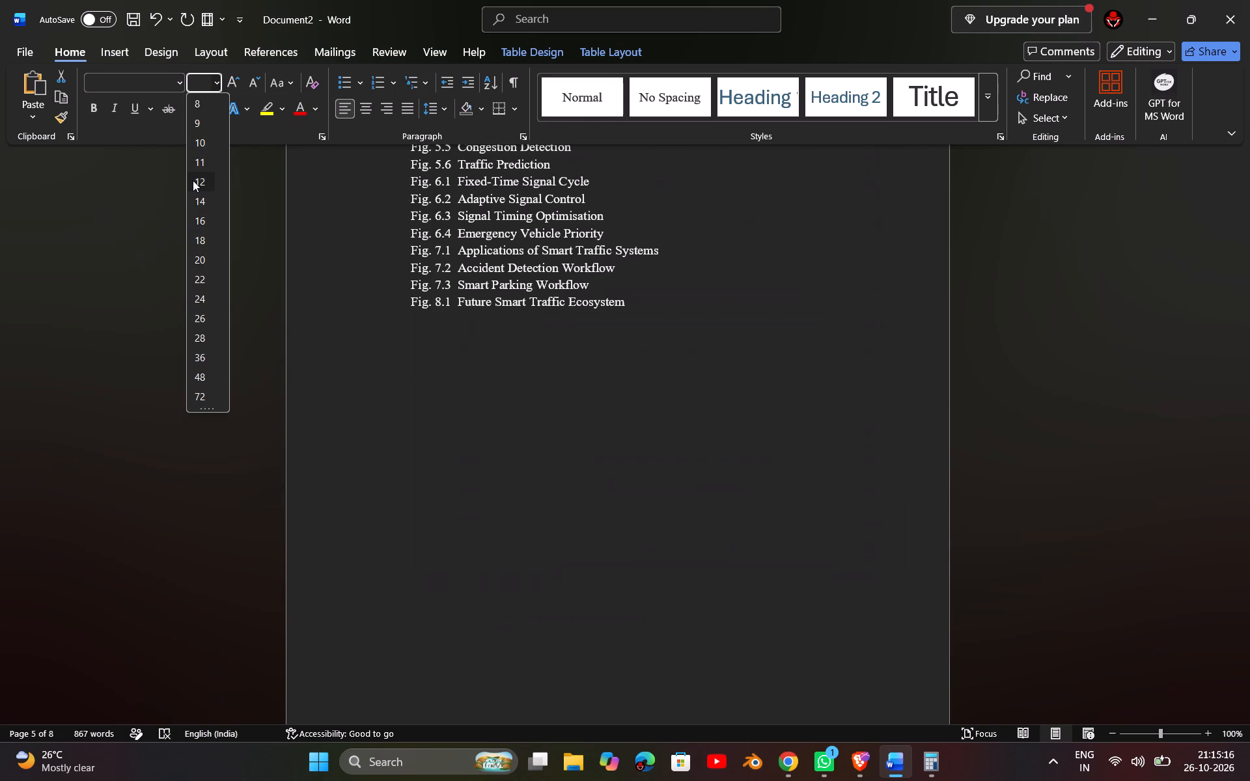
{"action": "left_click", "coordinate": [193, 180]}
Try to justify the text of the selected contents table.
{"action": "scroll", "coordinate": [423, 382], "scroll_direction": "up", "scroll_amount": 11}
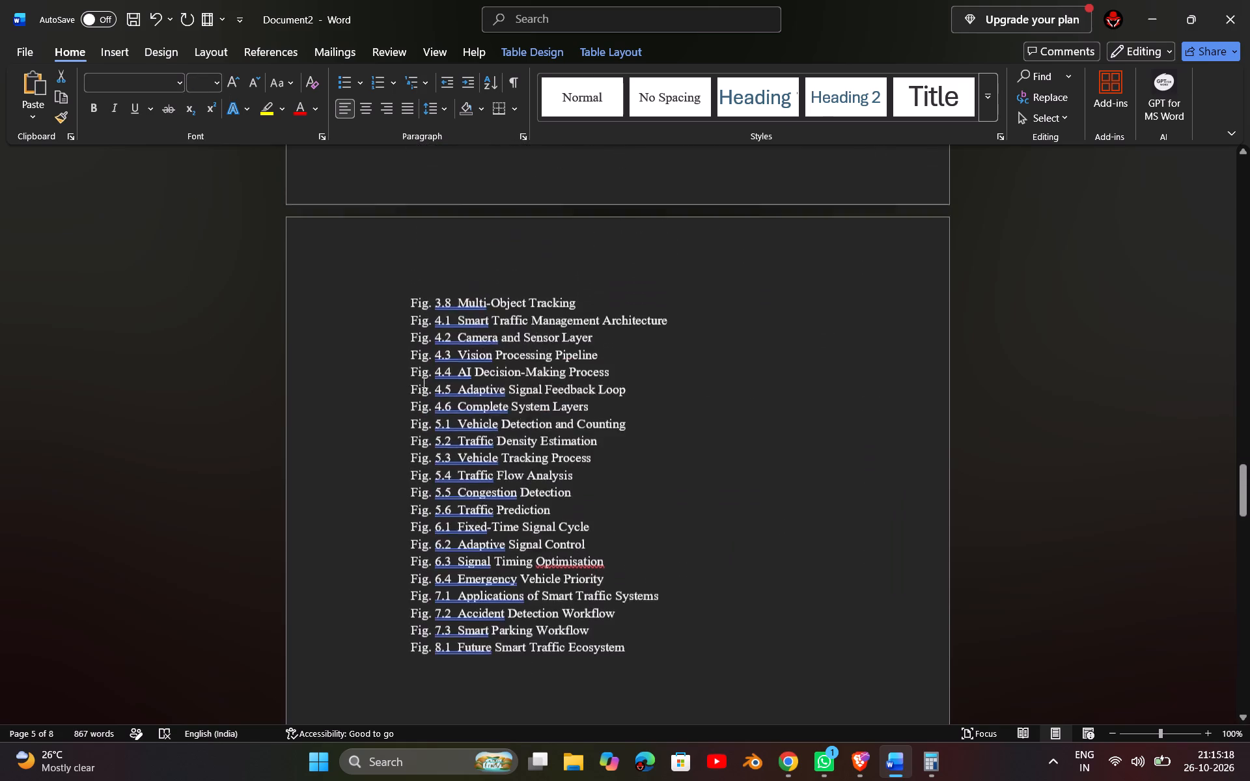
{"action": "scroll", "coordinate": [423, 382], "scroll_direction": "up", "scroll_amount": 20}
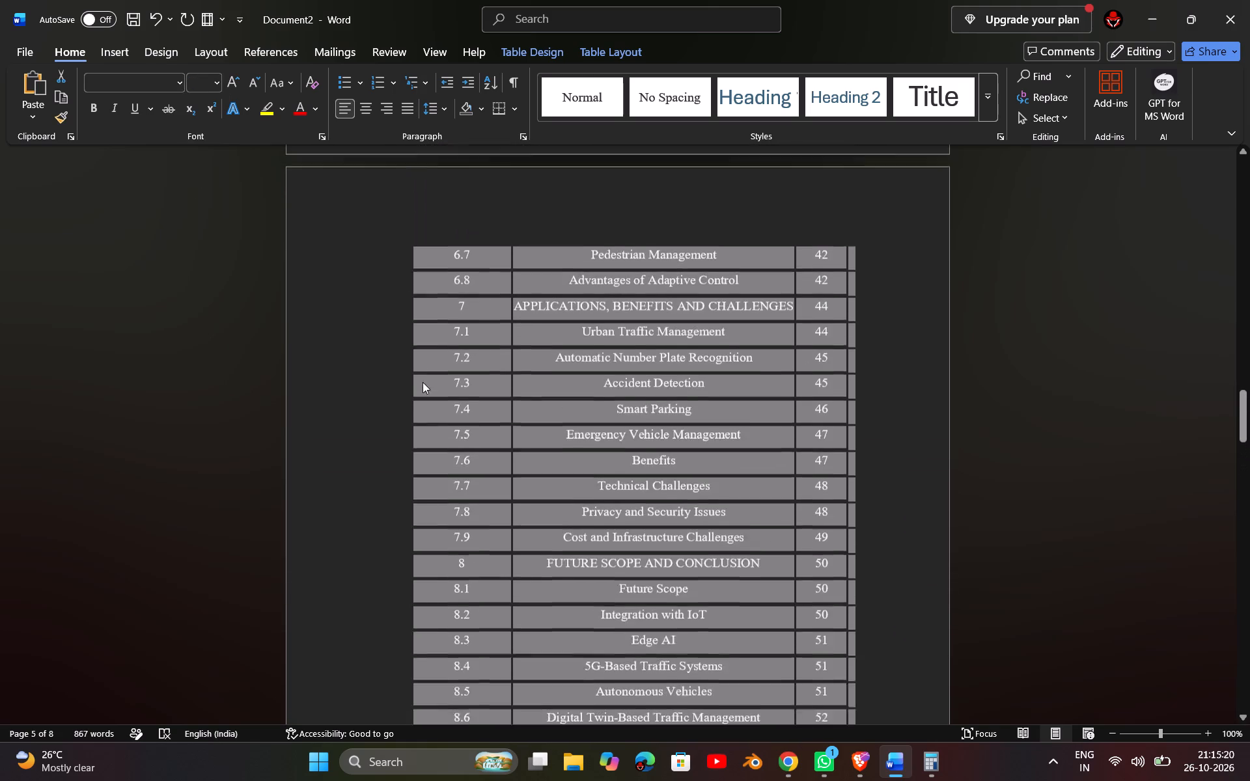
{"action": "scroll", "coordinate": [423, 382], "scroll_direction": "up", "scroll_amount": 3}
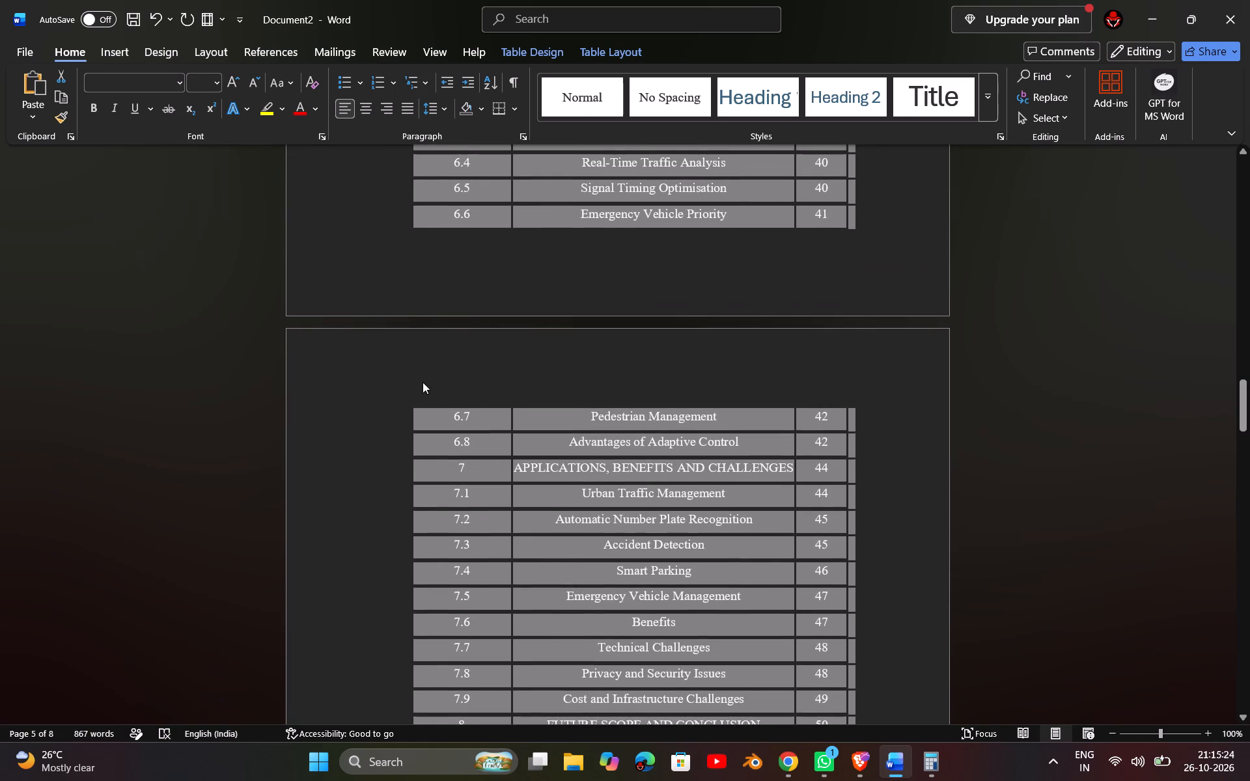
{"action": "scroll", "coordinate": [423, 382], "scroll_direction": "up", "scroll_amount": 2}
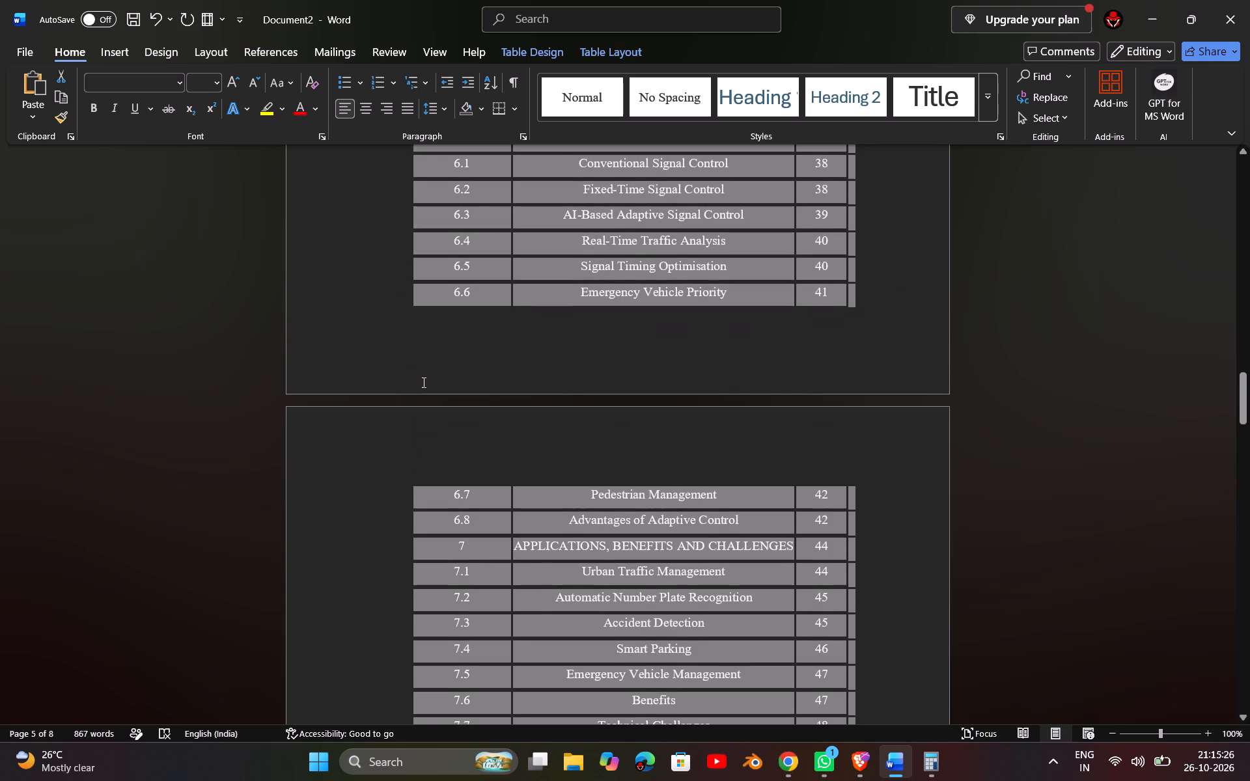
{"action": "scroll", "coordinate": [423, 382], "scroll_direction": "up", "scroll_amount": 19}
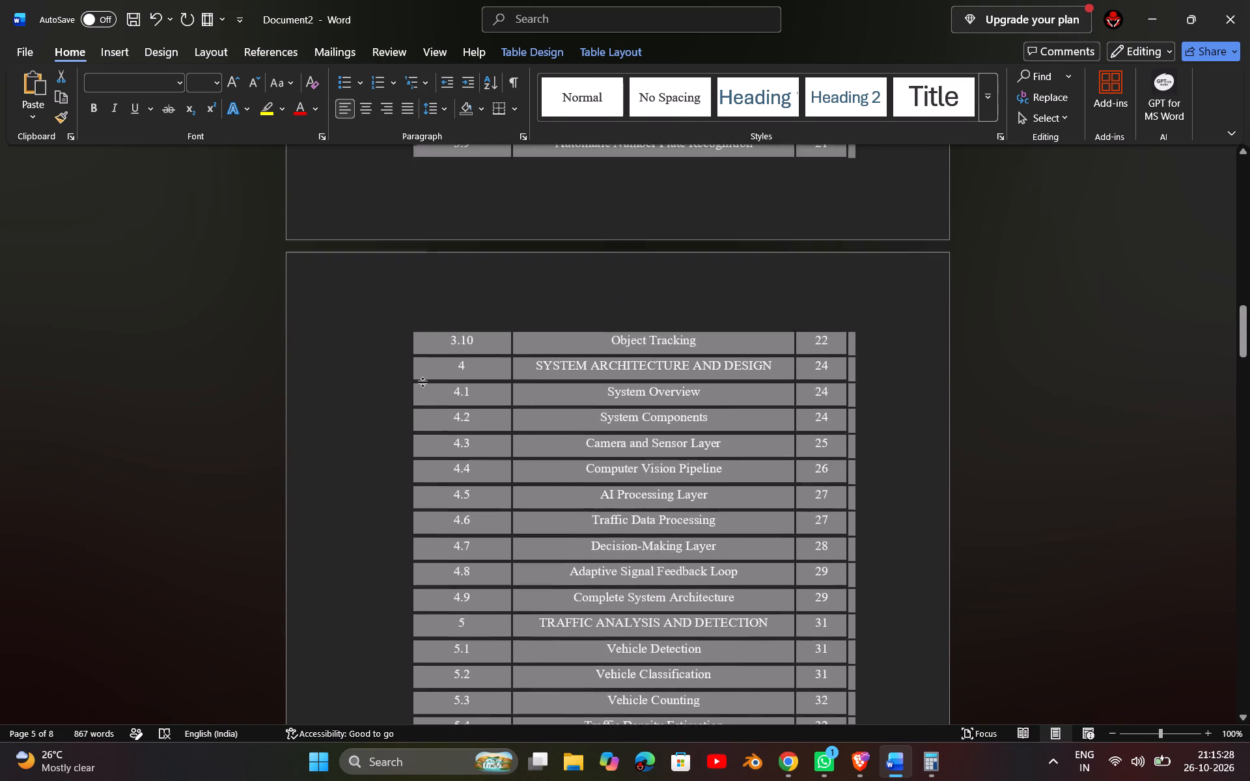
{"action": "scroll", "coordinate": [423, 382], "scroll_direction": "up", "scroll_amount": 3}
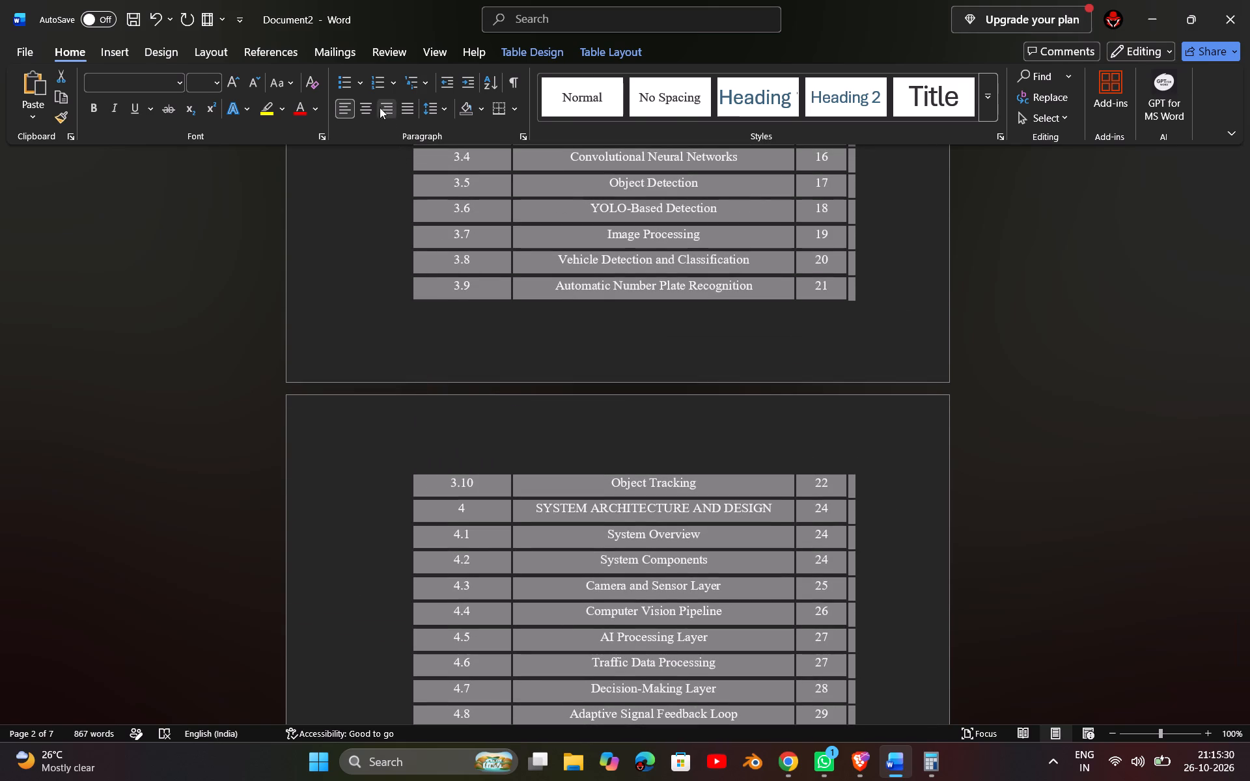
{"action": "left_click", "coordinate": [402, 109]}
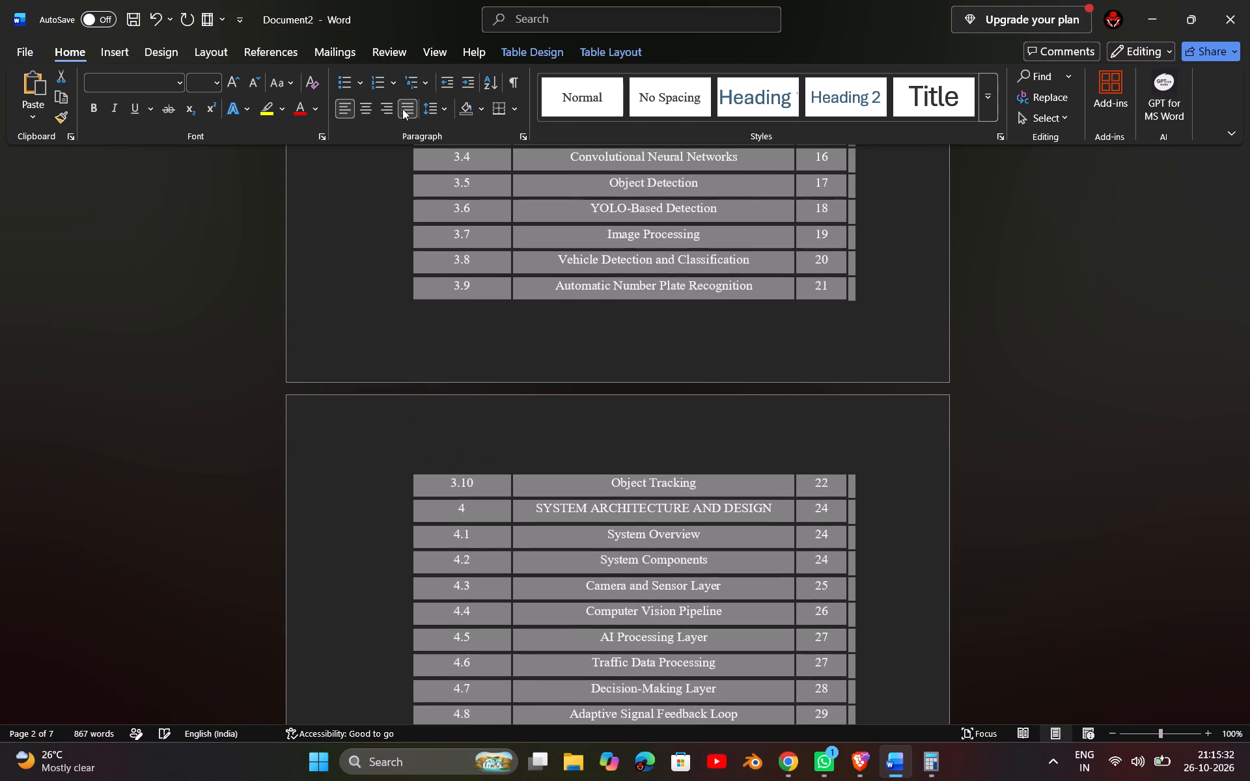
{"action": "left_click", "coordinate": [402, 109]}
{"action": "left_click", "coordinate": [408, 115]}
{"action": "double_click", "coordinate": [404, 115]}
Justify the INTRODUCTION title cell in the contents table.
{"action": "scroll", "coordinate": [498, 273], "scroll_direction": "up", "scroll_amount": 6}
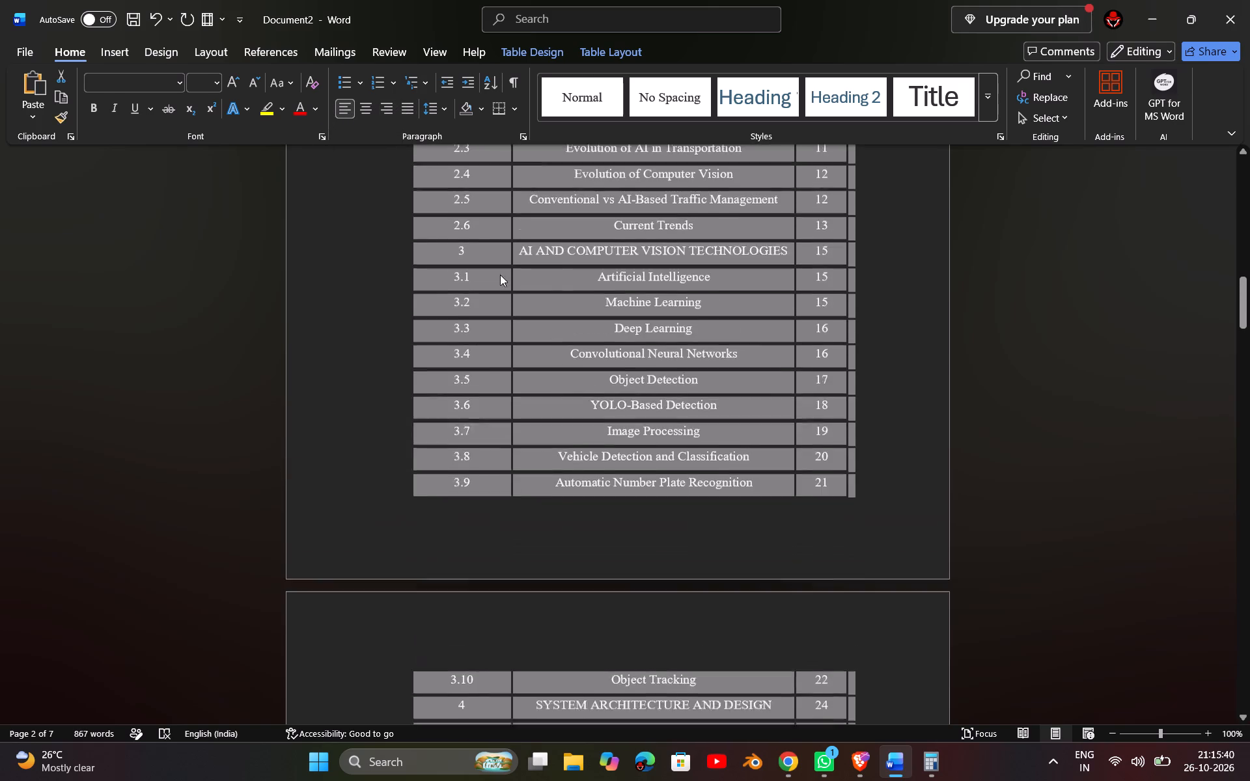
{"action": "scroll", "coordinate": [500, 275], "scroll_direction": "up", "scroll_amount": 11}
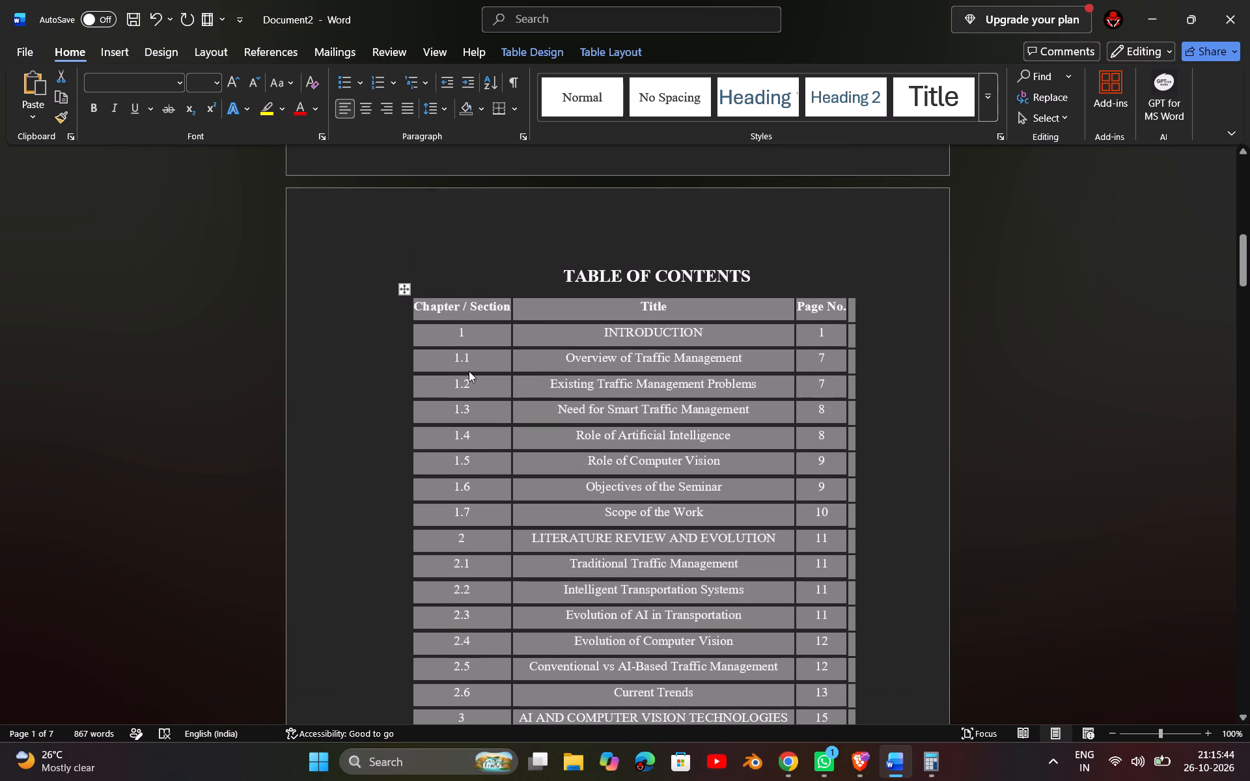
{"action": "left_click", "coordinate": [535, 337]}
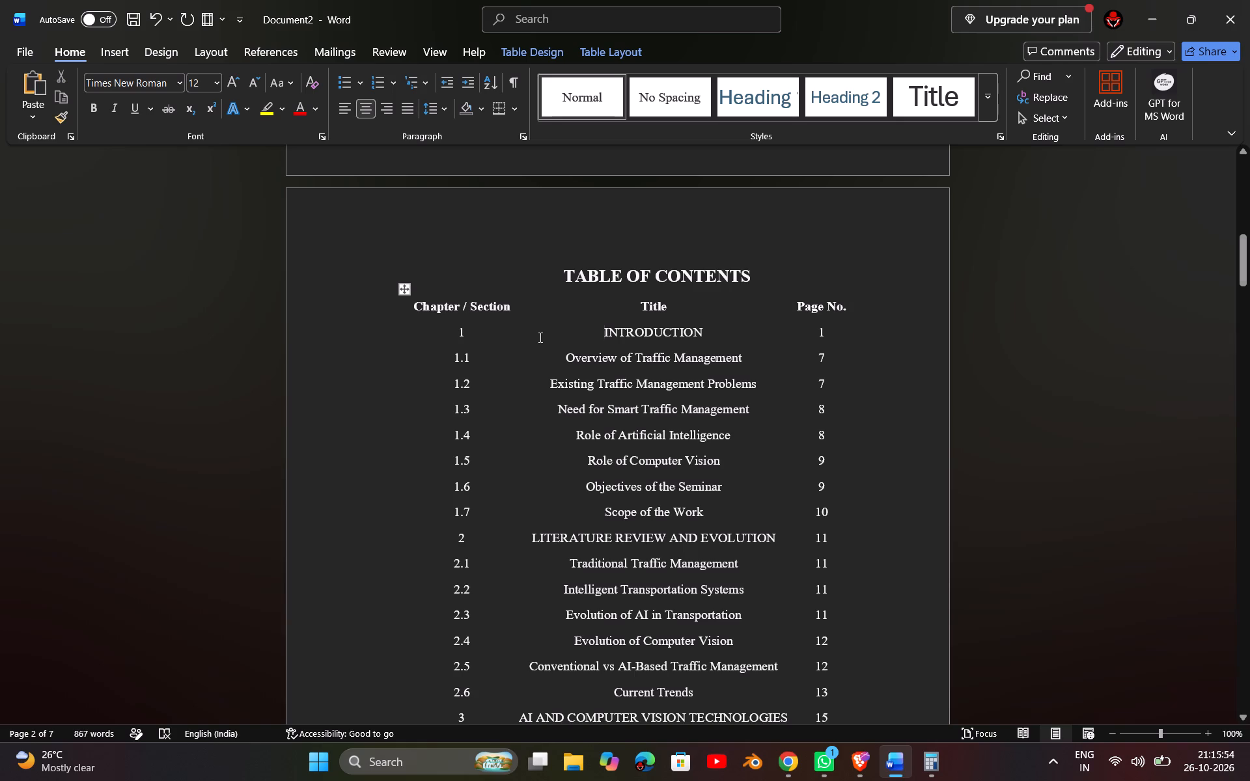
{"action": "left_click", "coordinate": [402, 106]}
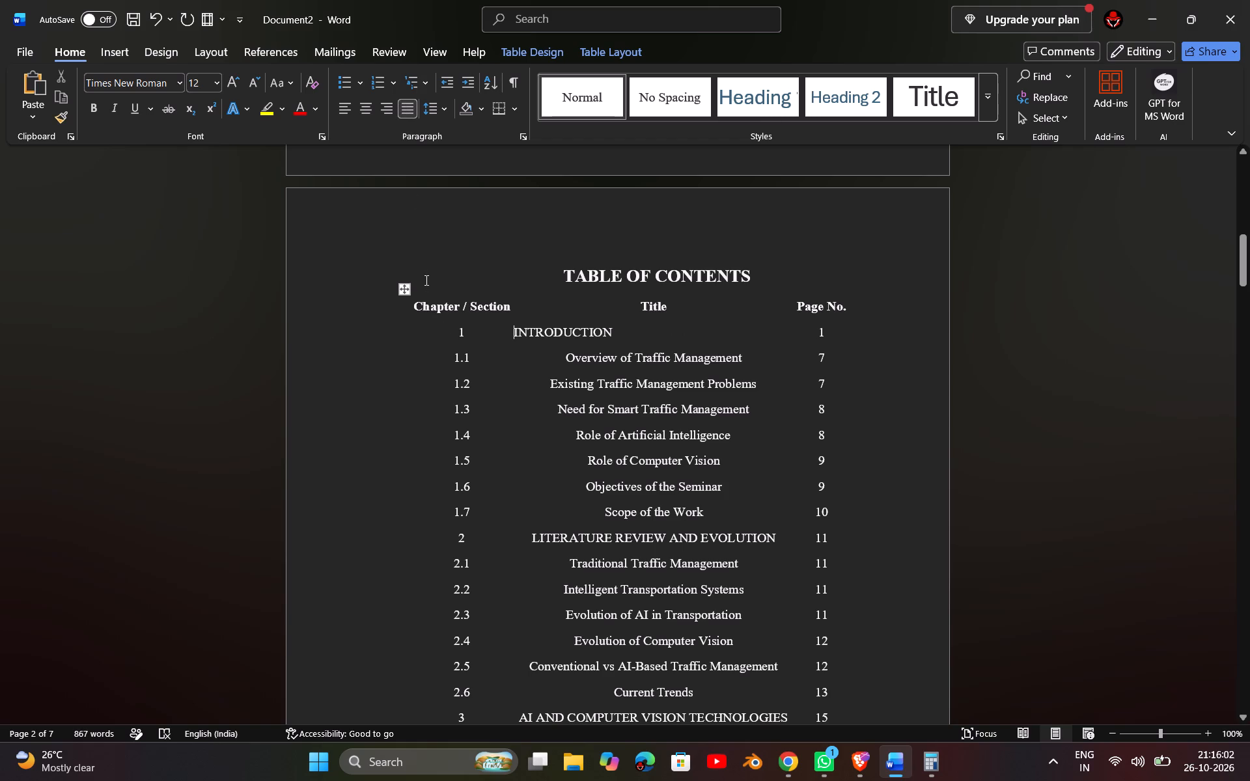
Justify the text of the entire document, including the TABLE OF CONTENTS heading and all table cells.
{"action": "key", "text": "ctrl+a"}
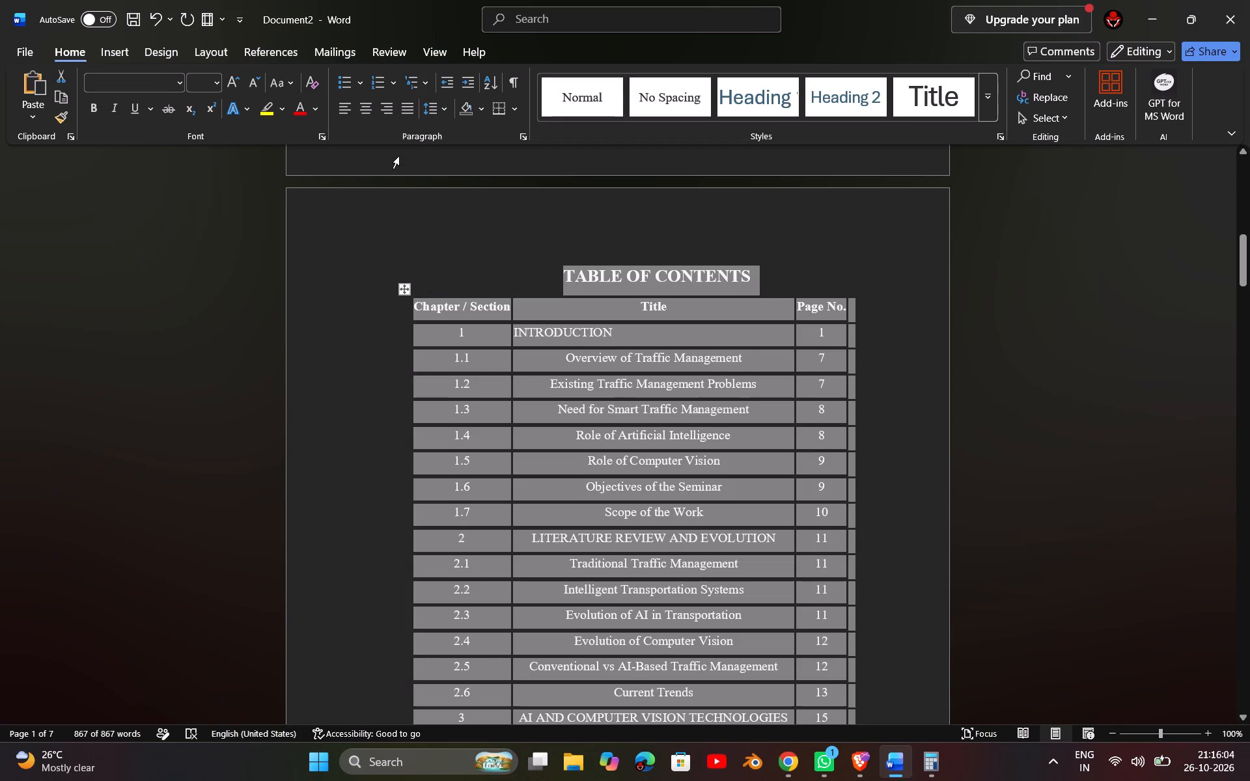
{"action": "left_click", "coordinate": [398, 116]}
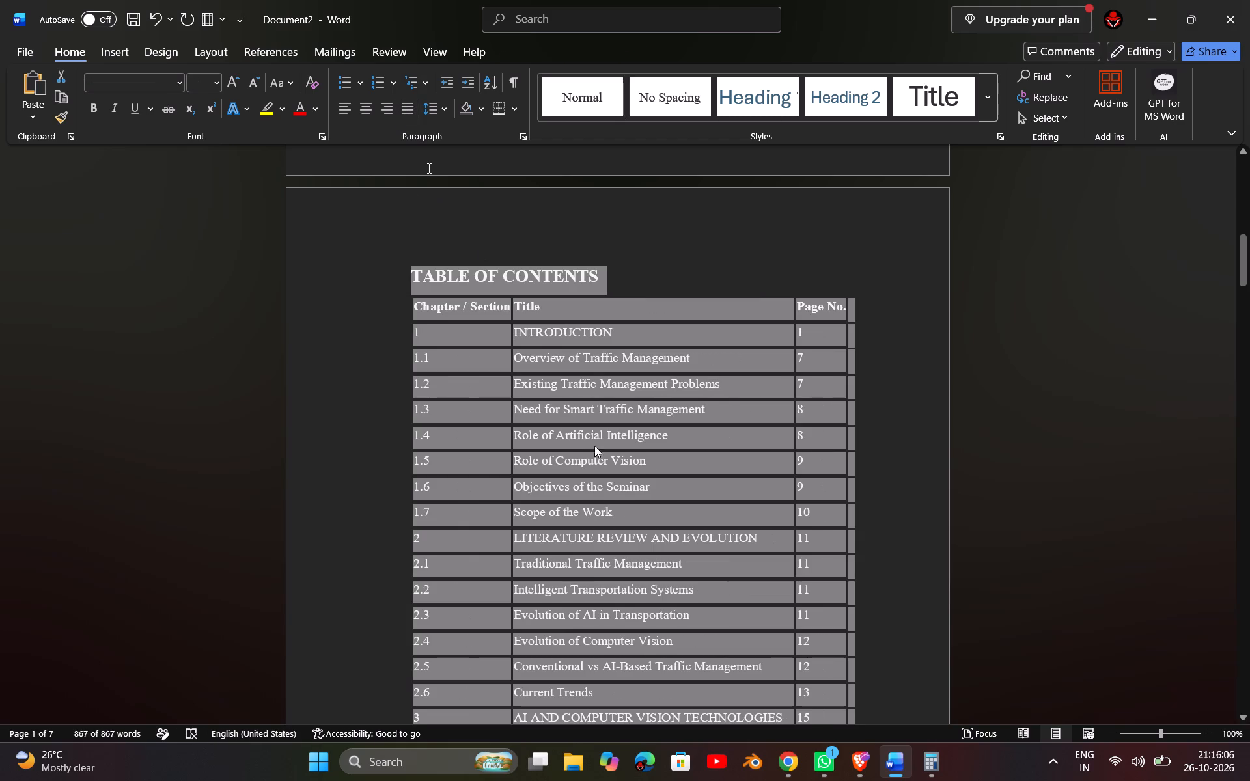
{"action": "left_click", "coordinate": [383, 435]}
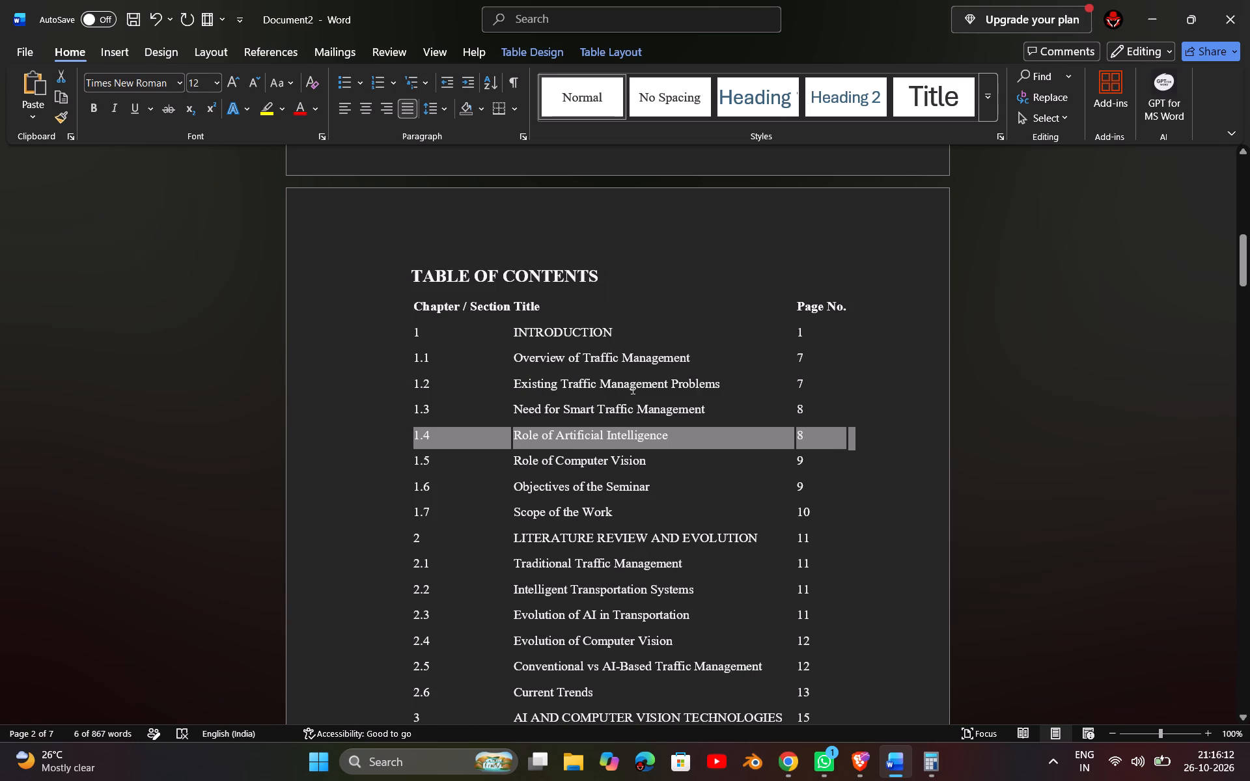
Add an empty line below the page number in the contents table's chapter 2, chapter 1 and chapter 3 heading rows.
{"action": "left_click", "coordinate": [809, 540]}
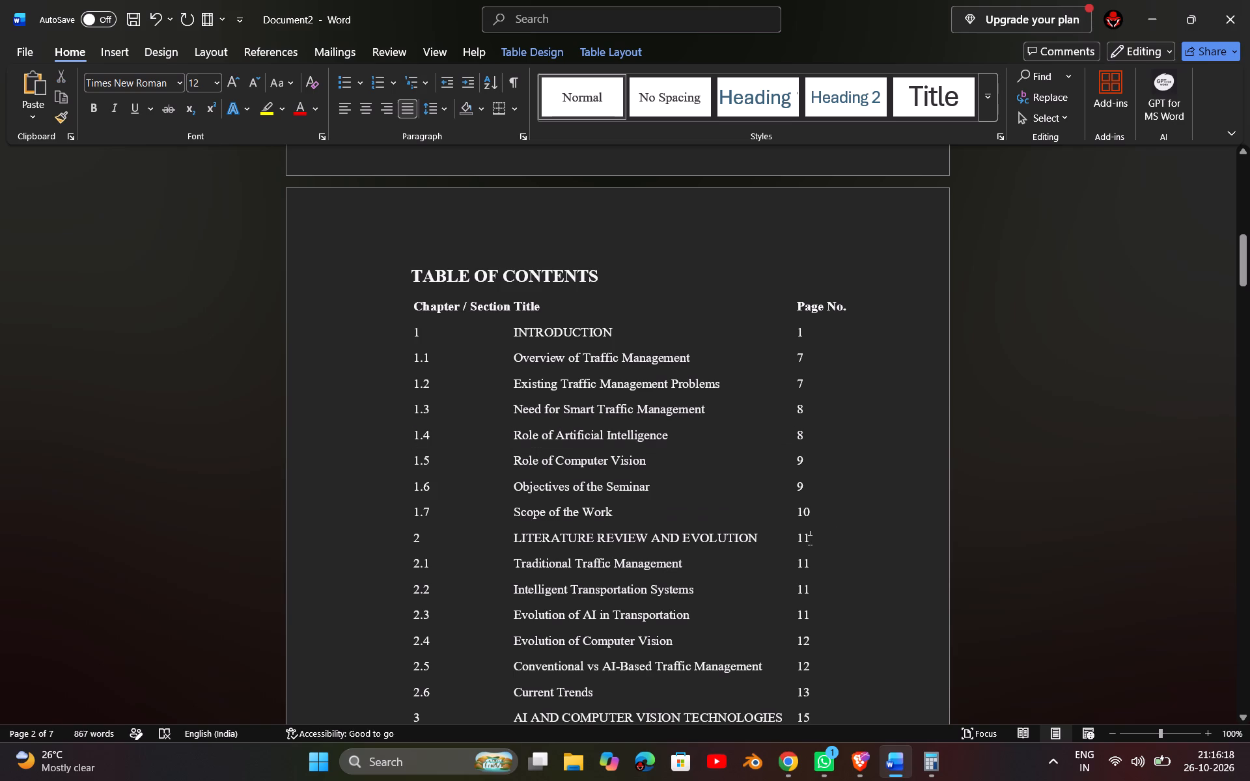
{"action": "key", "text": "Return"}
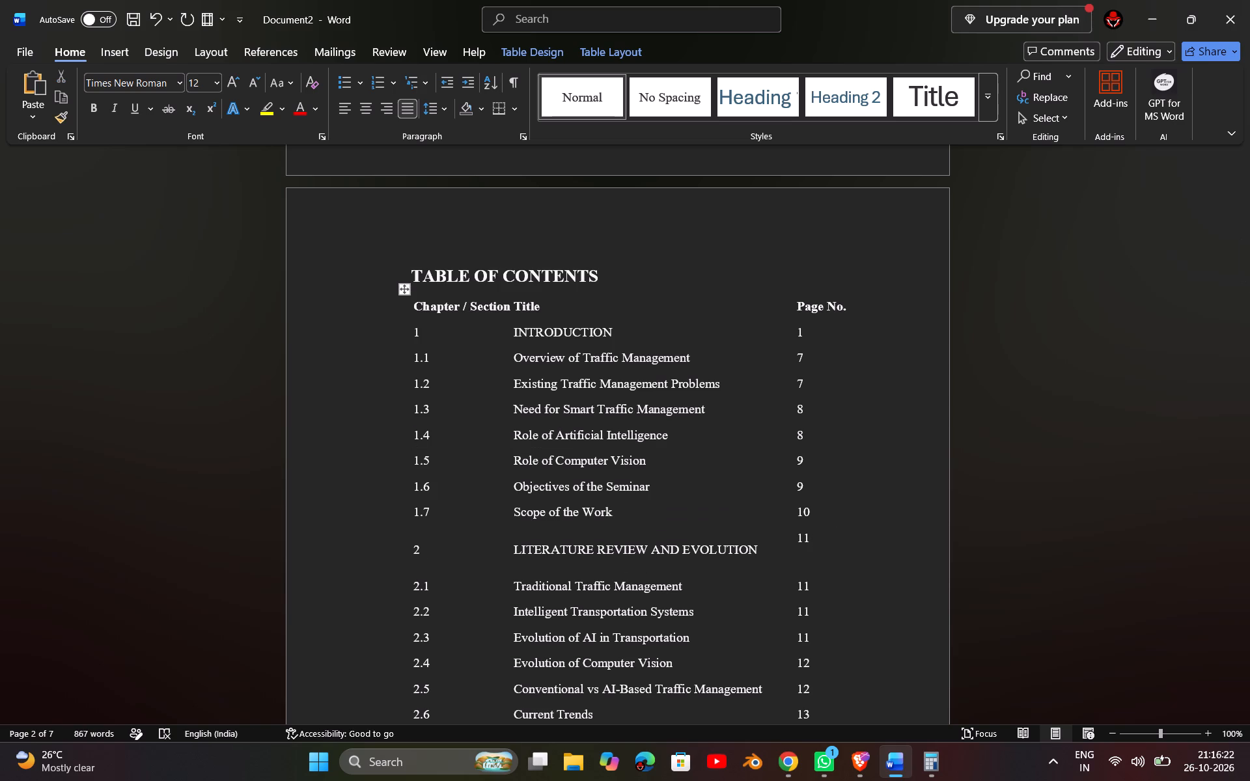
{"action": "left_click", "coordinate": [807, 332]}
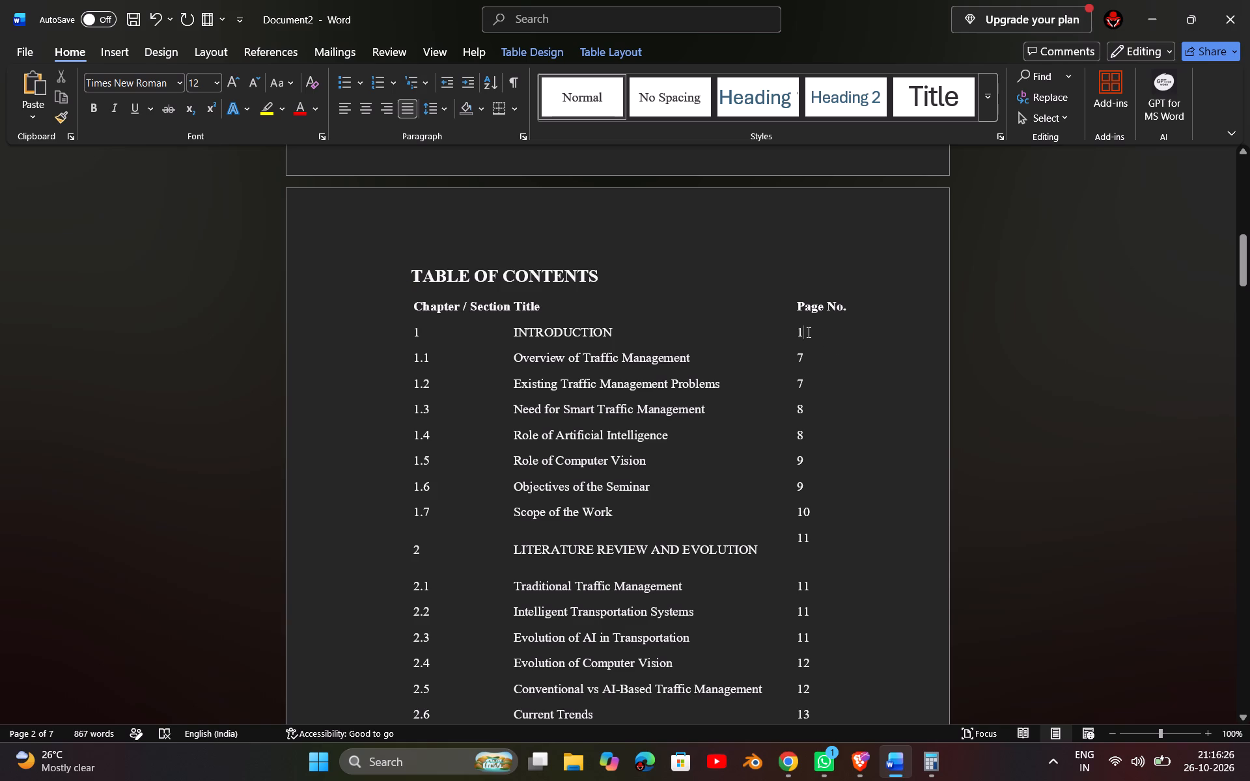
{"action": "key", "text": "Return"}
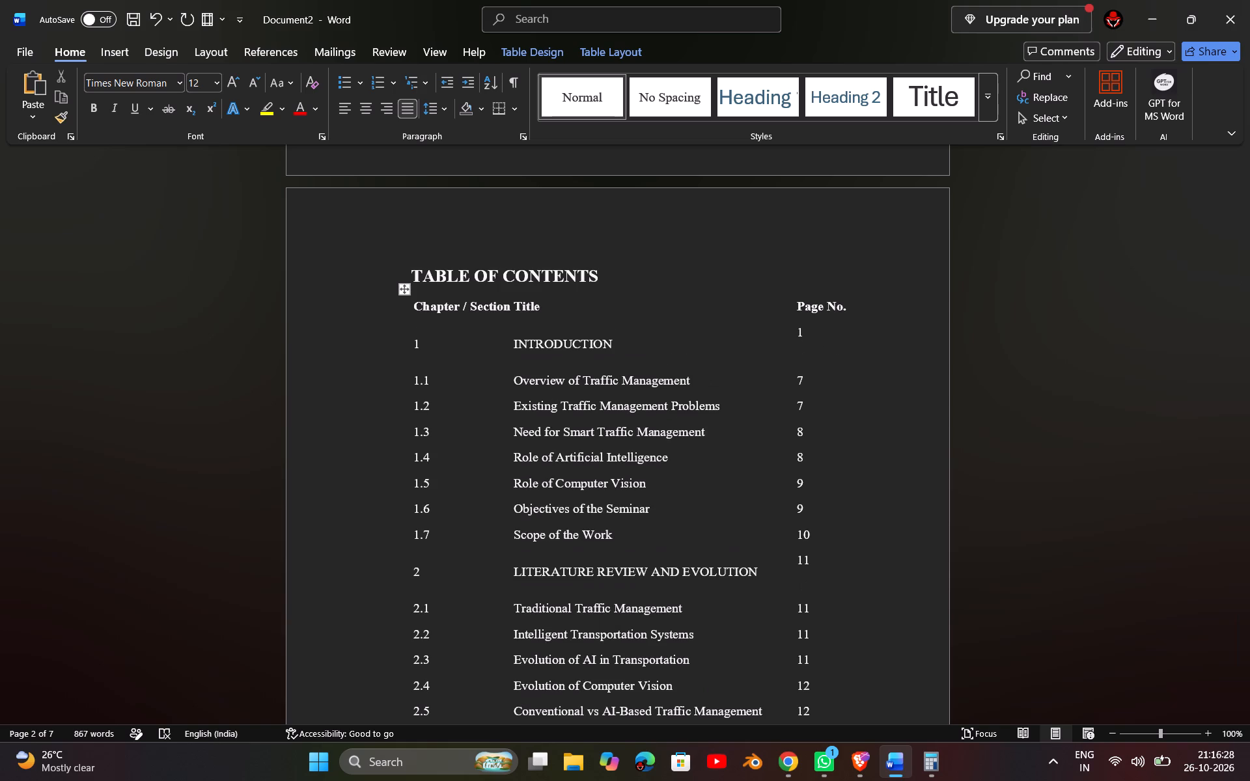
{"action": "scroll", "coordinate": [1096, 573], "scroll_direction": "down", "scroll_amount": 3}
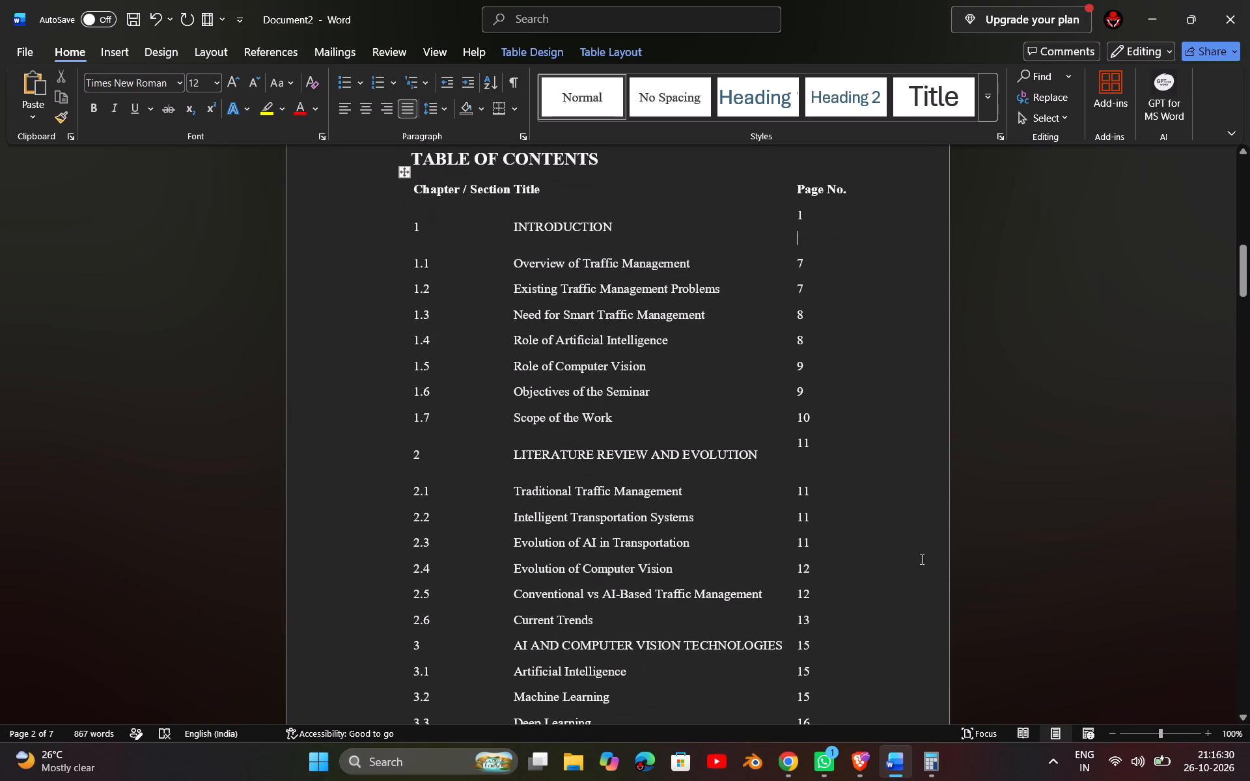
{"action": "scroll", "coordinate": [710, 596], "scroll_direction": "down", "scroll_amount": 6}
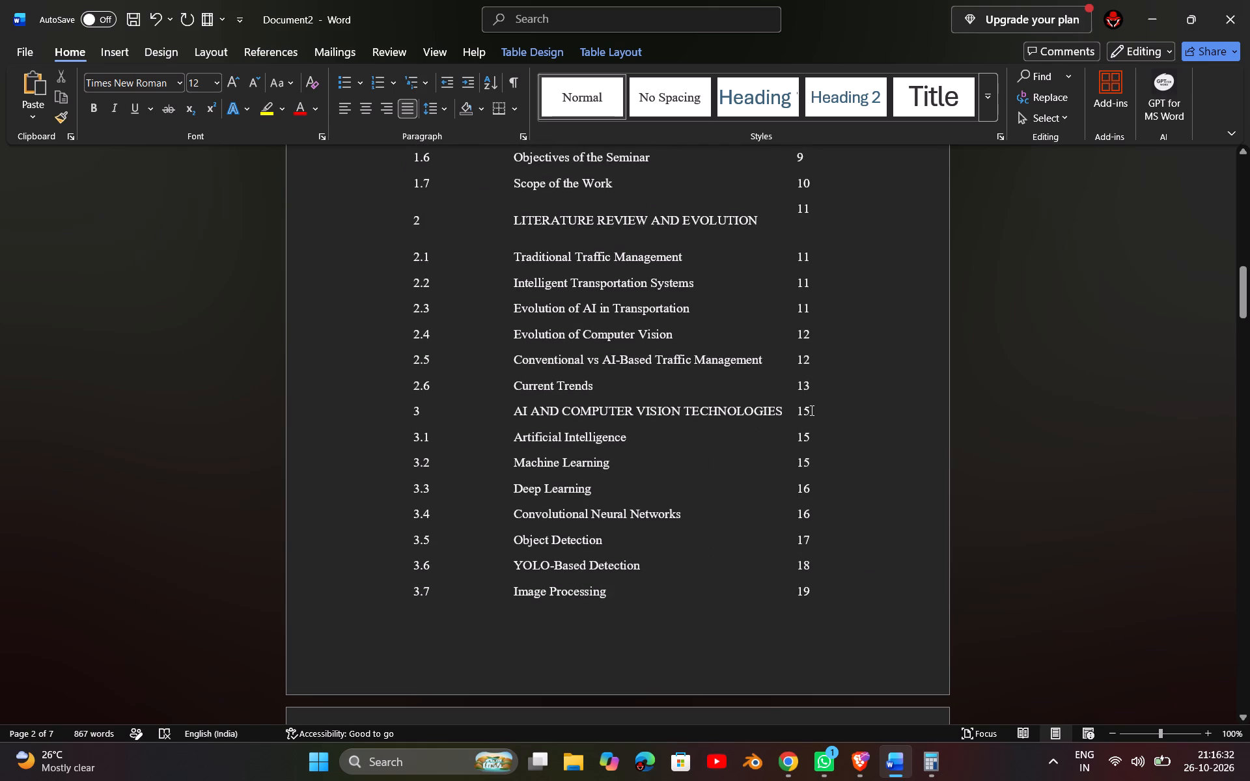
{"action": "left_click", "coordinate": [808, 414]}
{"action": "key", "text": "BackSpace"}
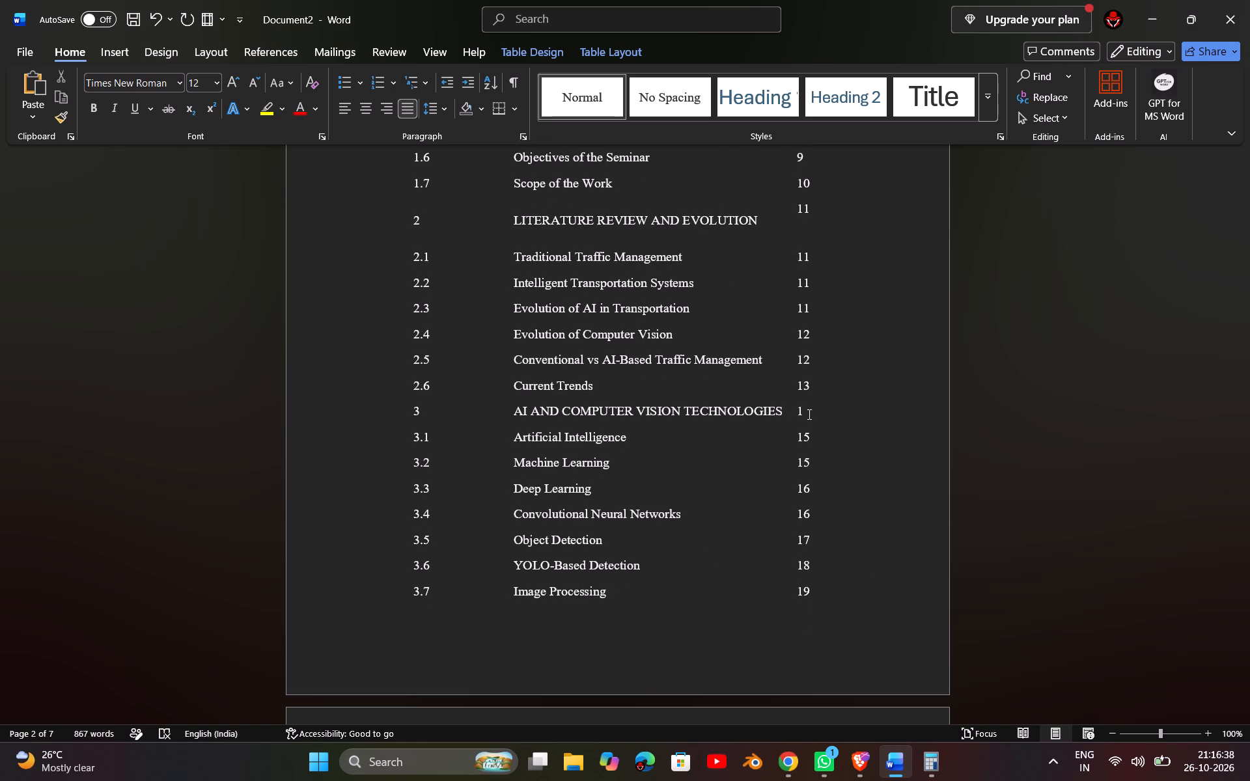
{"action": "key", "text": "ctrl+z"}
{"action": "key", "text": "Return"}
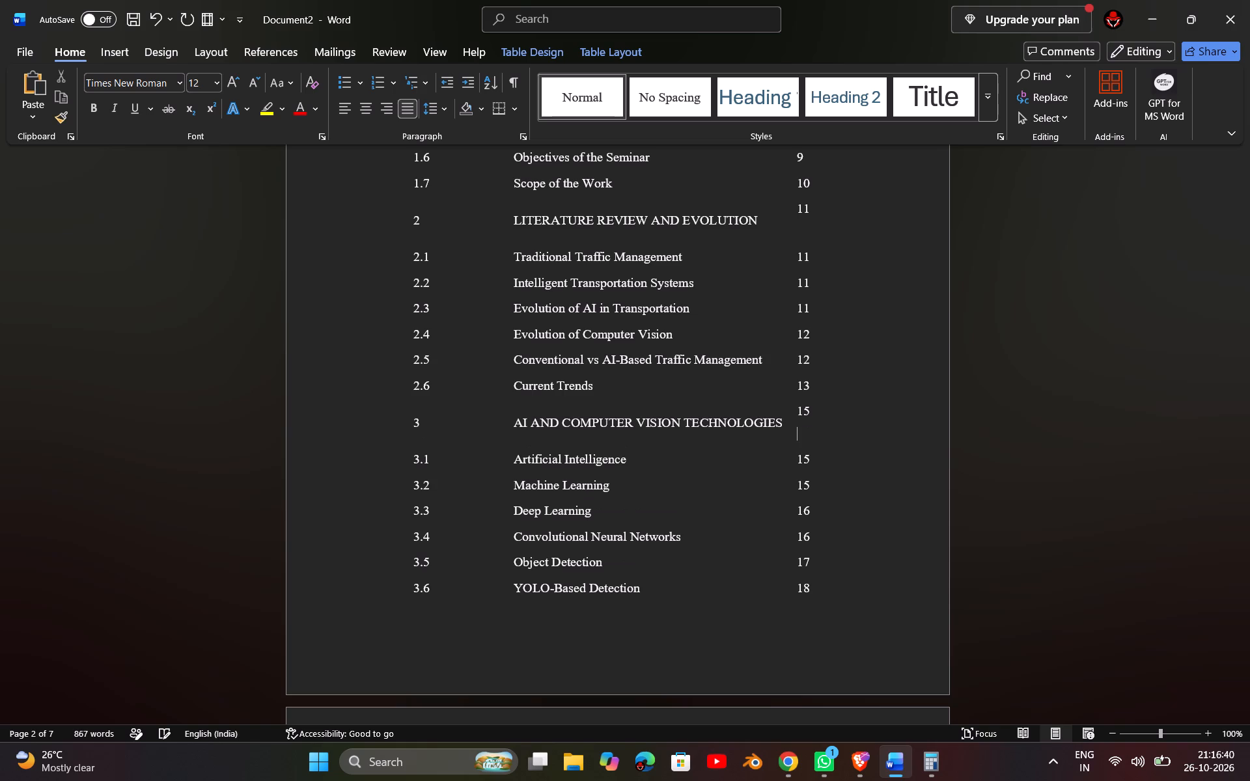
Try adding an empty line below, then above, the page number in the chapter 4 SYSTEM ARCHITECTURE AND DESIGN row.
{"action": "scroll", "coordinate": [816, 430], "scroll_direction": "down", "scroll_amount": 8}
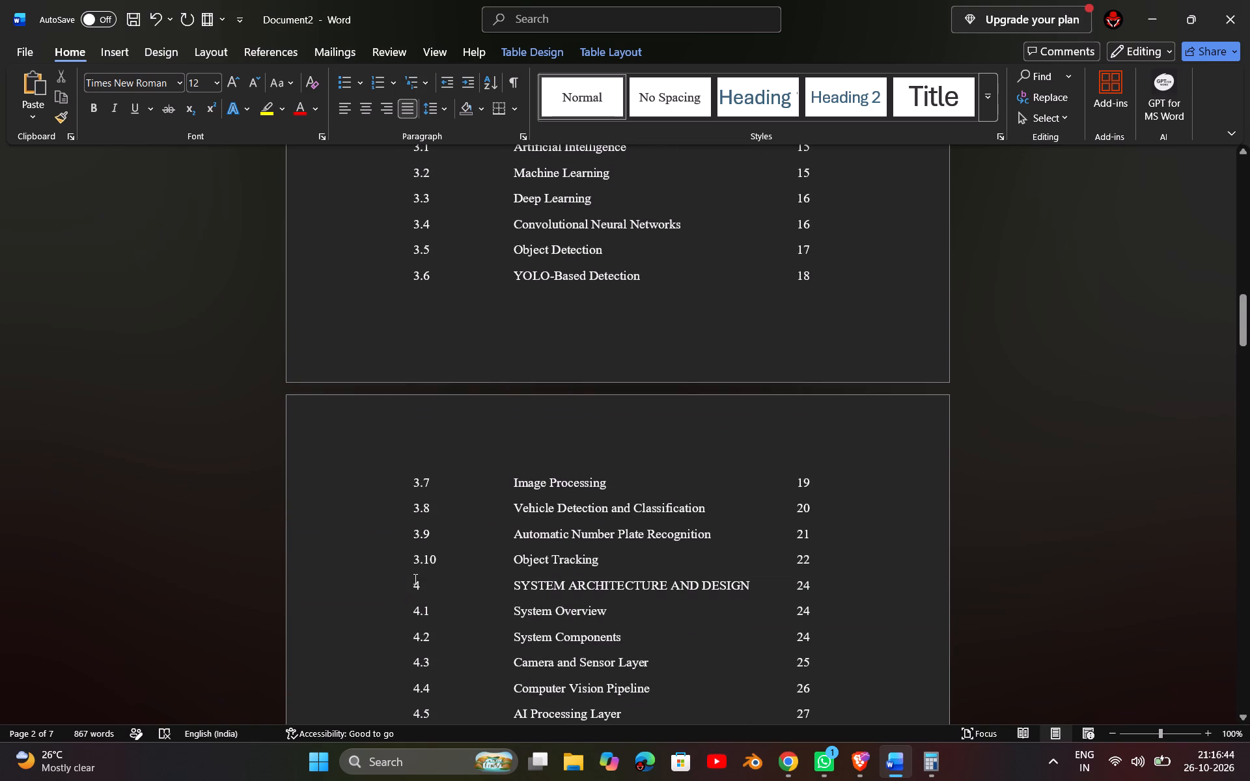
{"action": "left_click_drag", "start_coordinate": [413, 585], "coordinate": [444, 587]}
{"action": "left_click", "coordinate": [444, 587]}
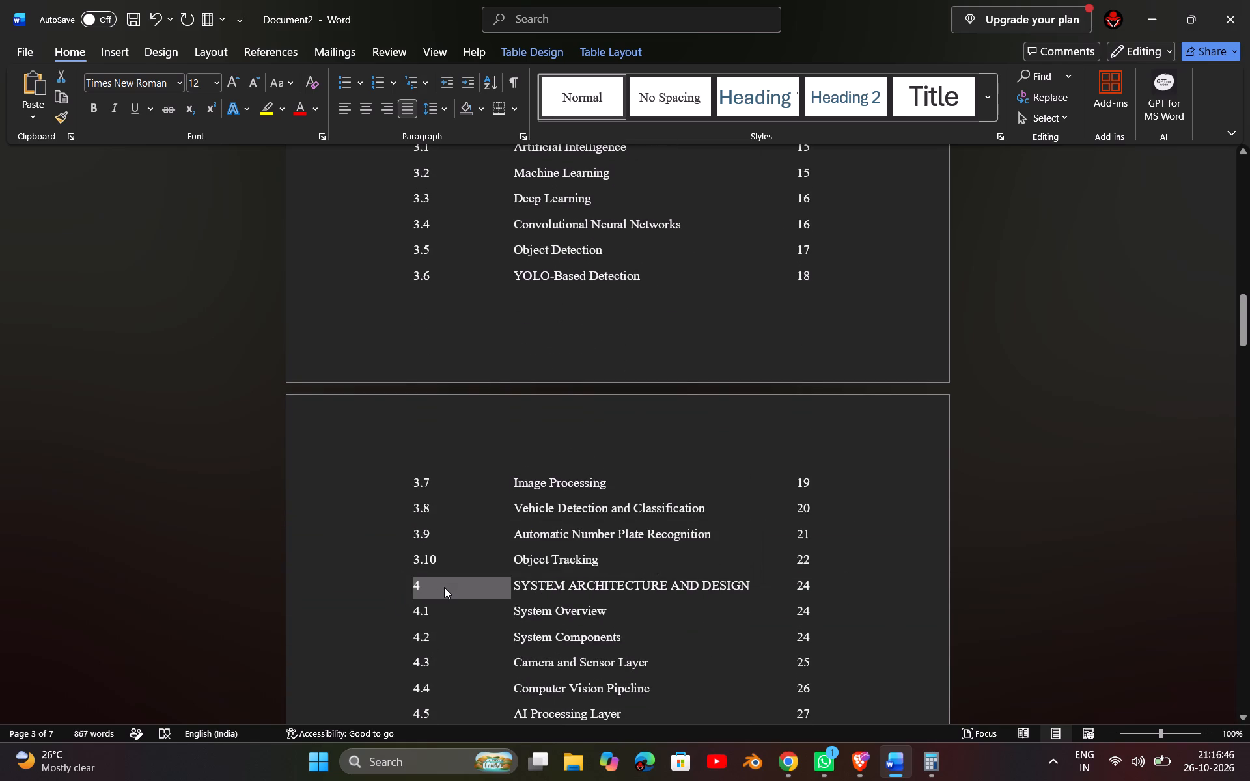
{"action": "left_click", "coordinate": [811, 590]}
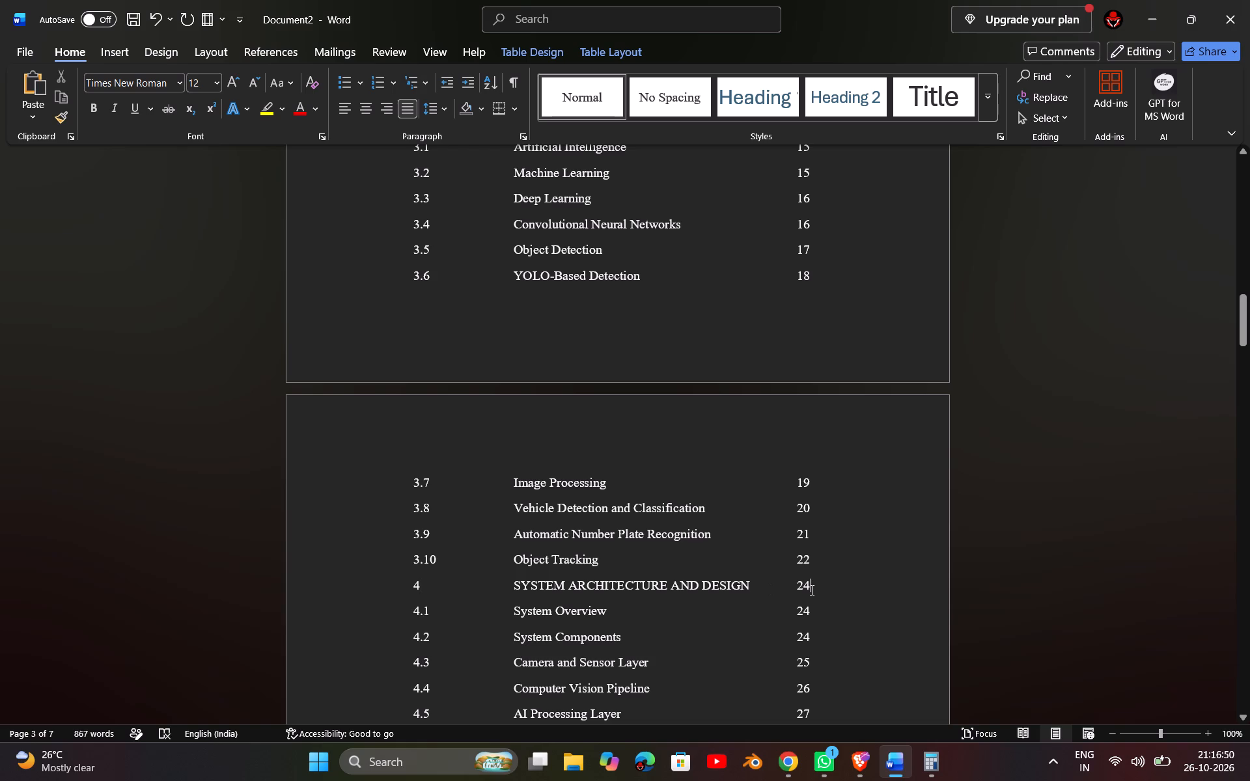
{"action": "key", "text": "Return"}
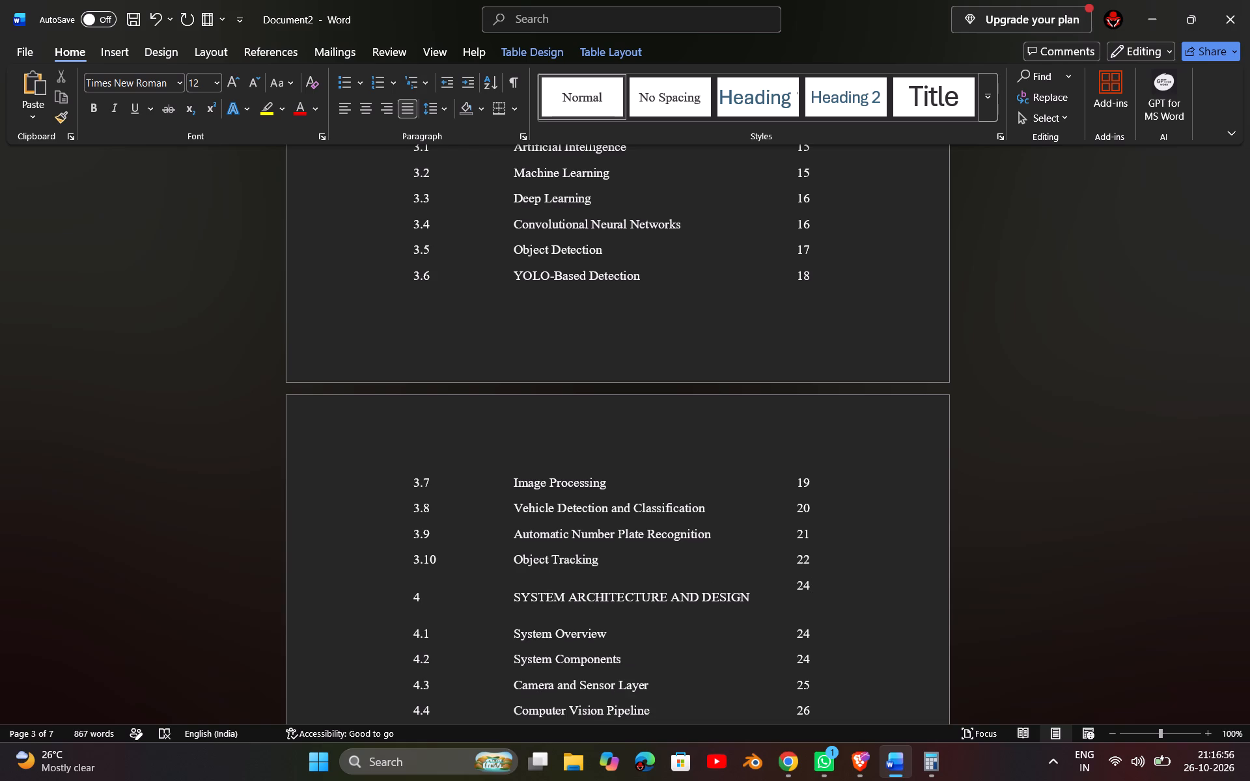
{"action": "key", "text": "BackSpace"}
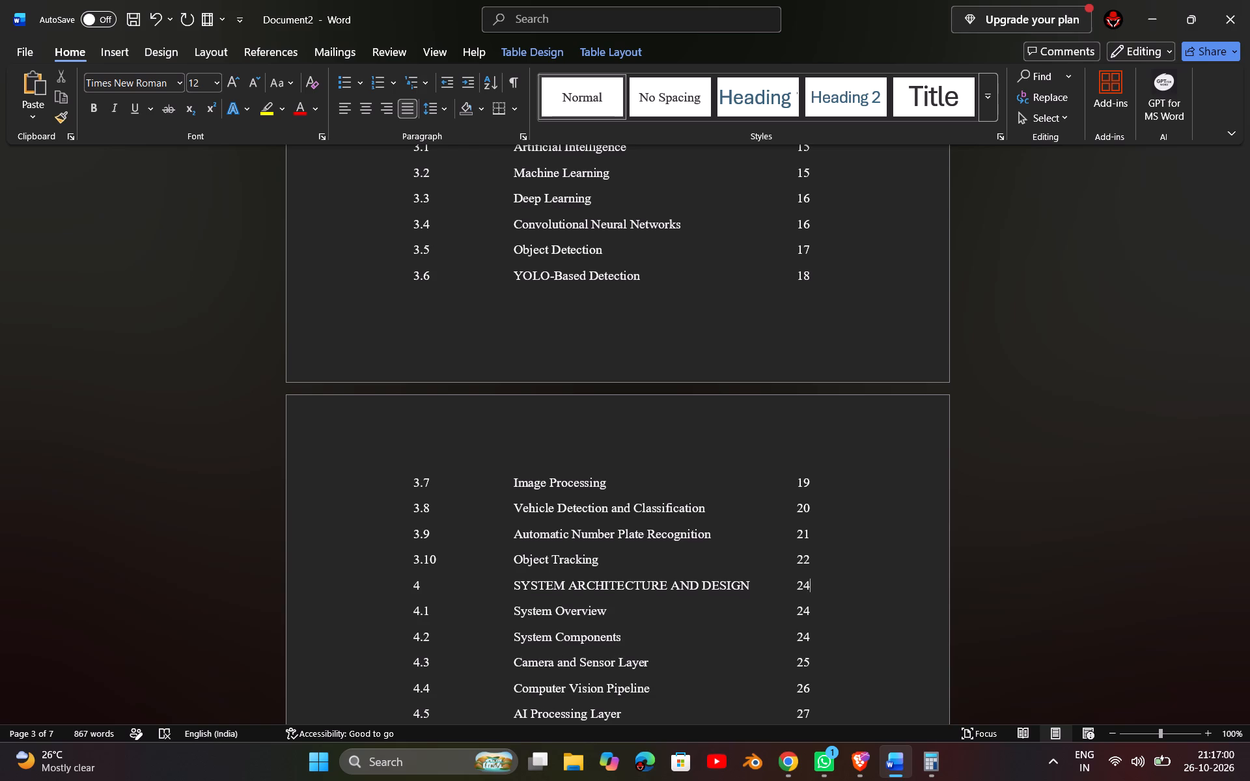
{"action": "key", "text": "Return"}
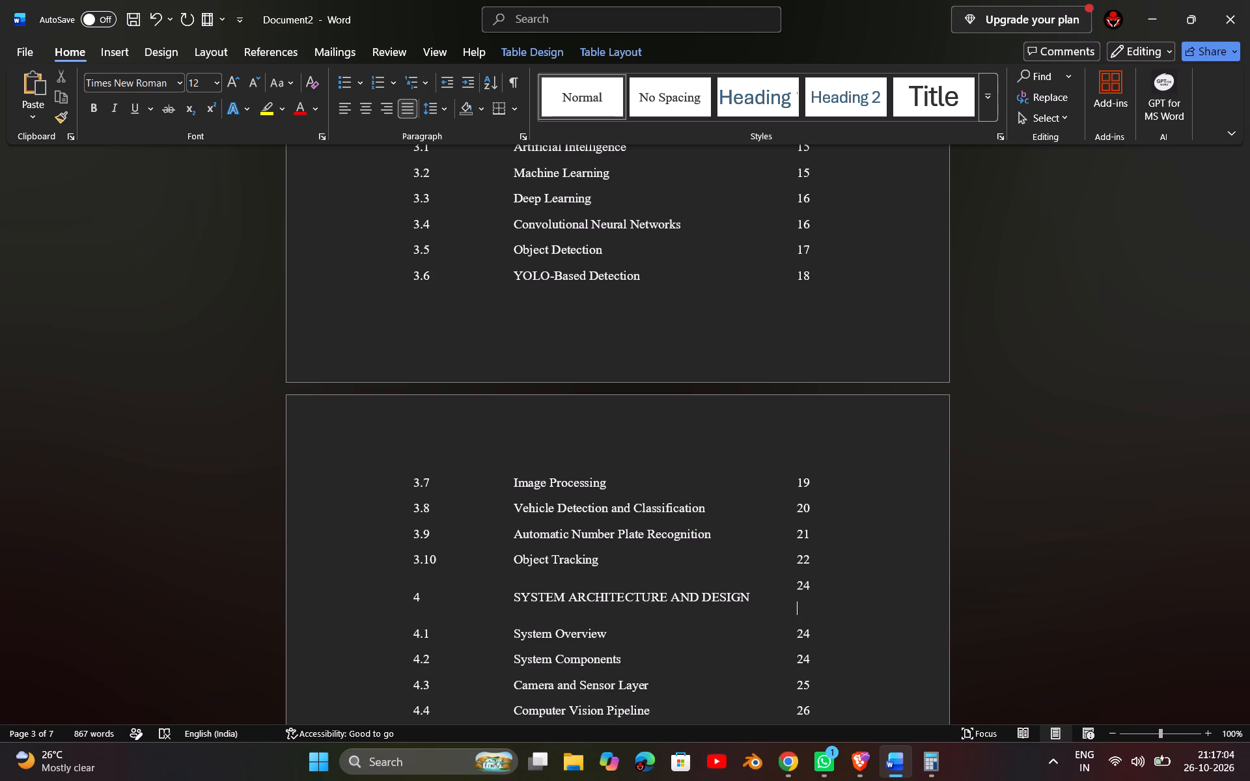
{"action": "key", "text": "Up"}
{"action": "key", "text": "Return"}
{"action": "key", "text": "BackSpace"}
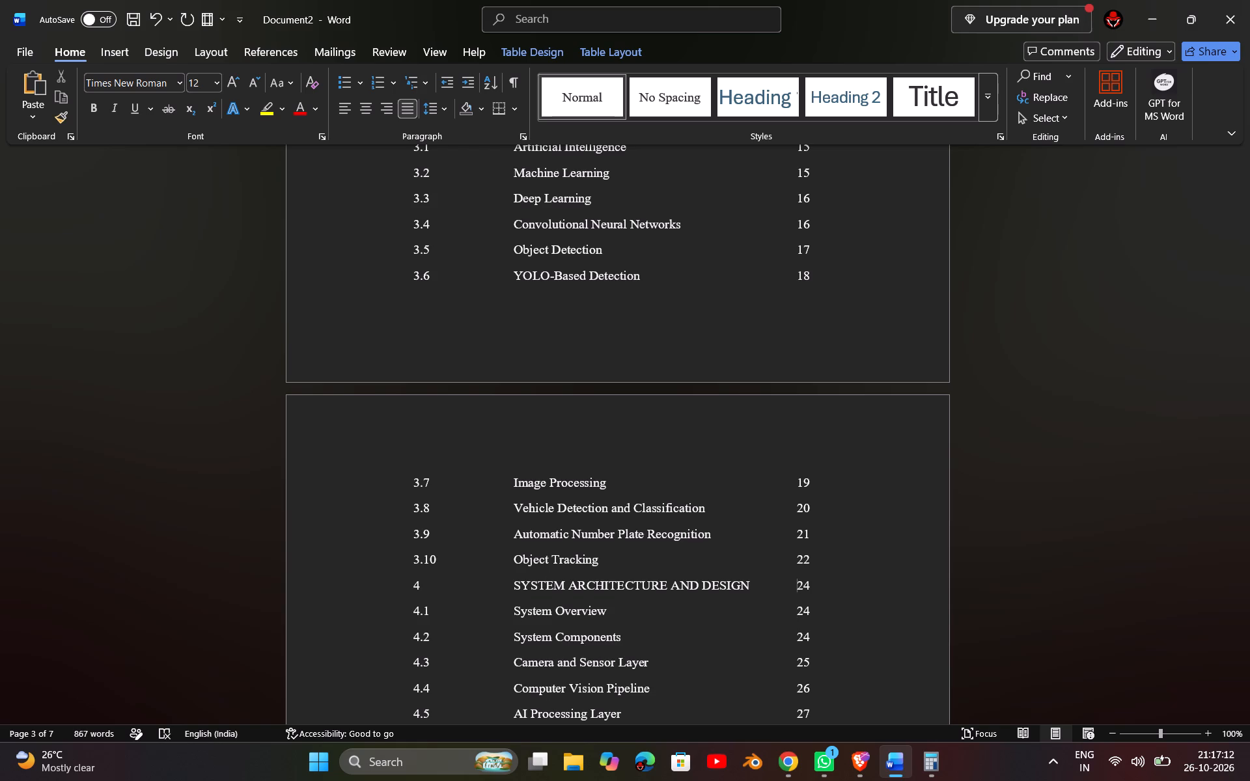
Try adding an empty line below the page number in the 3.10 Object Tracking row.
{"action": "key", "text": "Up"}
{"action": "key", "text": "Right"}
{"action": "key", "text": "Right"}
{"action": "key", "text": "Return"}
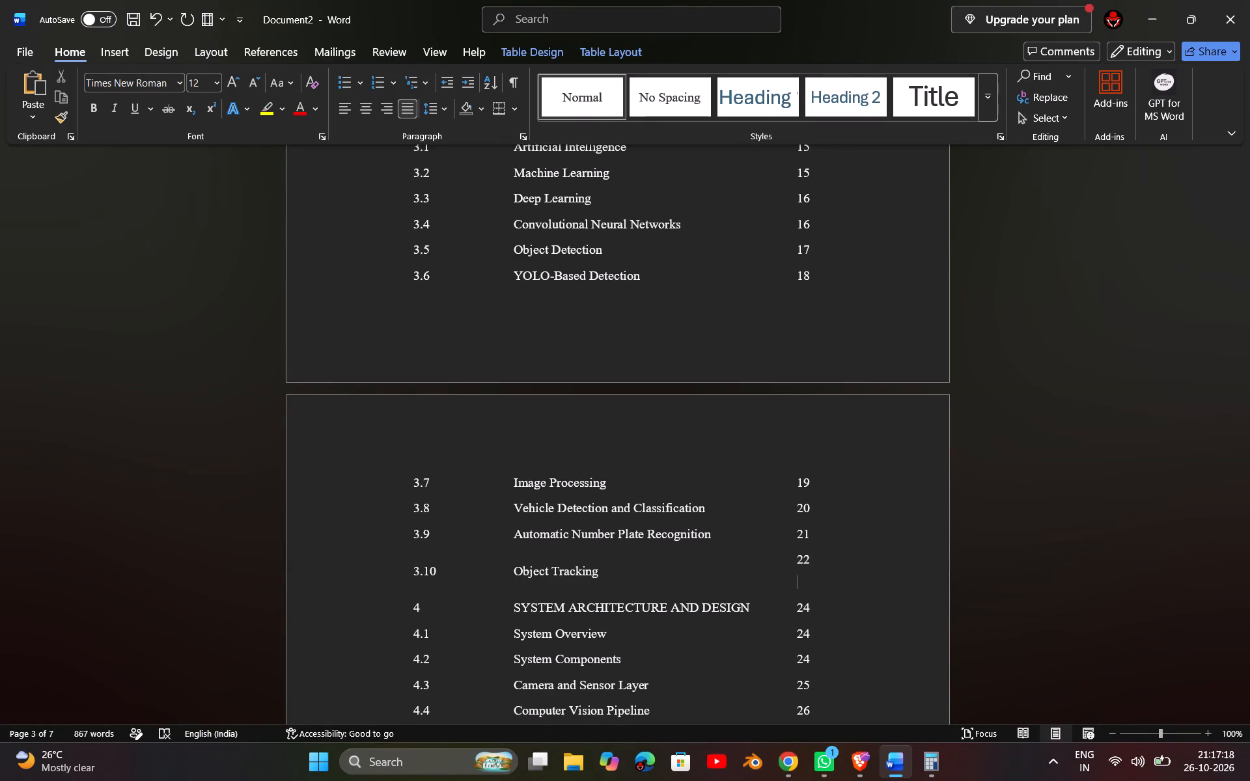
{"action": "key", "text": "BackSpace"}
Delete the page number from the chapter 3 AI AND COMPUTER VISION TECHNOLOGIES row of the contents table.
{"action": "scroll", "coordinate": [777, 523], "scroll_direction": "up", "scroll_amount": 3}
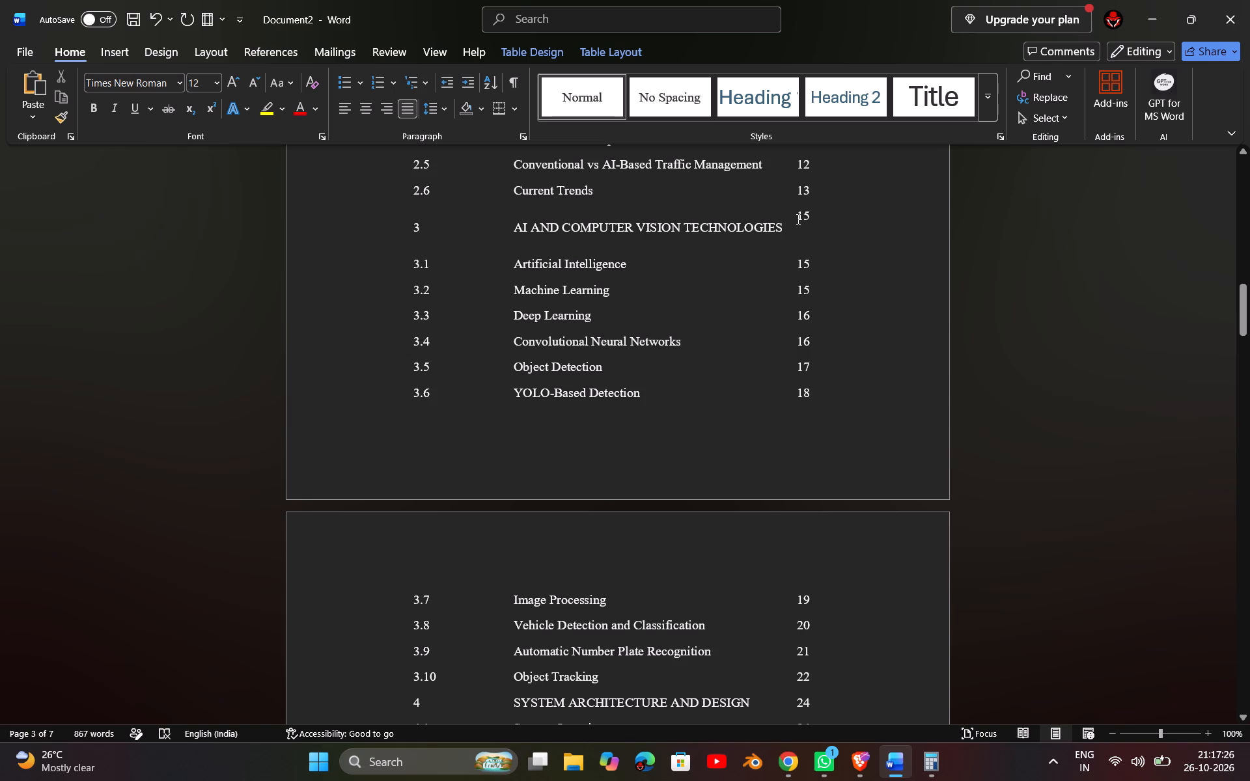
{"action": "left_click_drag", "start_coordinate": [797, 219], "coordinate": [806, 225]}
{"action": "left_click_drag", "start_coordinate": [806, 225], "coordinate": [809, 219]}
{"action": "left_click", "coordinate": [801, 202]}
{"action": "left_click", "coordinate": [813, 216]}
{"action": "key", "text": "BackSpace"}
{"action": "key", "text": "BackSpace"}
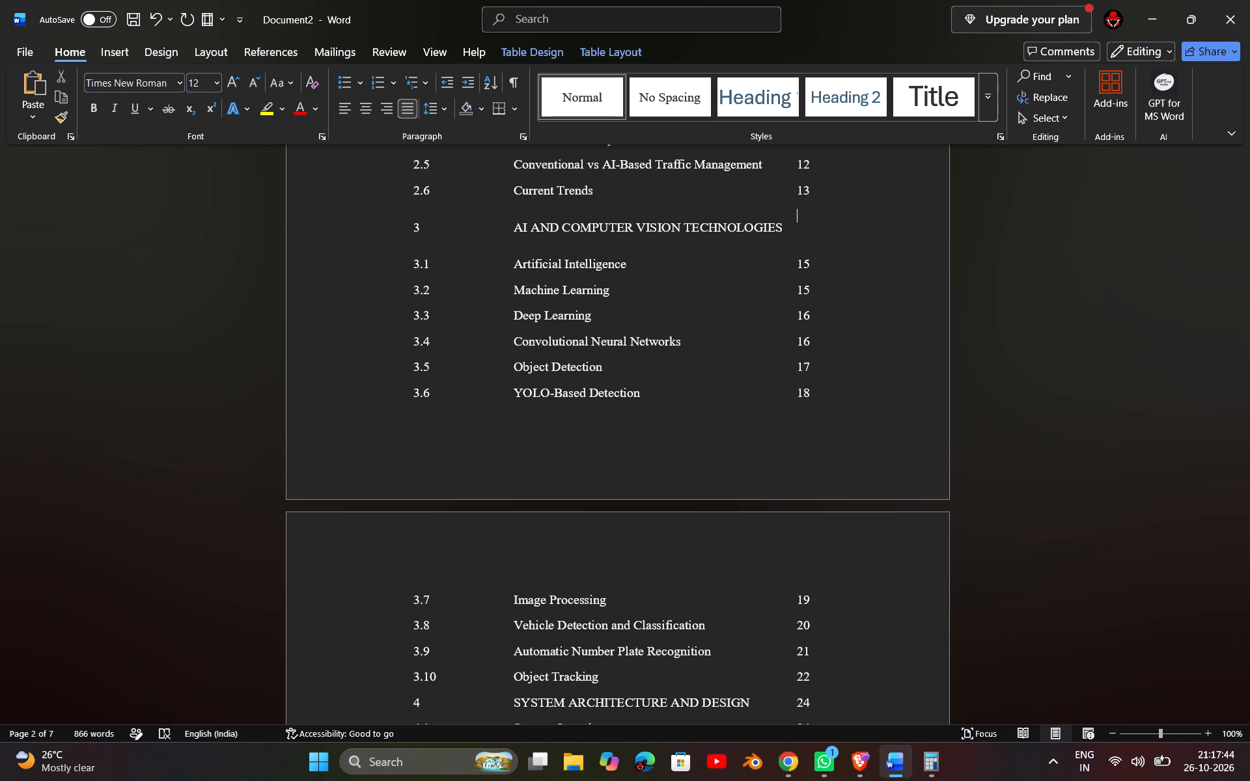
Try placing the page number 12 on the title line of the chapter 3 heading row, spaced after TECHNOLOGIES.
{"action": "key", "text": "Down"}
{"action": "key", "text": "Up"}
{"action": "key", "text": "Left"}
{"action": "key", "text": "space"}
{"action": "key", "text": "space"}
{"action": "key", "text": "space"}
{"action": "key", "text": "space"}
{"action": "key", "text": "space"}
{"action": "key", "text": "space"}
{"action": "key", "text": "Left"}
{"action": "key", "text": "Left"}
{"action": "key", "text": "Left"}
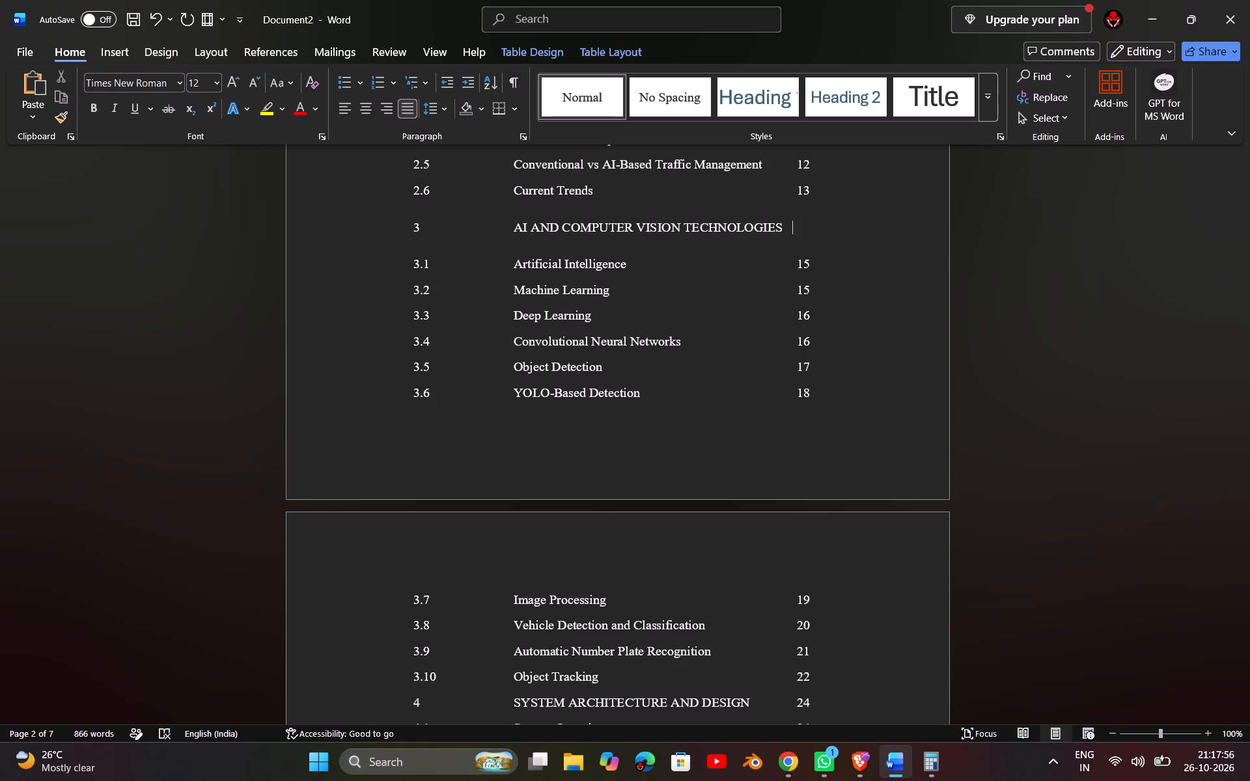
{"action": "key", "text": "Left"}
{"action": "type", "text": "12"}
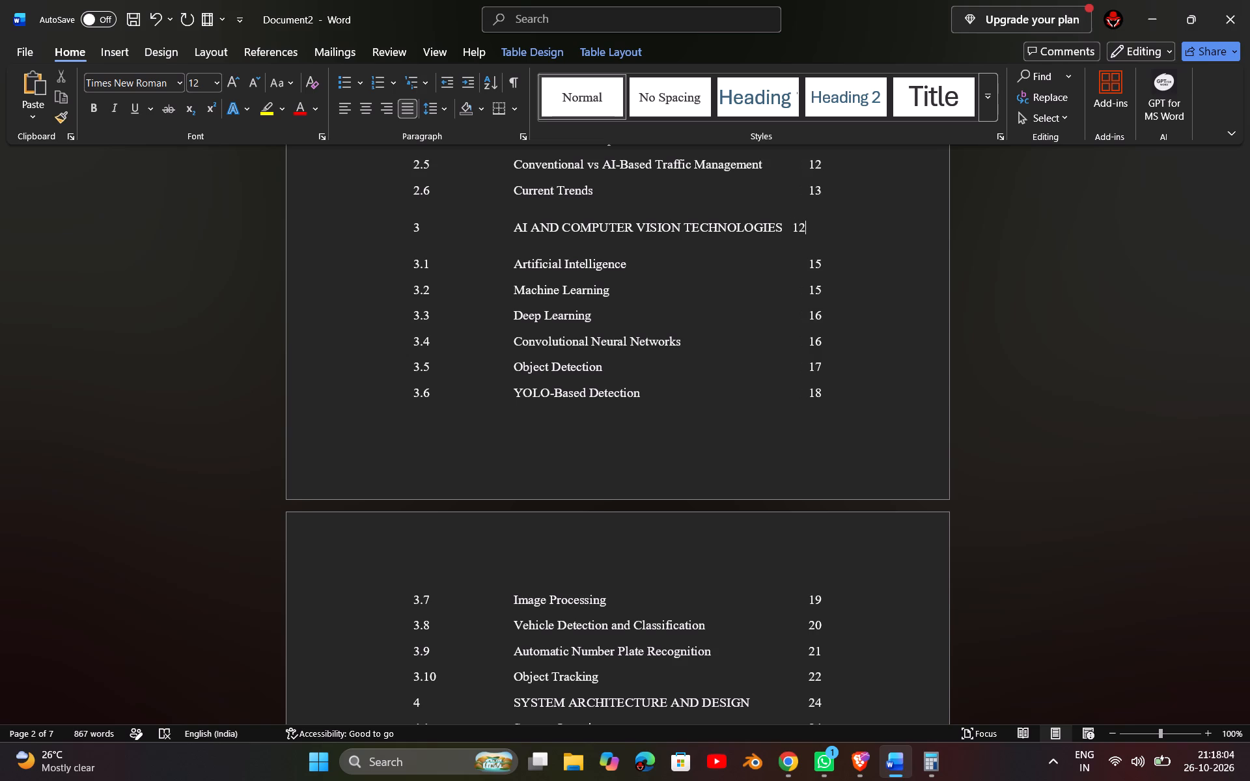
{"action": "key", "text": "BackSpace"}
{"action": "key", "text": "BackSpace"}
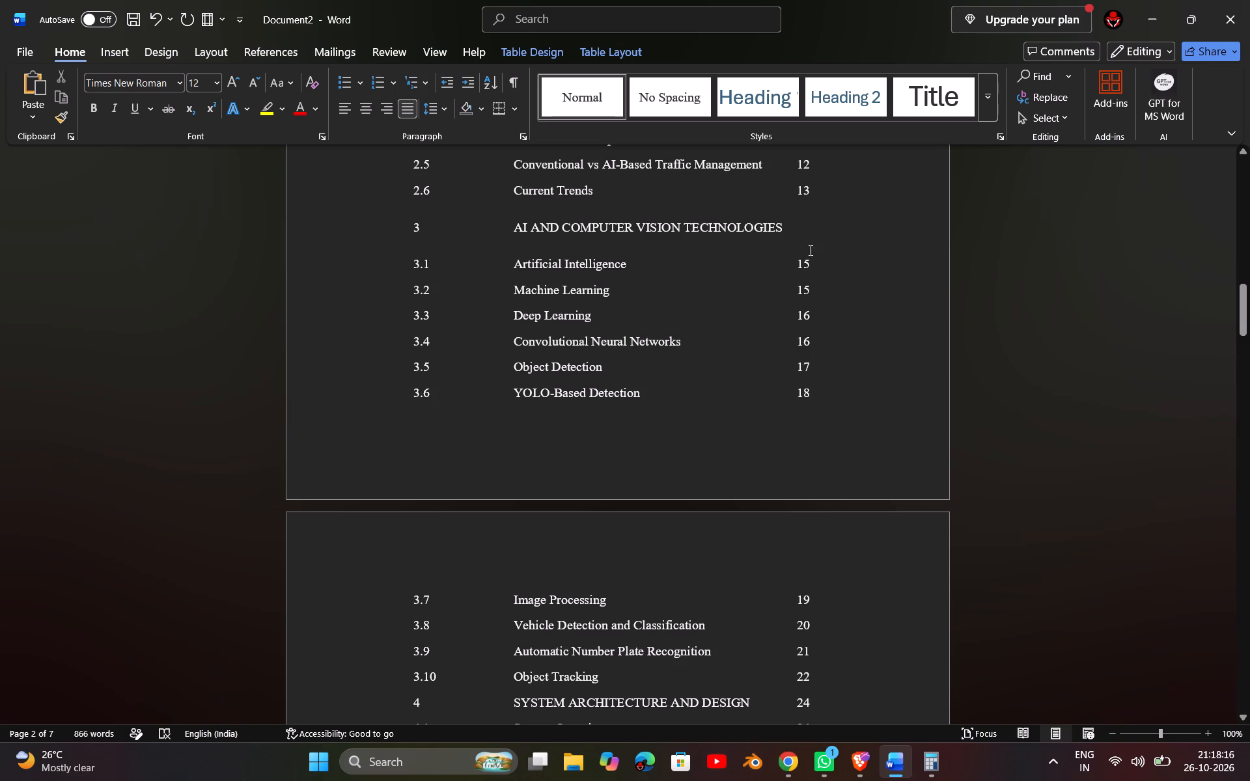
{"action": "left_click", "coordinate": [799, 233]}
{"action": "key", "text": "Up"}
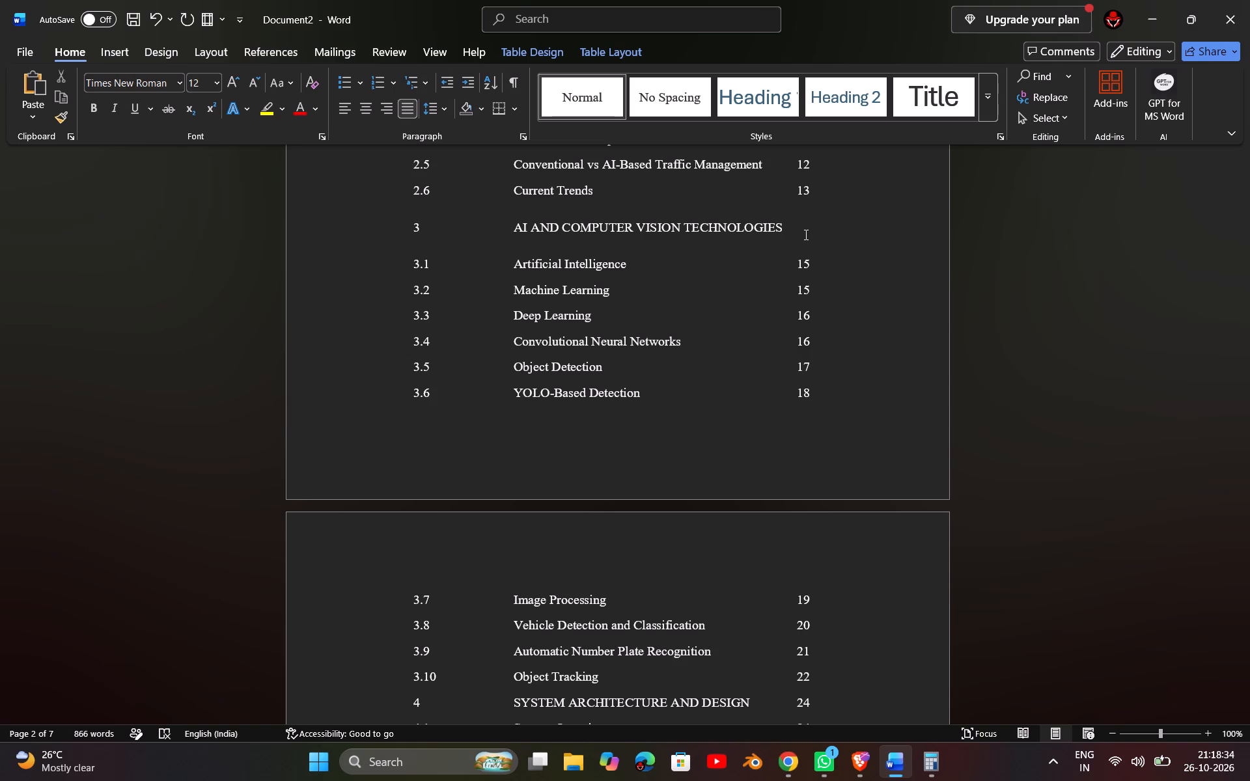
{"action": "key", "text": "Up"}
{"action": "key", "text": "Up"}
Delete the page numbers from the chapter 2 LITERATURE REVIEW AND EVOLUTION and chapter 1 INTRODUCTION heading rows.
{"action": "scroll", "coordinate": [805, 234], "scroll_direction": "up", "scroll_amount": 7}
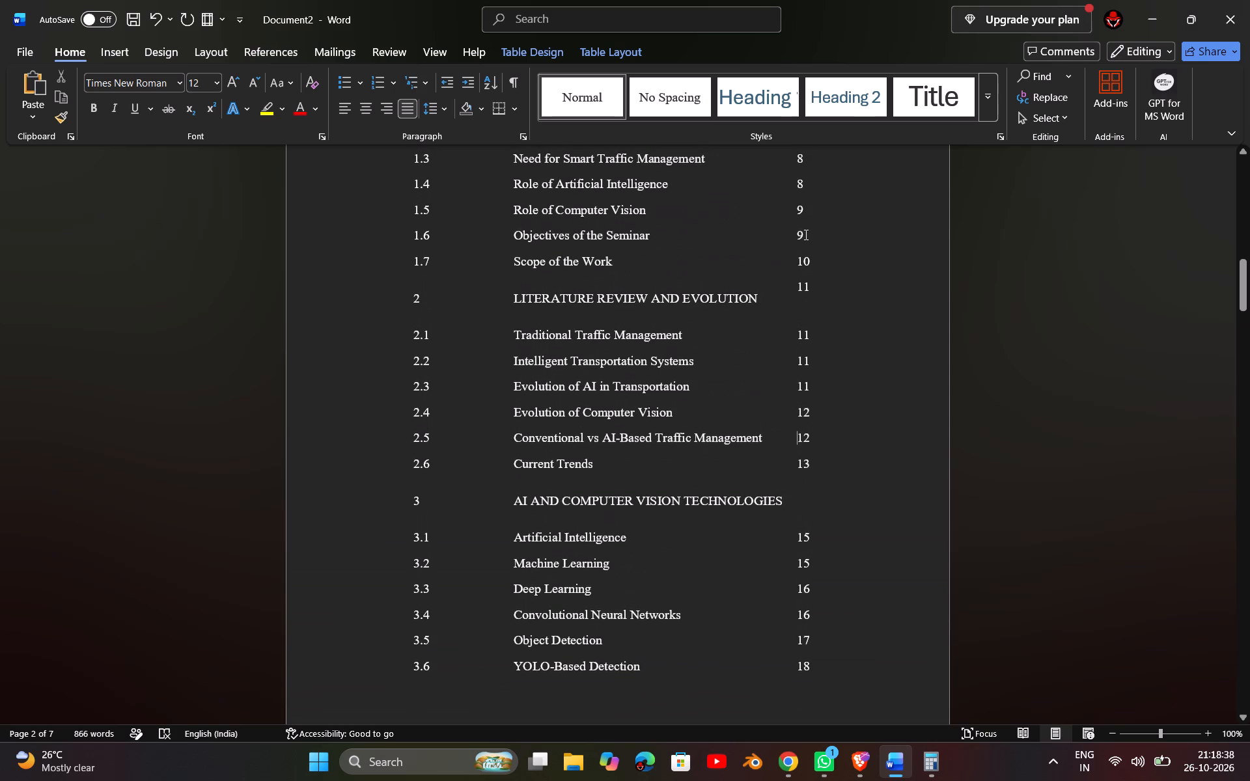
{"action": "left_click", "coordinate": [811, 285]}
{"action": "key", "text": "BackSpace"}
{"action": "key", "text": "BackSpace"}
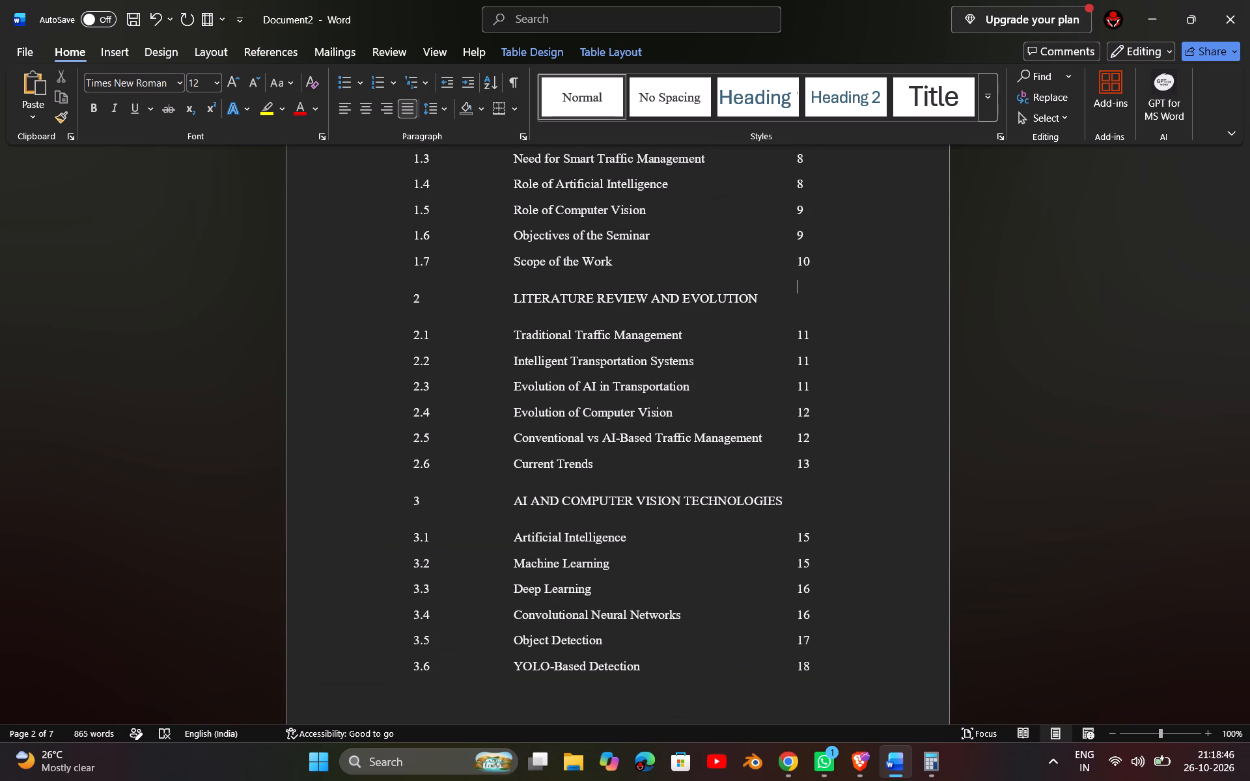
{"action": "scroll", "coordinate": [811, 285], "scroll_direction": "up", "scroll_amount": 6}
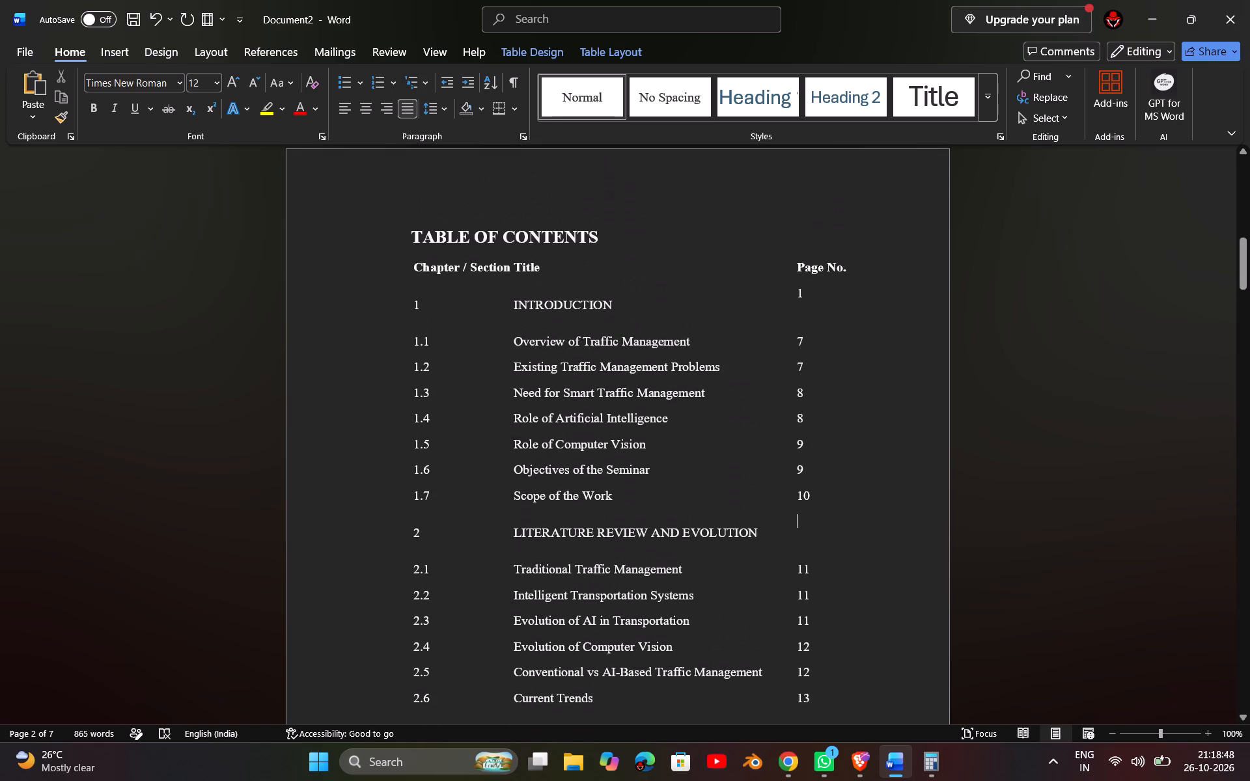
{"action": "left_click", "coordinate": [810, 297]}
{"action": "key", "text": "BackSpace"}
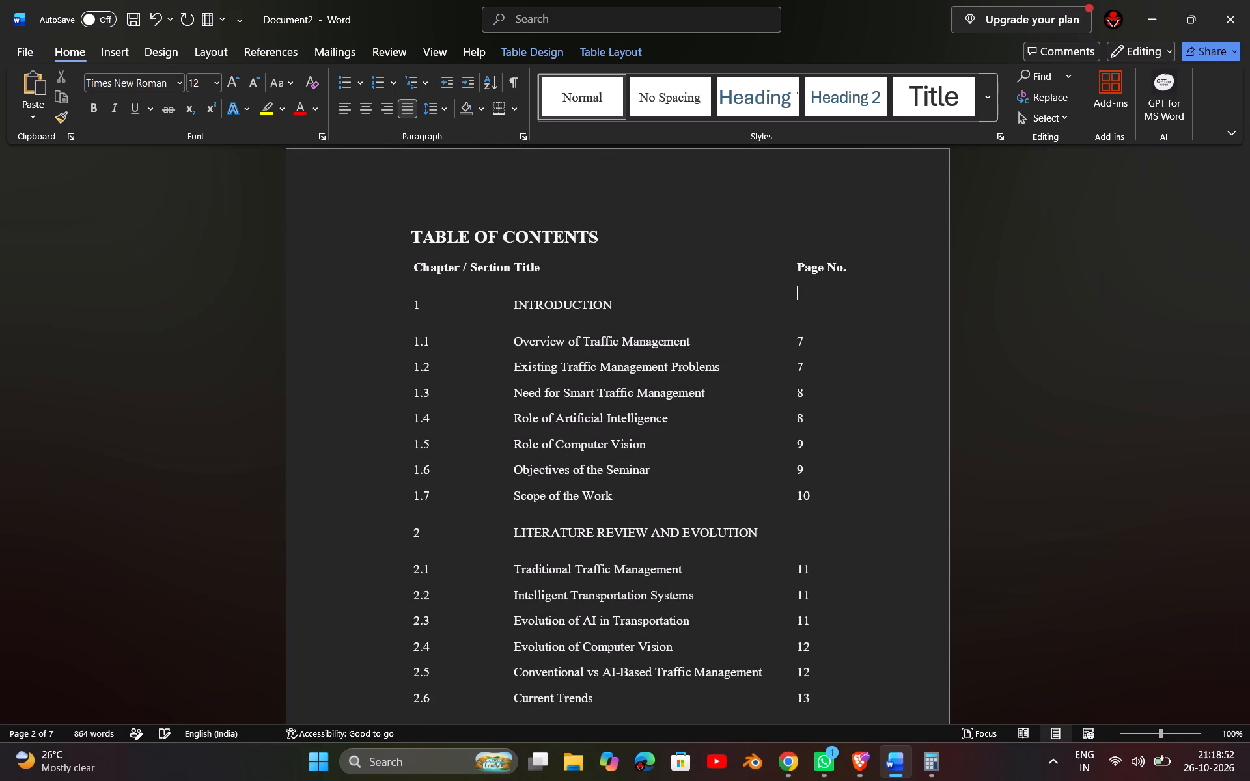
Set the page number of the 1.1 Overview of Traffic Management row in the contents table to 1.
{"action": "key", "text": "BackSpace"}
{"action": "key", "text": "BackSpace"}
{"action": "key", "text": "Down"}
{"action": "key", "text": "Down"}
{"action": "key", "text": "Delete"}
{"action": "key", "text": "1"}
{"action": "key", "text": "Down"}
Remove the page number from the chapter 4 SYSTEM ARCHITECTURE AND DESIGN row and add an empty line in its cell to heighten the row.
{"action": "scroll", "coordinate": [810, 297], "scroll_direction": "down", "scroll_amount": 11}
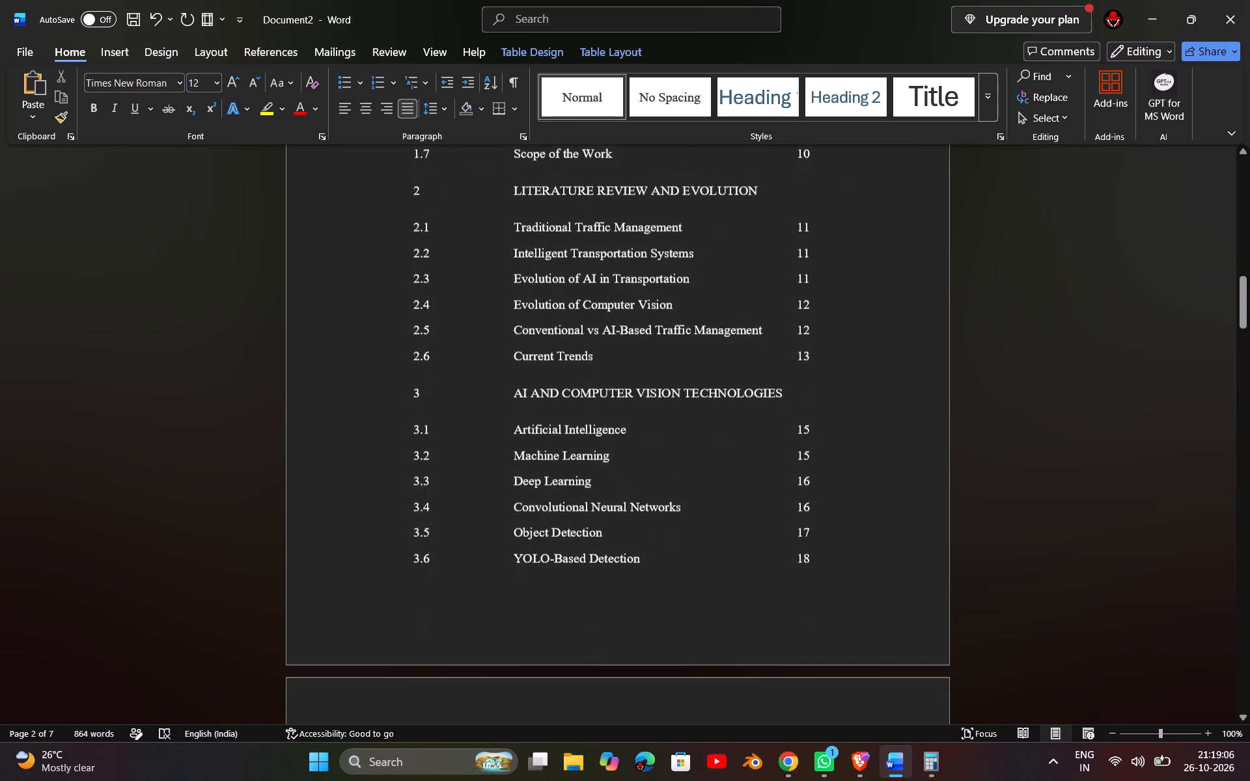
{"action": "scroll", "coordinate": [815, 317], "scroll_direction": "down", "scroll_amount": 4}
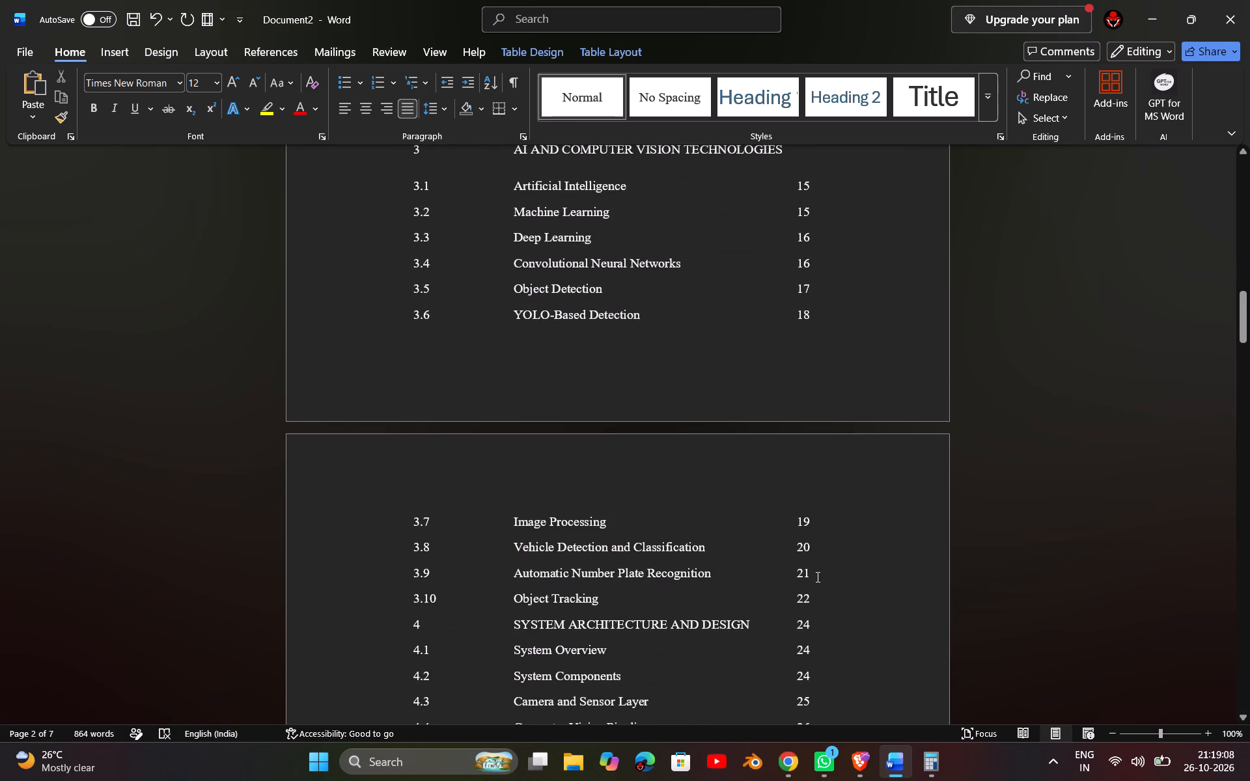
{"action": "left_click", "coordinate": [812, 627]}
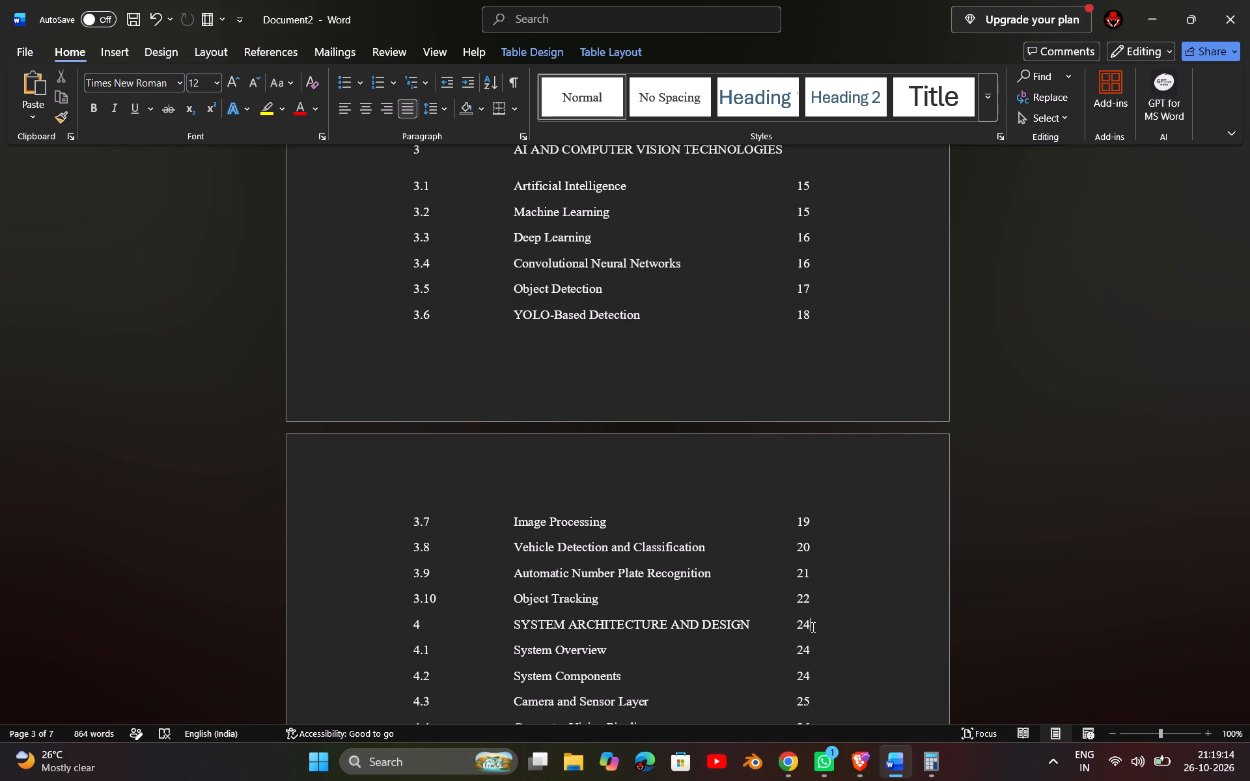
{"action": "key", "text": "Return"}
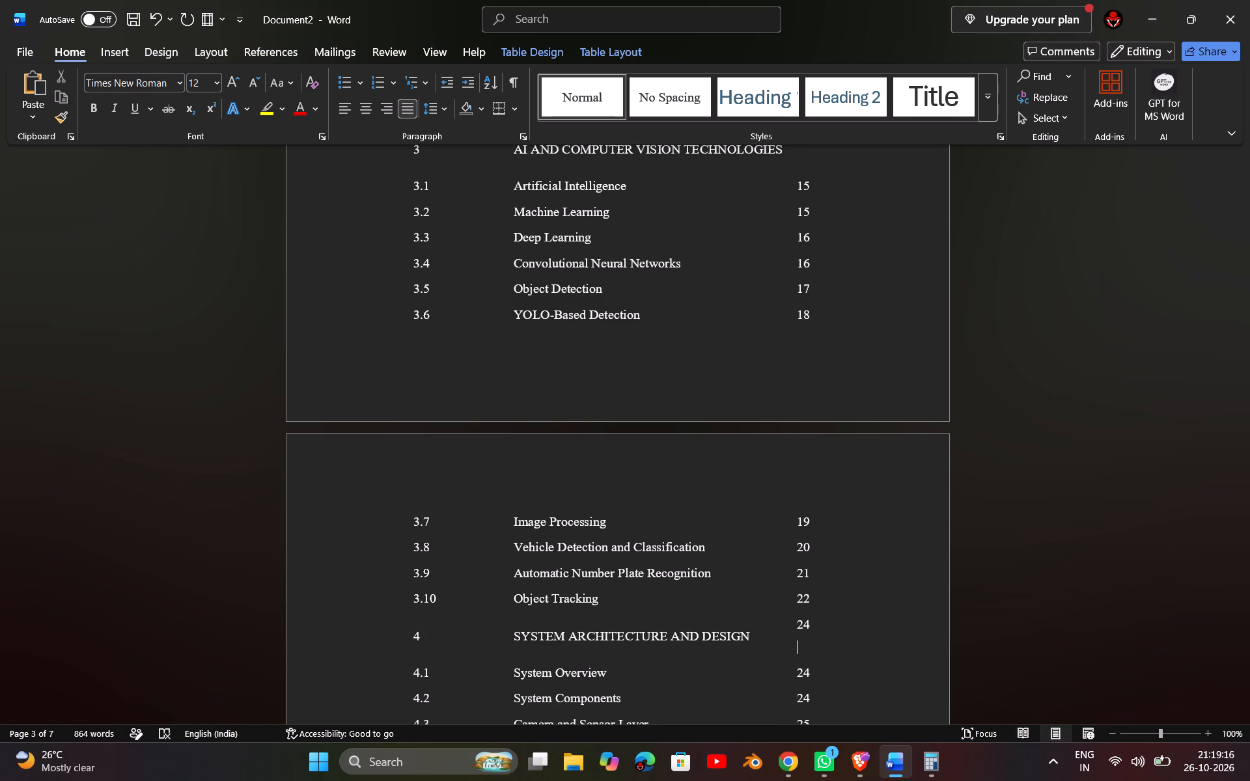
{"action": "key", "text": "Up"}
{"action": "key", "text": "Delete"}
{"action": "key", "text": "Delete"}
Replace the page number in the chapter 5 TRAFFIC ANALYSIS AND DETECTION row with an added empty line.
{"action": "scroll", "coordinate": [812, 627], "scroll_direction": "down", "scroll_amount": 3}
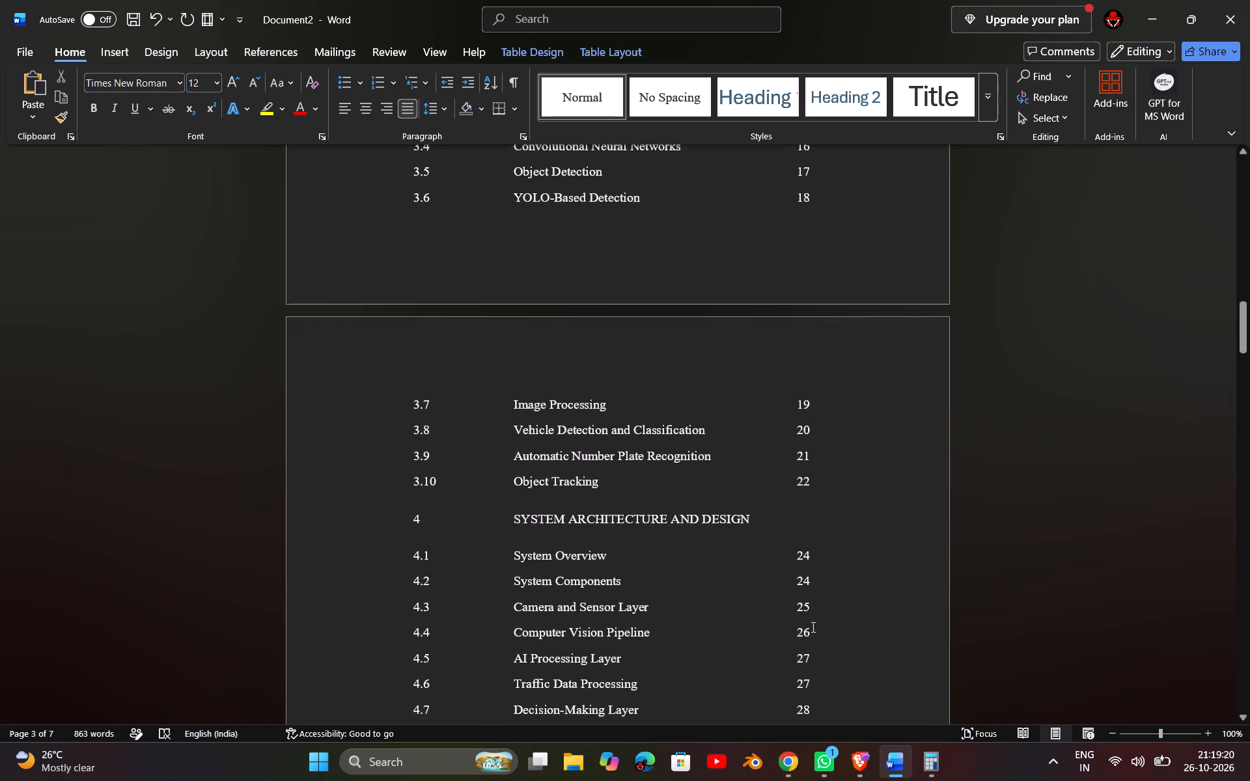
{"action": "scroll", "coordinate": [812, 627], "scroll_direction": "down", "scroll_amount": 5}
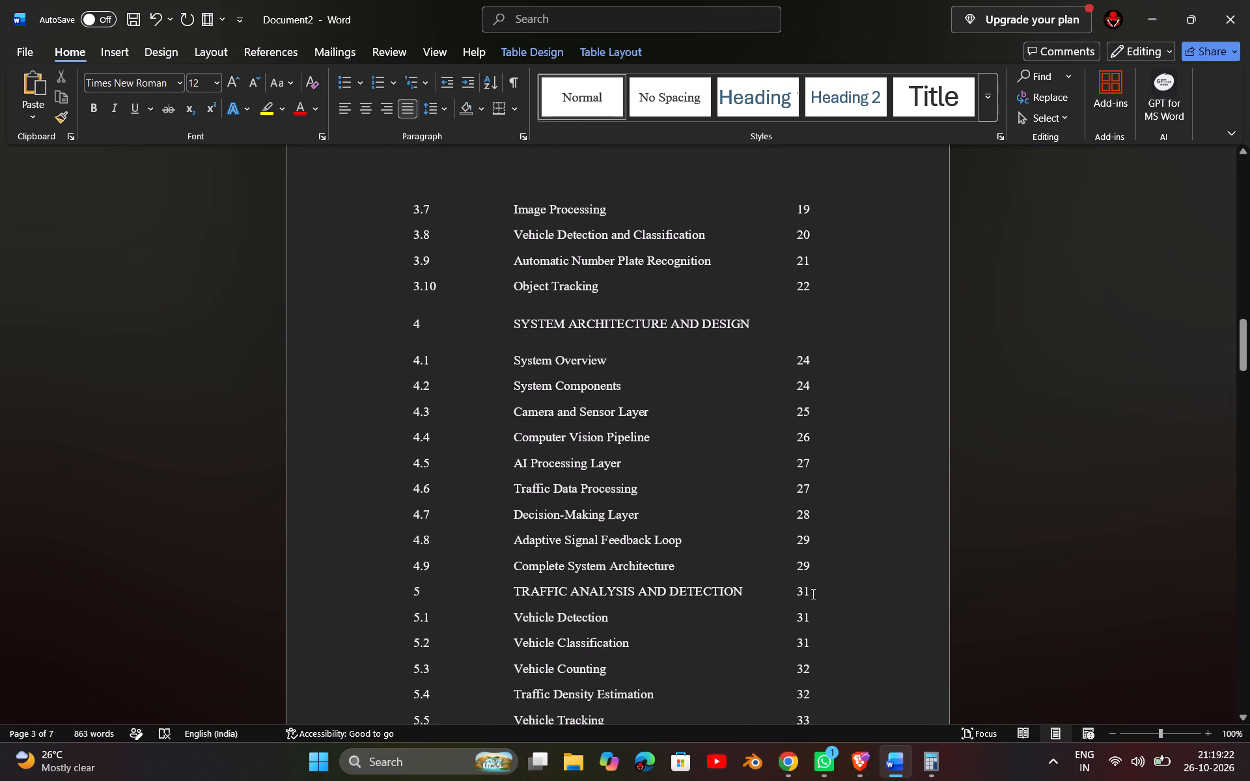
{"action": "left_click", "coordinate": [812, 594]}
{"action": "key", "text": "BackSpace"}
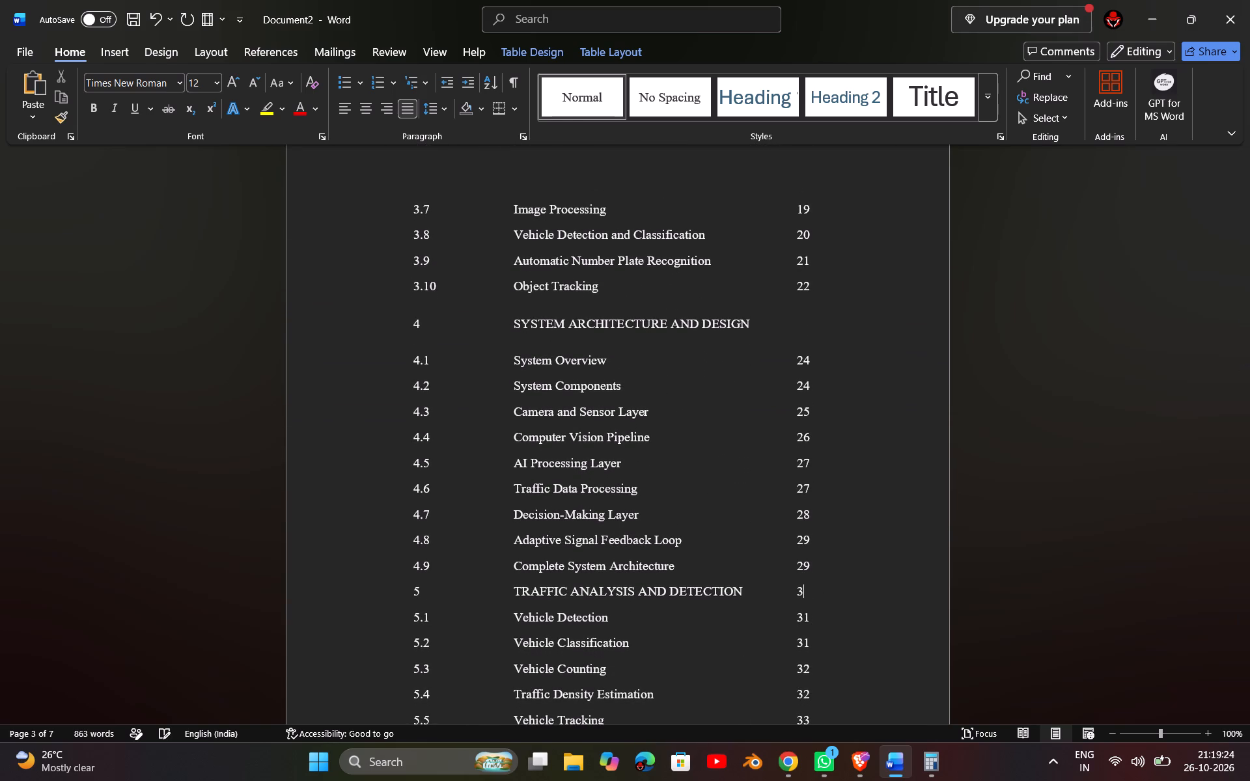
{"action": "key", "text": "BackSpace"}
{"action": "key", "text": "Return"}
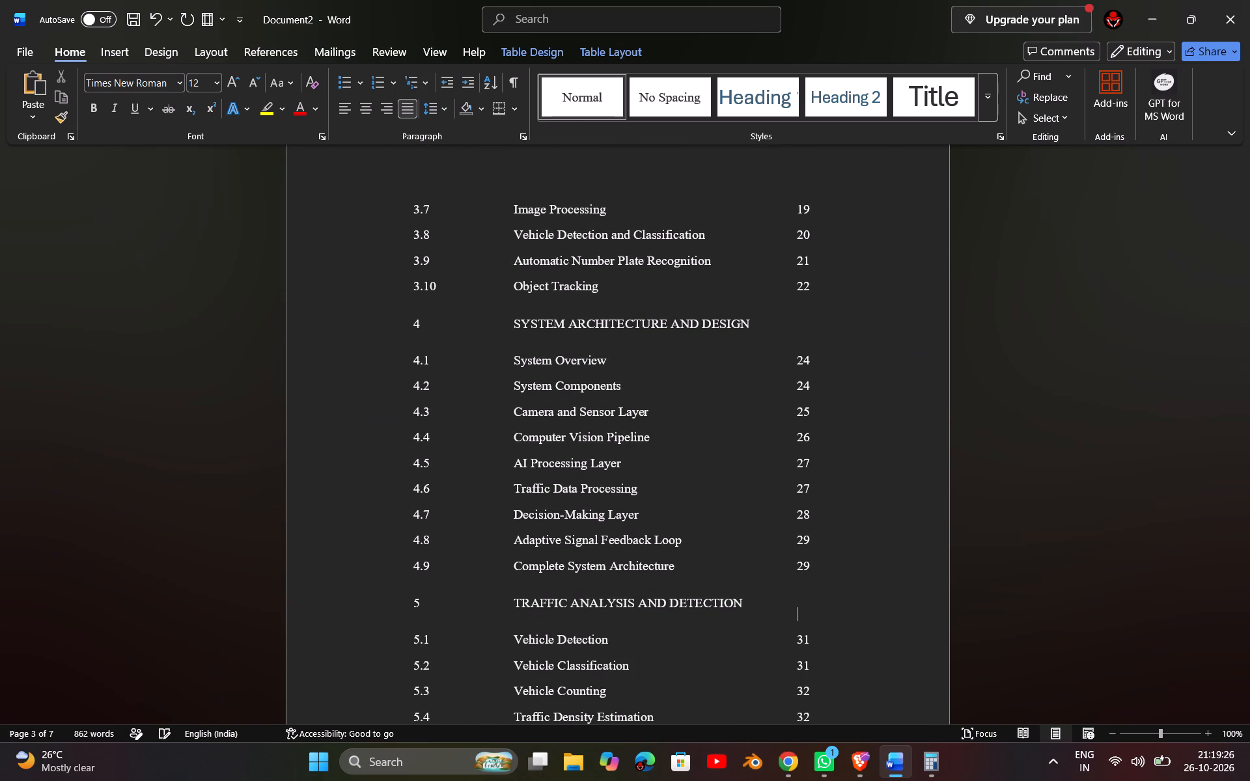
Replace the page number in the chapter 6 AI-BASED ADAPTIVE SIGNAL CONTROL row with an added empty line.
{"action": "scroll", "coordinate": [812, 594], "scroll_direction": "down", "scroll_amount": 7}
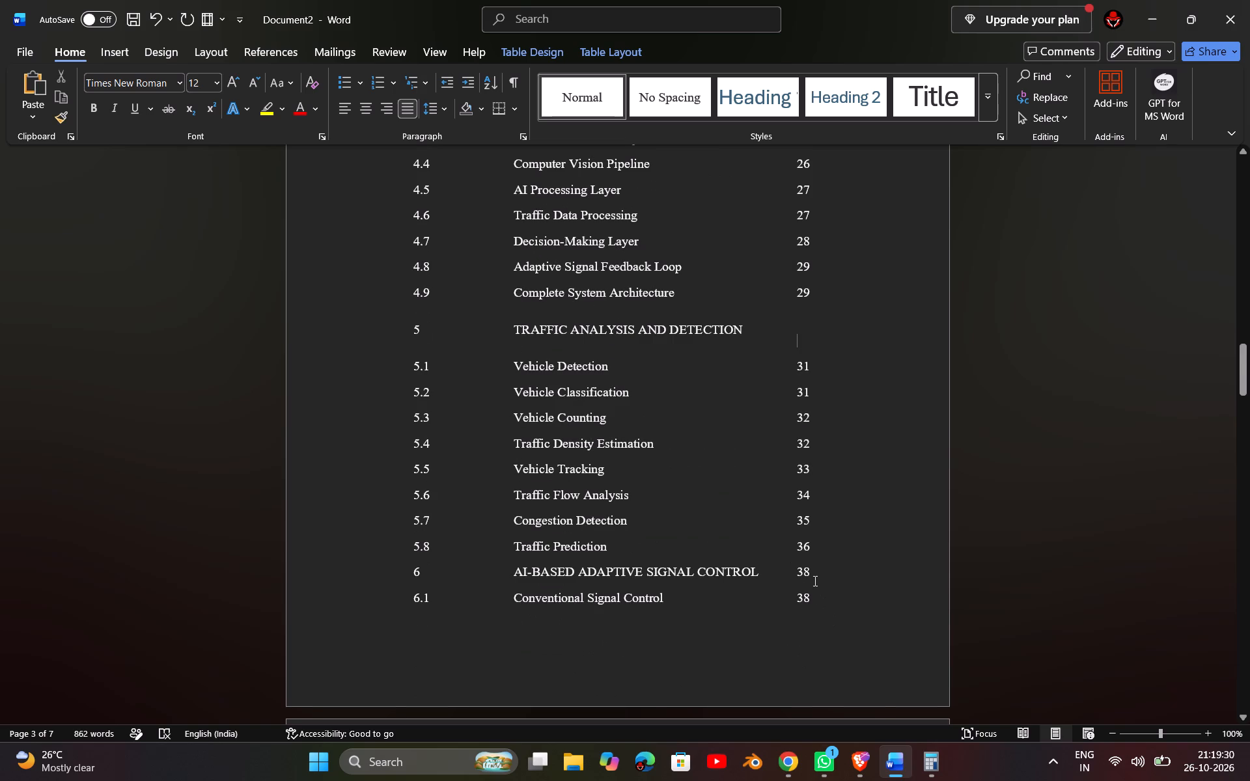
{"action": "left_click", "coordinate": [813, 577]}
{"action": "key", "text": "BackSpace"}
{"action": "key", "text": "BackSpace"}
{"action": "key", "text": "Return"}
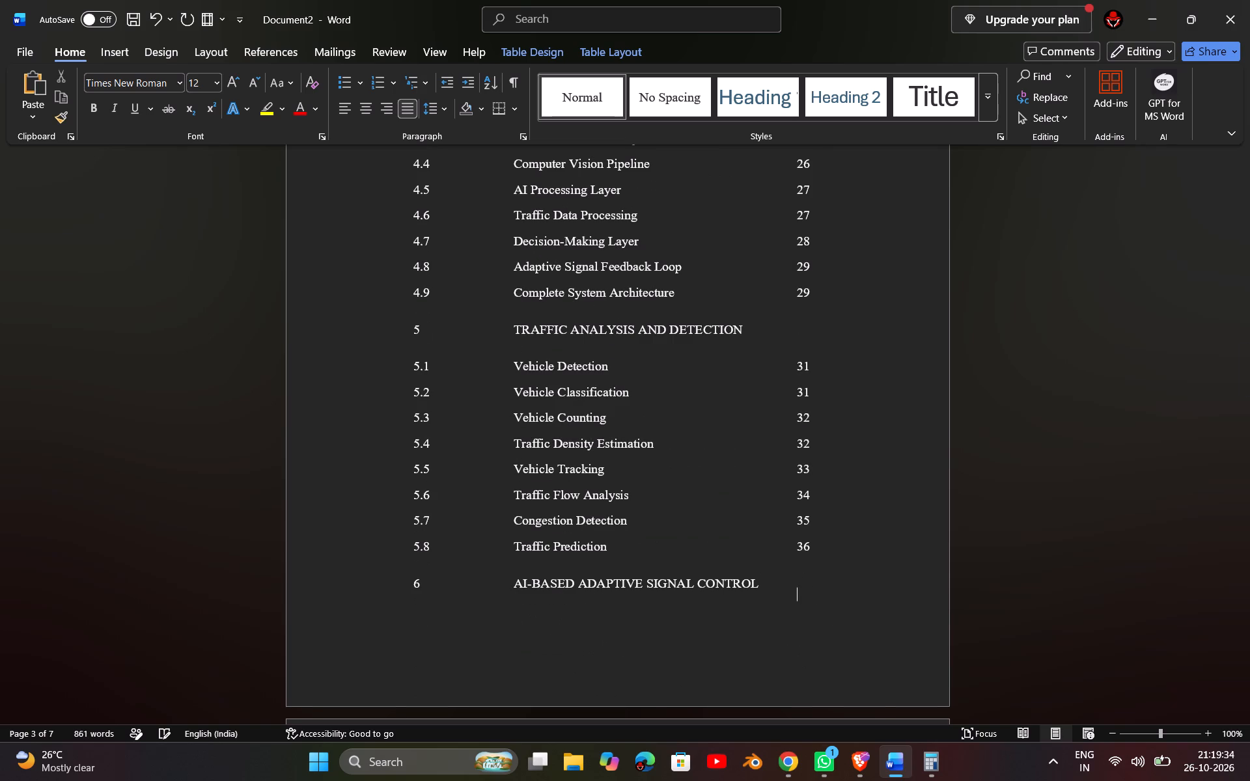
Replace the page number in the chapter 7 APPLICATIONS, BENEFITS AND CHALLENGES row with an added empty line.
{"action": "scroll", "coordinate": [813, 577], "scroll_direction": "down", "scroll_amount": 5}
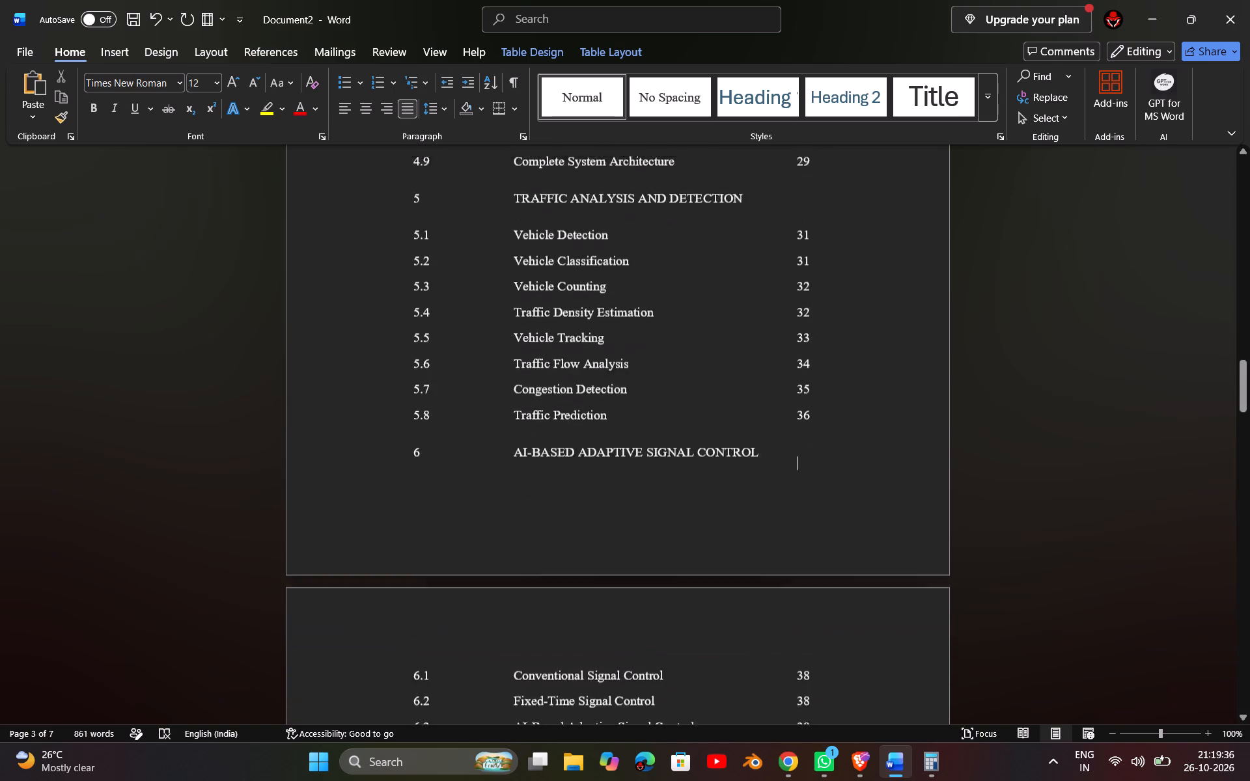
{"action": "scroll", "coordinate": [813, 577], "scroll_direction": "down", "scroll_amount": 5}
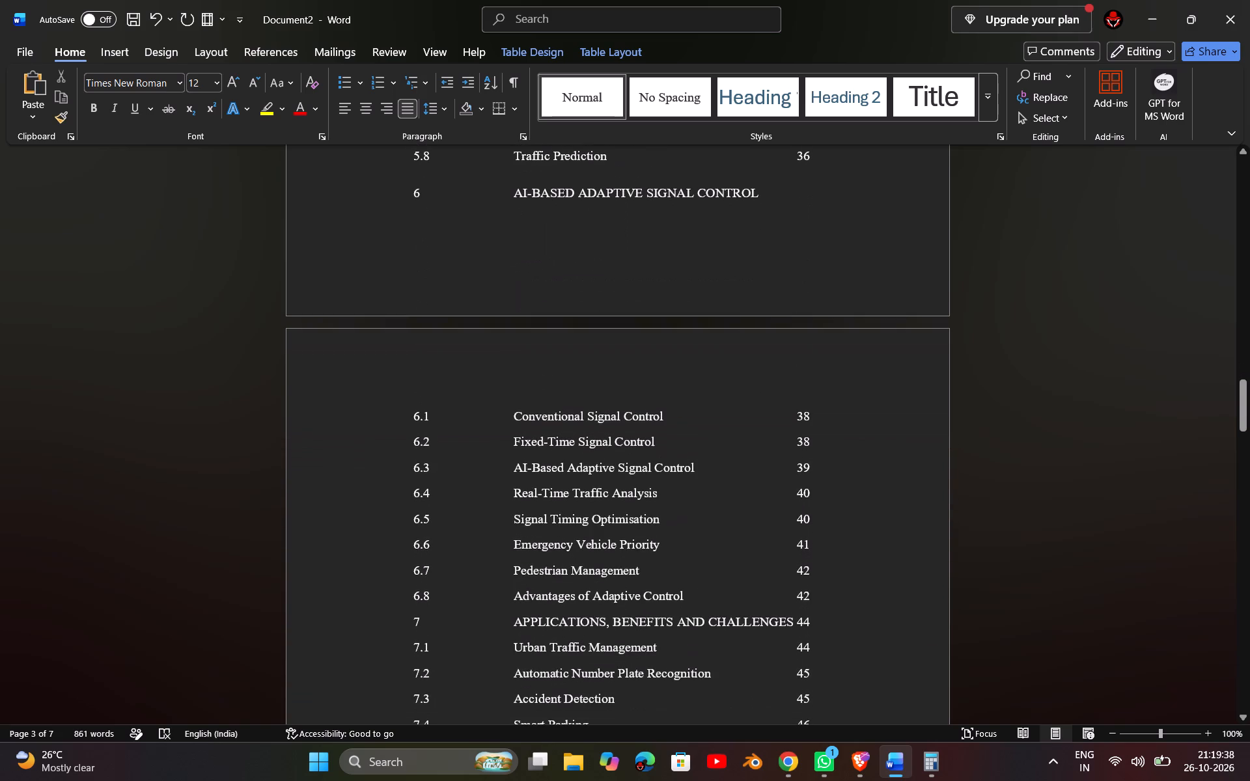
{"action": "left_click", "coordinate": [811, 626]}
{"action": "key", "text": "BackSpace"}
{"action": "key", "text": "BackSpace"}
{"action": "key", "text": "Return"}
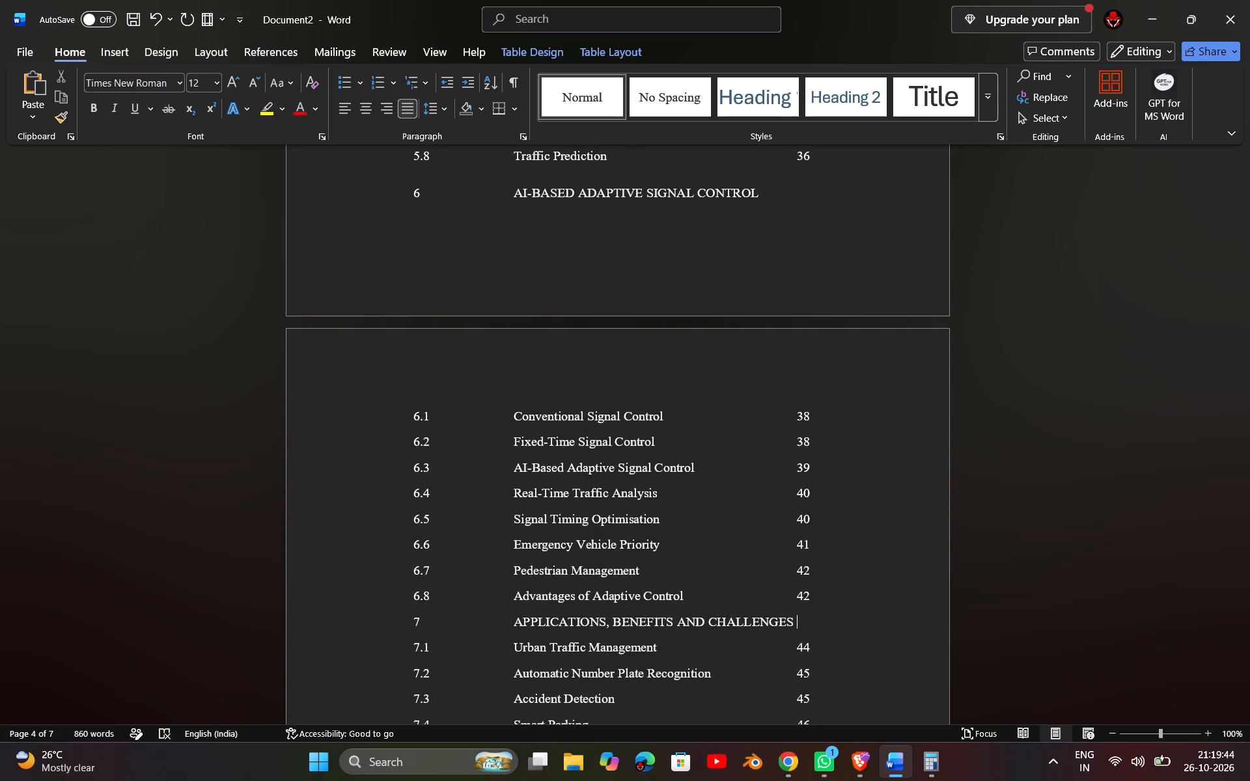
Replace the page number in the chapter 8 FUTURE SCOPE AND CONCLUSION row with an added empty line.
{"action": "scroll", "coordinate": [811, 626], "scroll_direction": "down", "scroll_amount": 5}
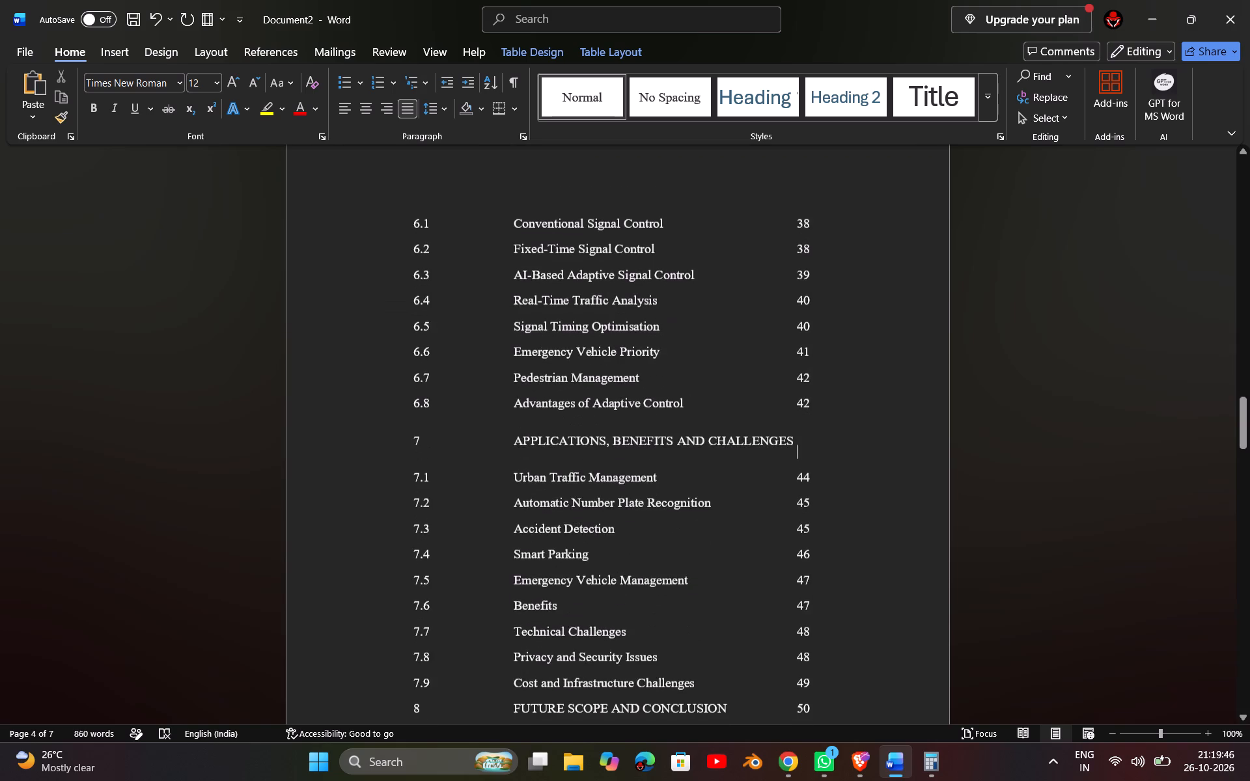
{"action": "scroll", "coordinate": [811, 626], "scroll_direction": "down", "scroll_amount": 3}
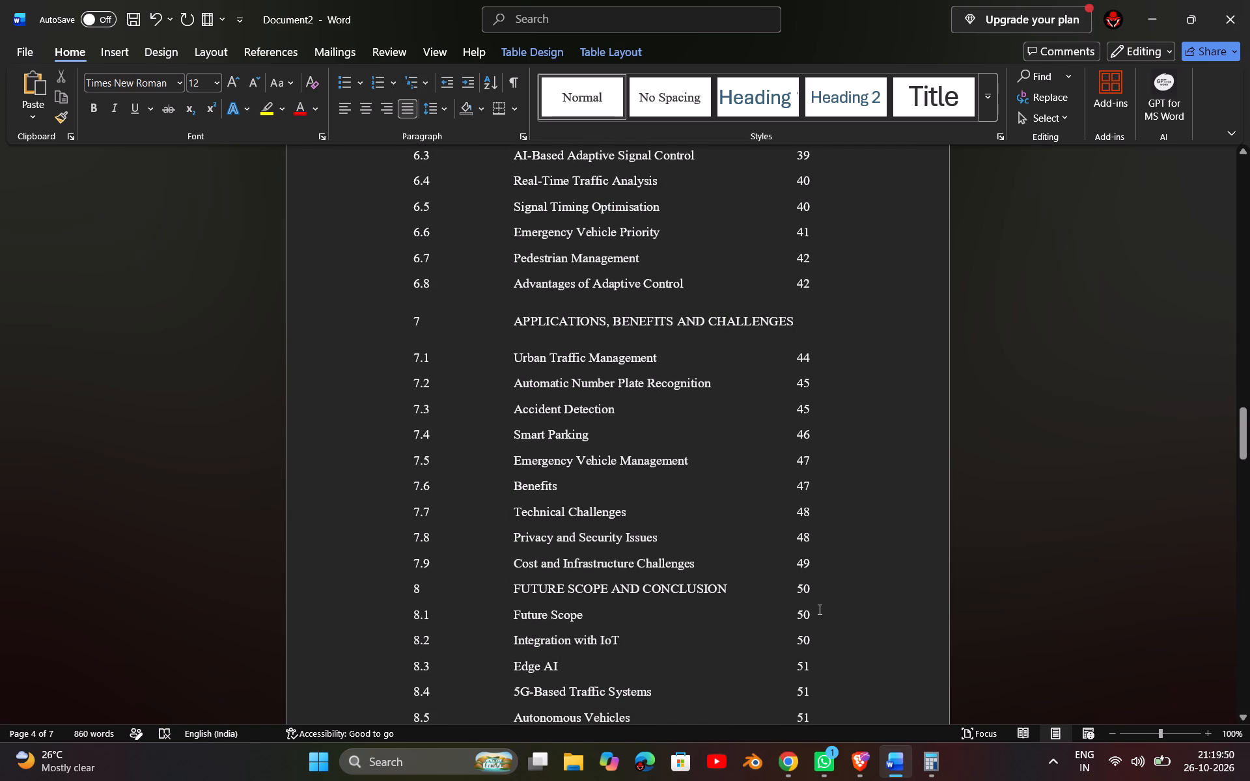
{"action": "left_click", "coordinate": [813, 590]}
{"action": "key", "text": "BackSpace"}
{"action": "key", "text": "BackSpace"}
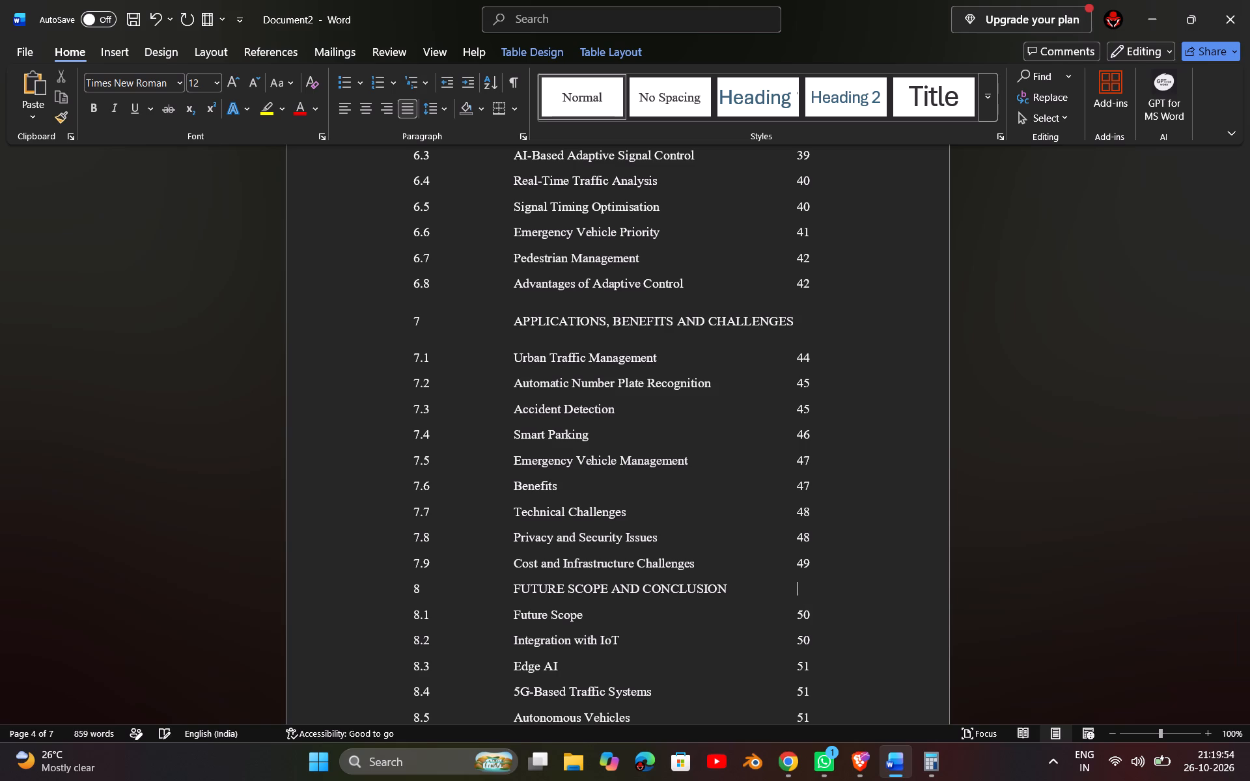
{"action": "key", "text": "Return"}
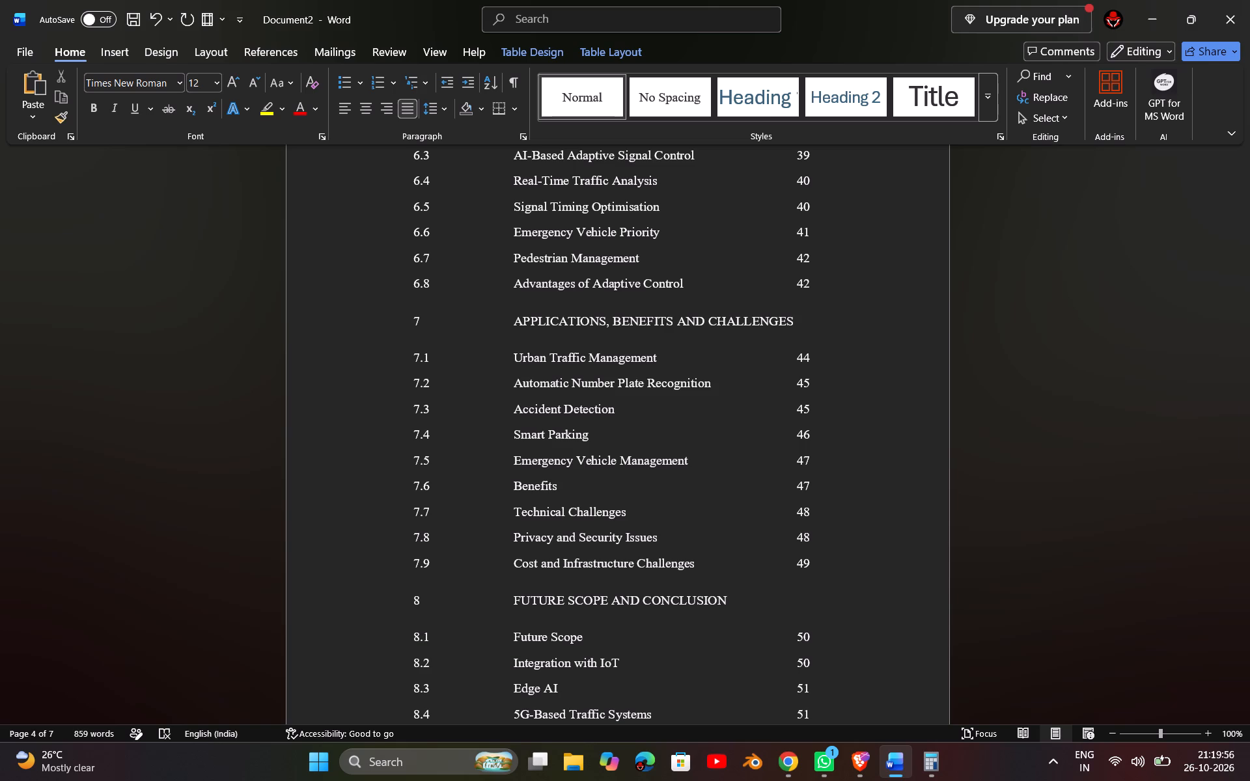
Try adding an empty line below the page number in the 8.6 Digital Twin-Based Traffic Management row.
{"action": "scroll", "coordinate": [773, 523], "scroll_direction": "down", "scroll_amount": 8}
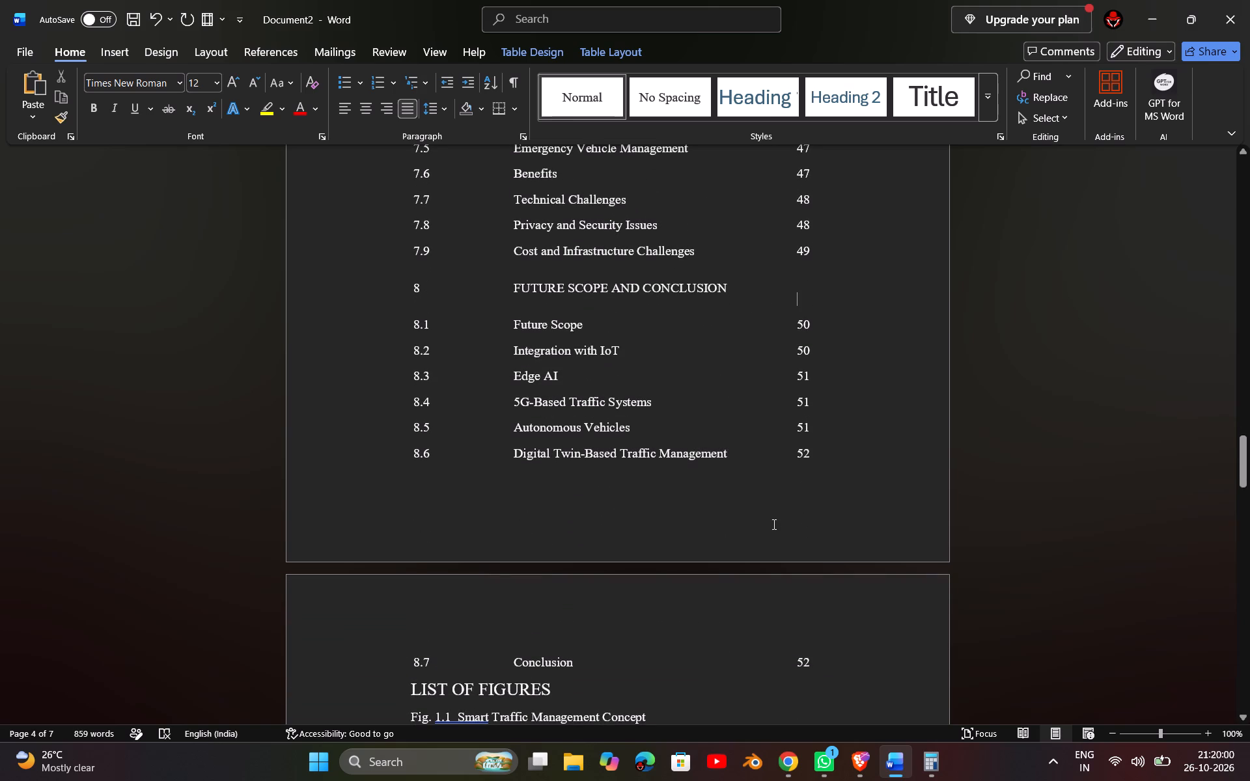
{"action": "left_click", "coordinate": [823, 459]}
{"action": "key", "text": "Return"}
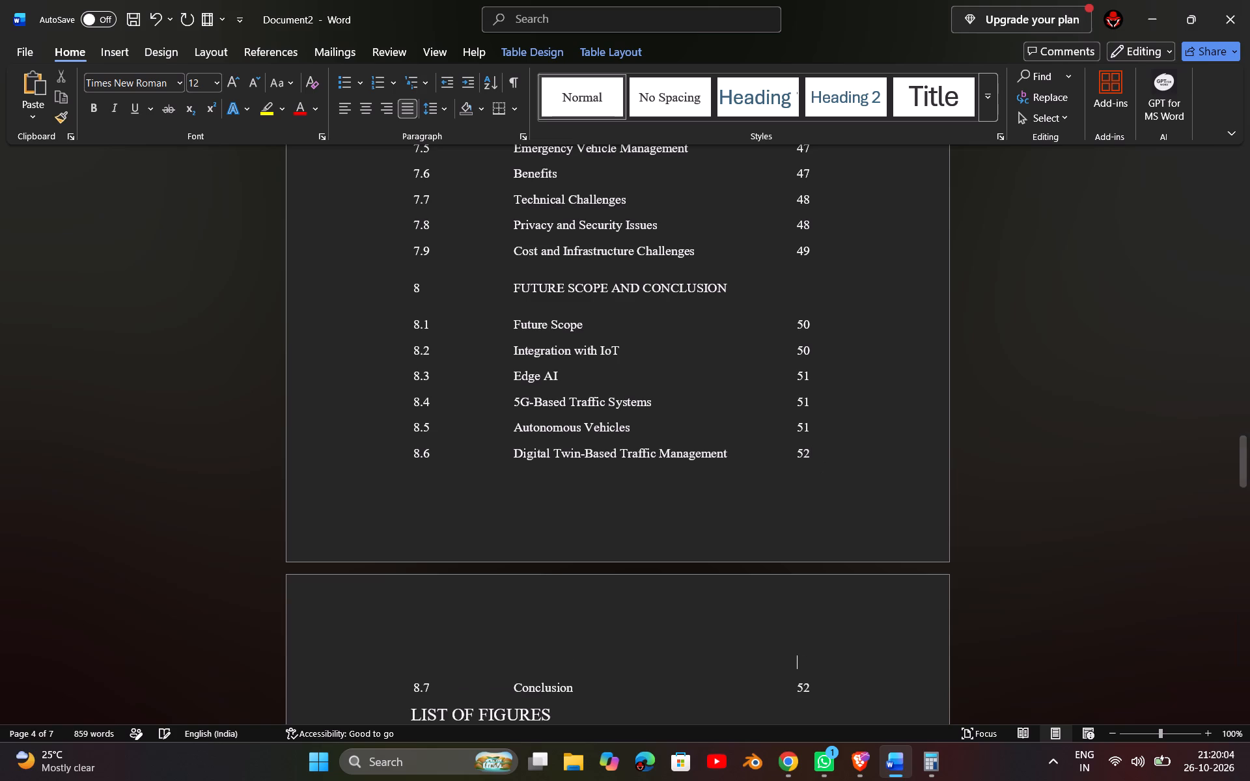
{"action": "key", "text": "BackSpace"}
Delete the last digit of the page number in the 8.6 Digital Twin-Based Traffic Management row.
{"action": "key", "text": "BackSpace"}
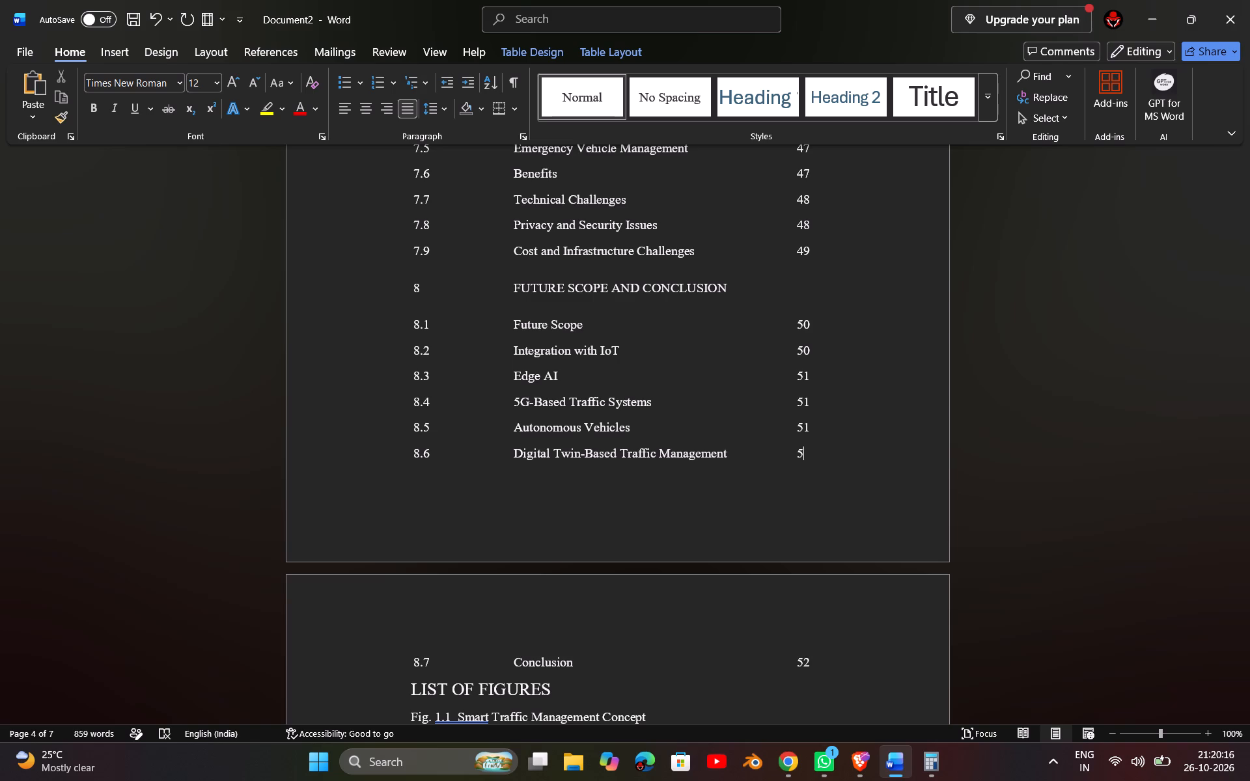
Centre the TABLE OF CONTENTS heading above the contents table.
{"action": "key", "text": "Up"}
{"action": "key", "text": "Up"}
{"action": "key", "text": "Up"}
{"action": "key", "text": "Up"}
{"action": "key", "text": "Up"}
{"action": "key", "text": "Up"}
{"action": "key", "text": "Up"}
{"action": "key", "text": "Up"}
{"action": "key", "text": "Up"}
{"action": "key", "text": "Up"}
{"action": "key", "text": "Up"}
{"action": "key", "text": "Up"}
{"action": "key", "text": "Up"}
{"action": "key", "text": "Up"}
{"action": "key", "text": "Up"}
{"action": "key", "text": "Up"}
{"action": "key", "text": "Up"}
{"action": "key", "text": "Up"}
{"action": "key", "text": "Up"}
{"action": "key", "text": "Up"}
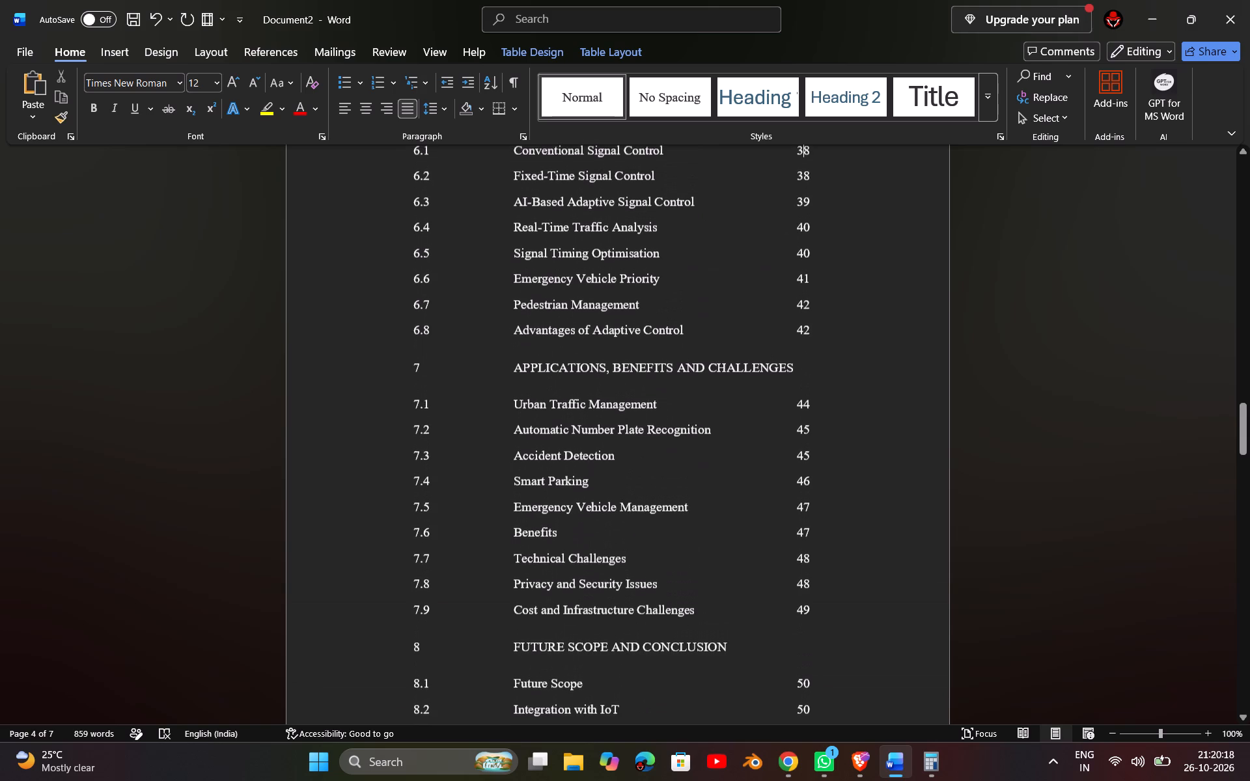
{"action": "key", "text": "Up"}
{"action": "key", "text": "Up"}
{"action": "key", "text": "Up"}
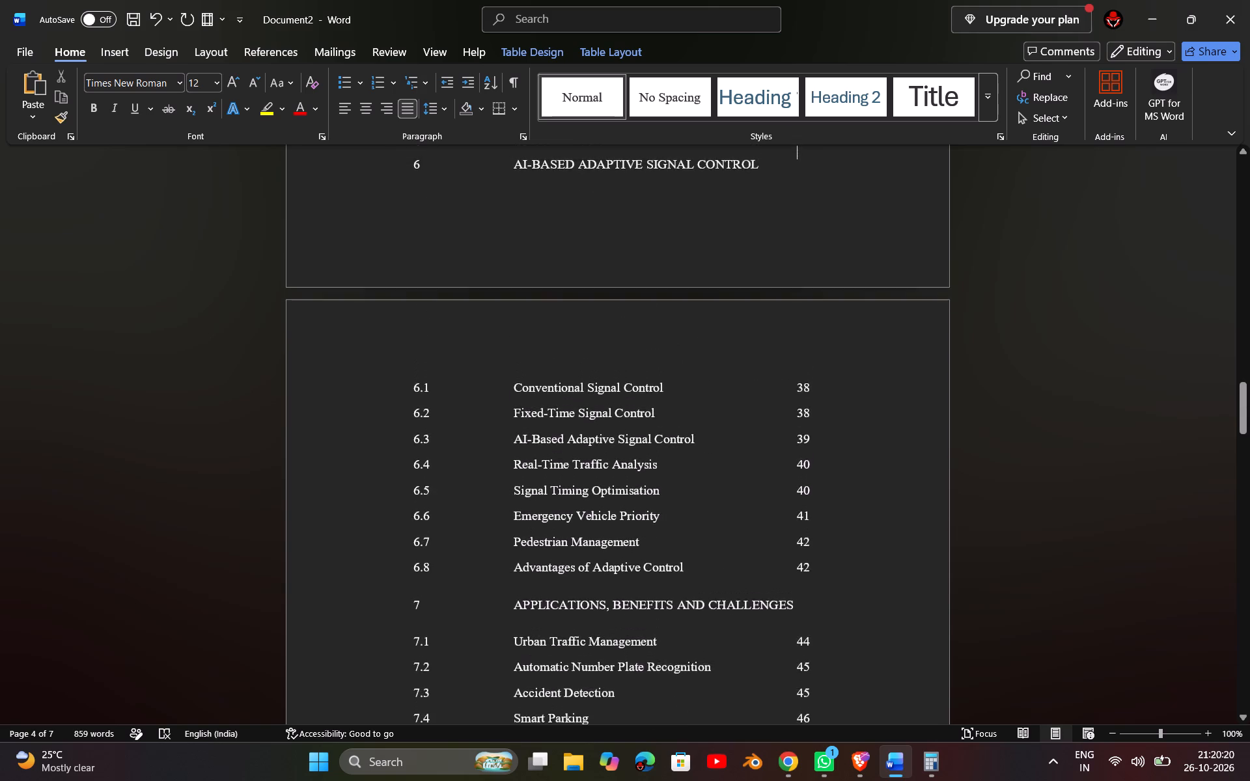
{"action": "key", "text": "Up"}
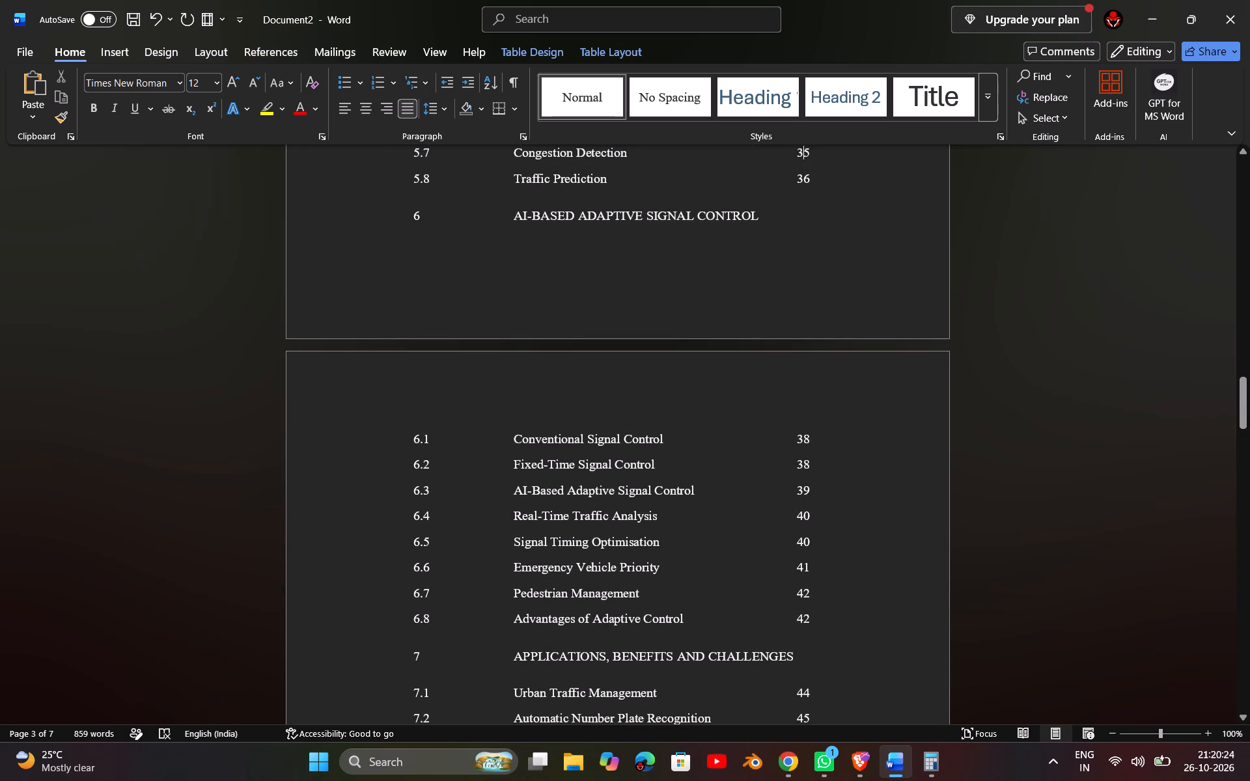
{"action": "scroll", "coordinate": [499, 193], "scroll_direction": "up", "scroll_amount": 13}
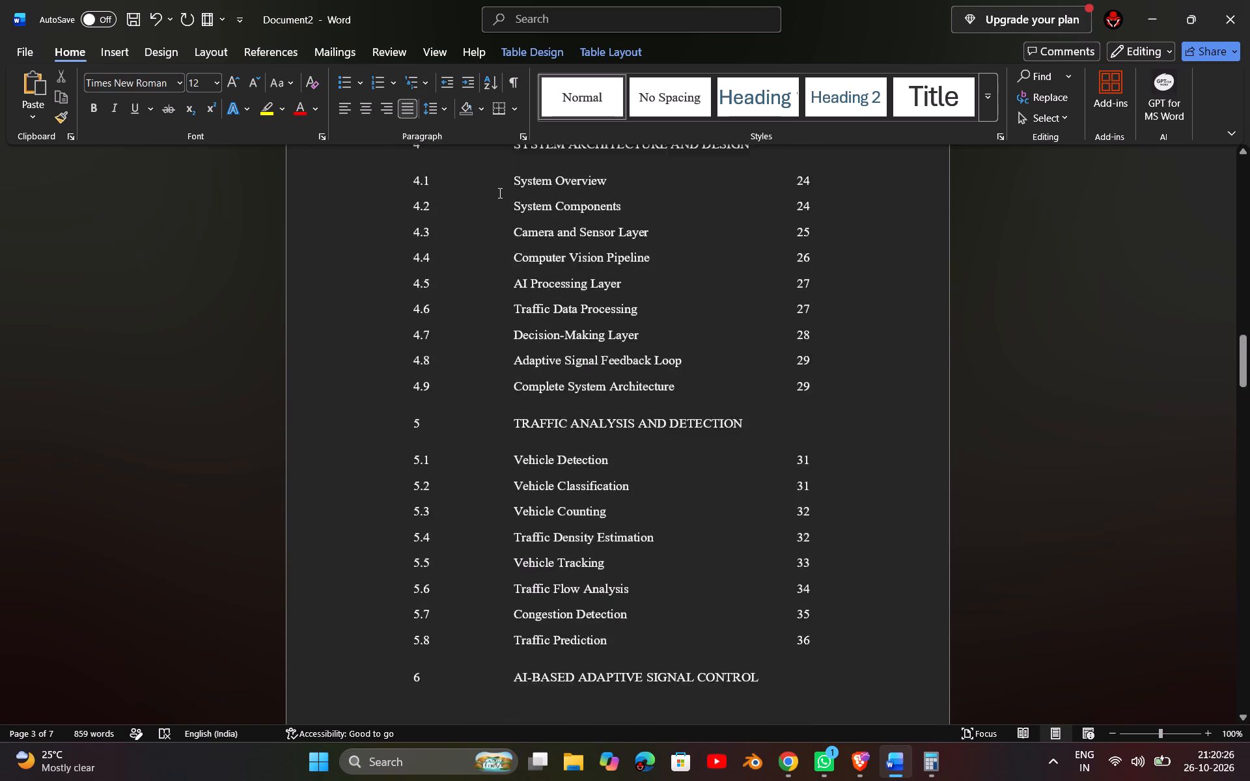
{"action": "scroll", "coordinate": [499, 193], "scroll_direction": "up", "scroll_amount": 6}
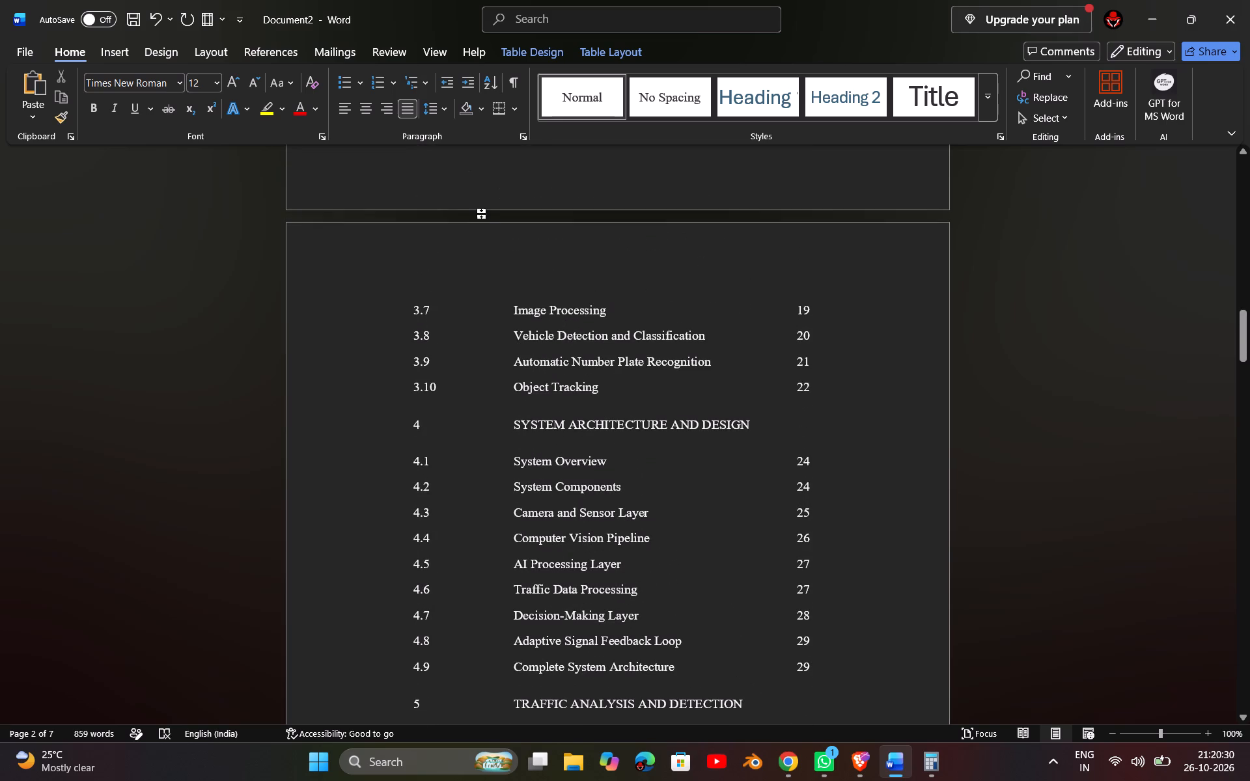
{"action": "scroll", "coordinate": [488, 231], "scroll_direction": "up", "scroll_amount": 16}
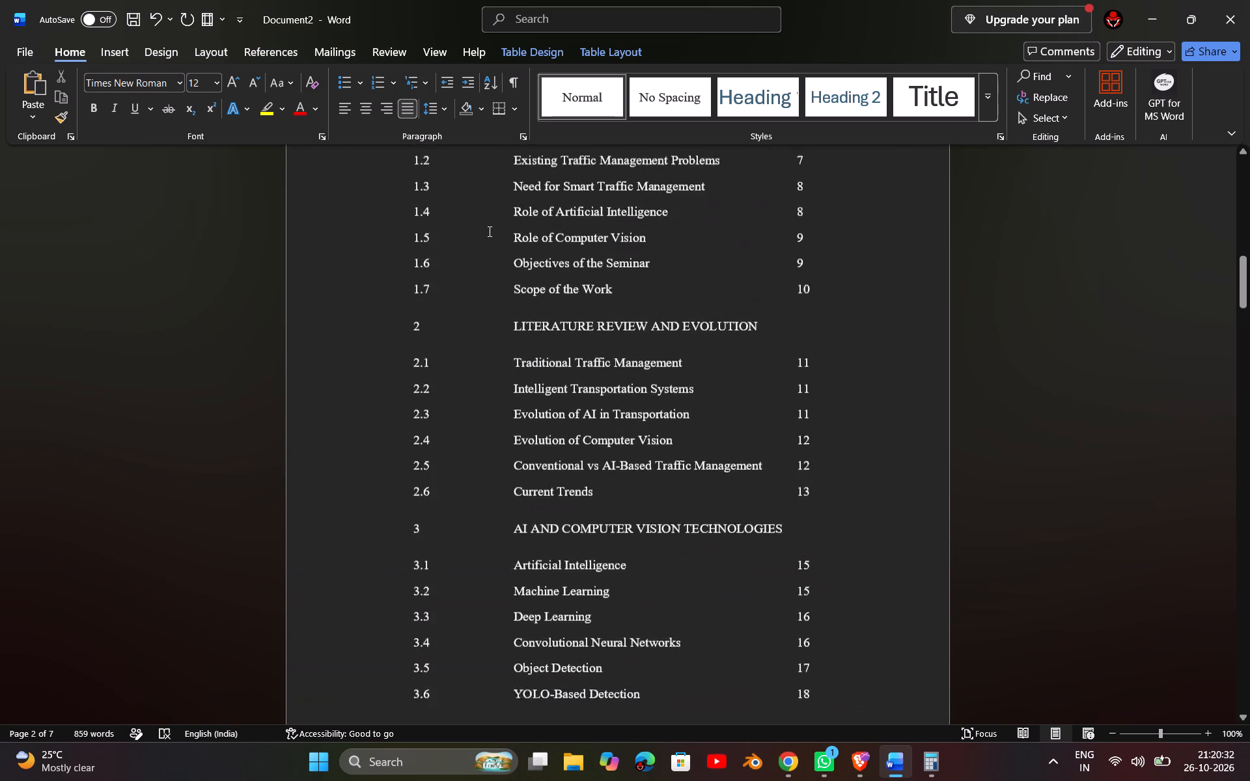
{"action": "scroll", "coordinate": [488, 231], "scroll_direction": "up", "scroll_amount": 3}
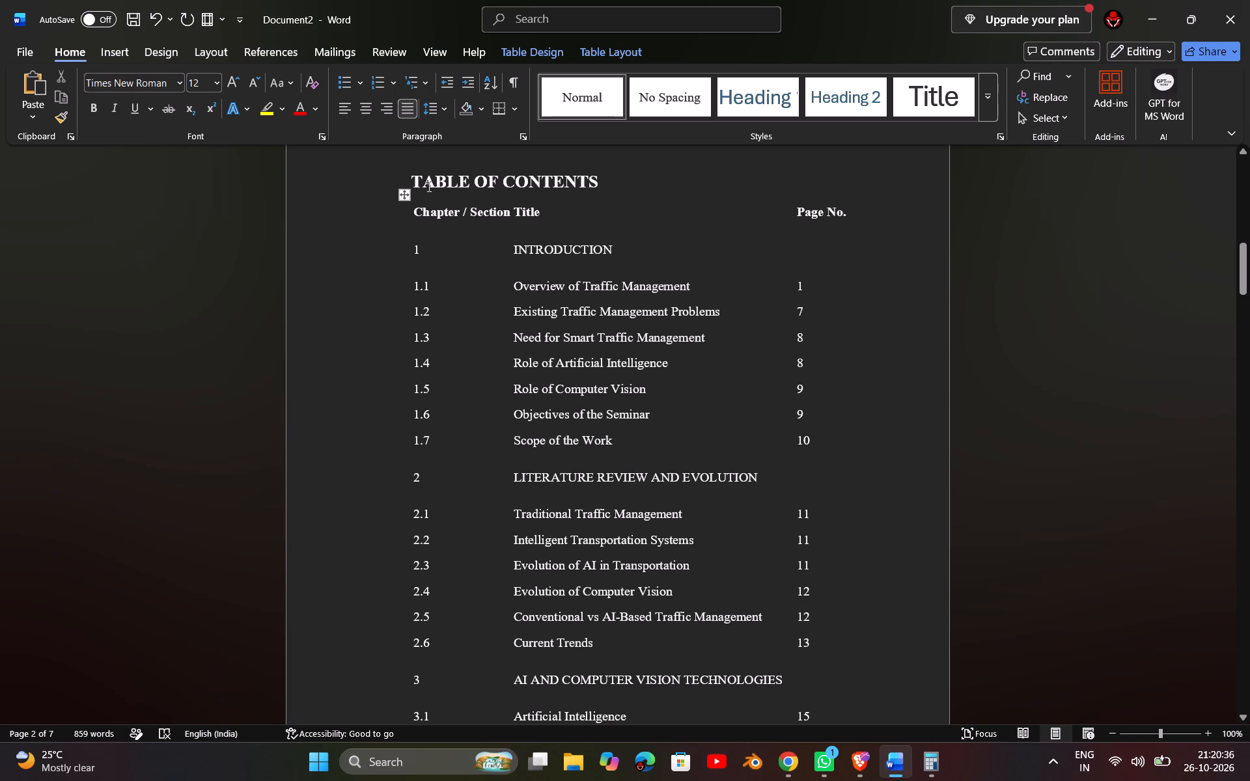
{"action": "left_click_drag", "start_coordinate": [407, 178], "coordinate": [451, 191]}
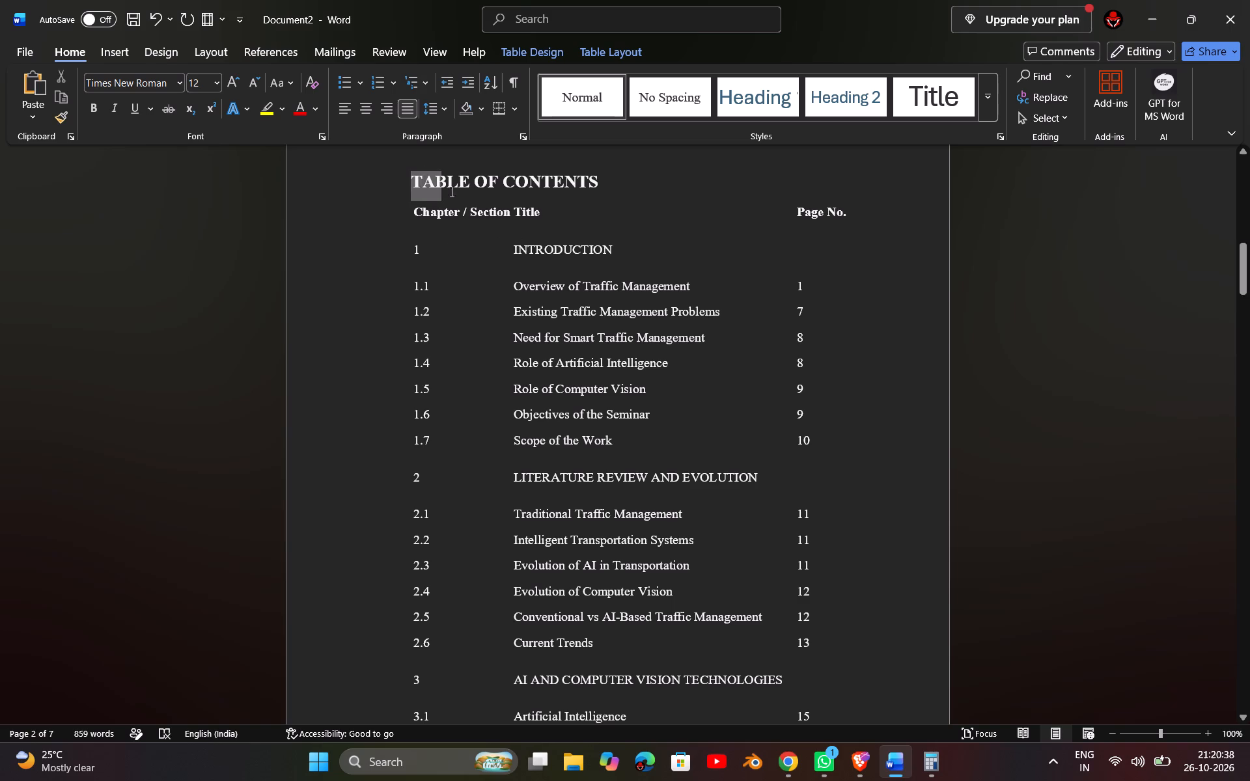
{"action": "left_click_drag", "start_coordinate": [451, 191], "coordinate": [557, 190]}
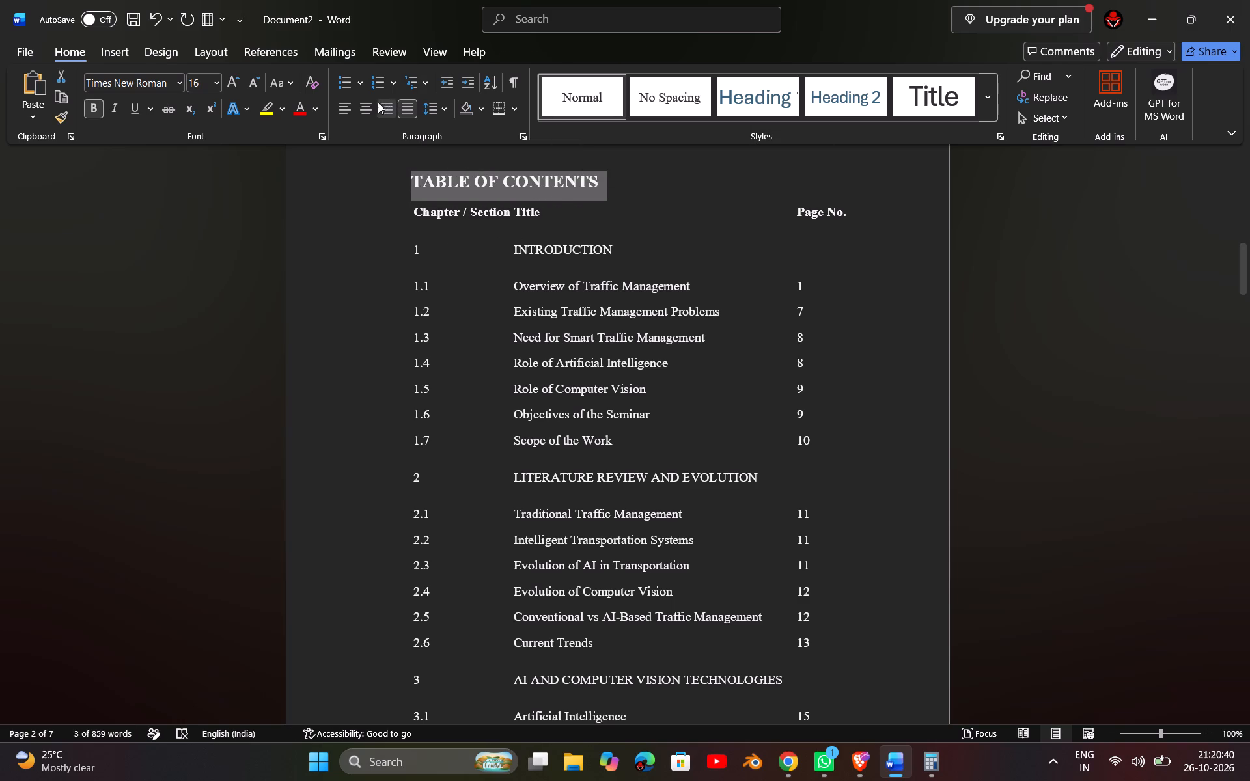
{"action": "left_click", "coordinate": [369, 106]}
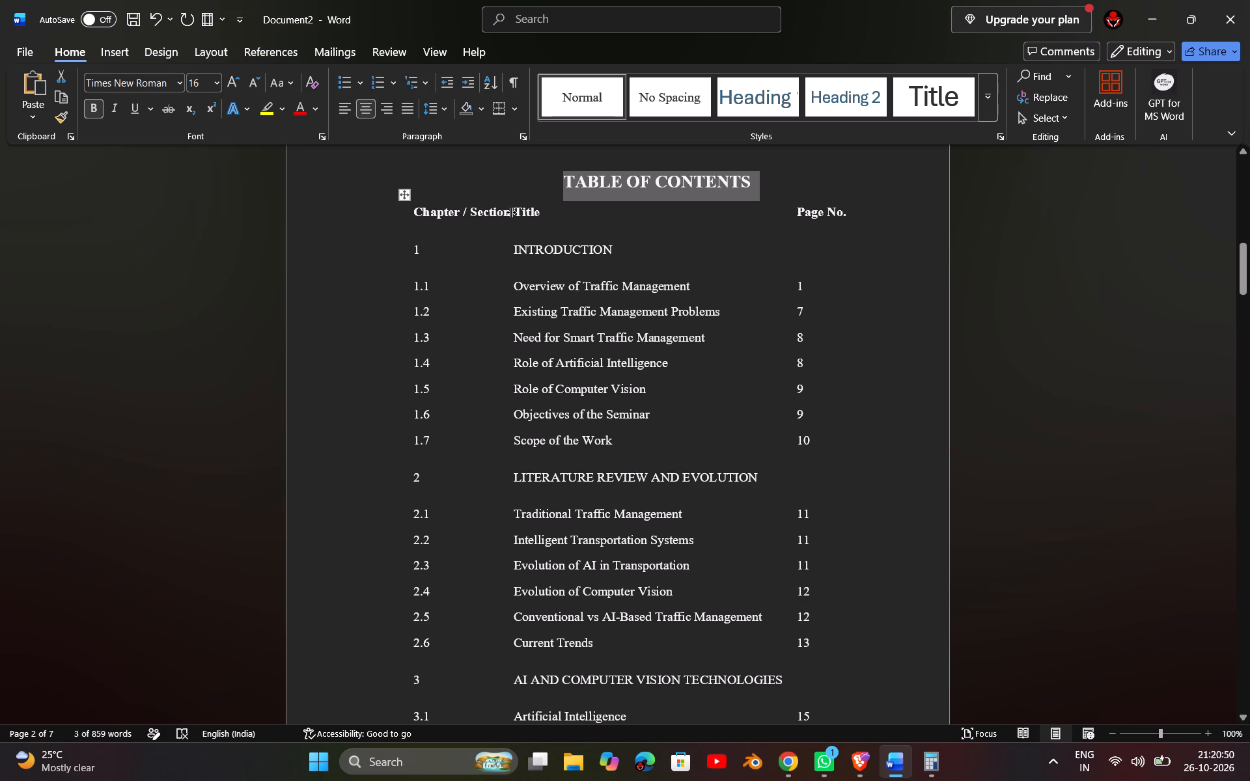
{"action": "scroll", "coordinate": [634, 297], "scroll_direction": "up", "scroll_amount": 3}
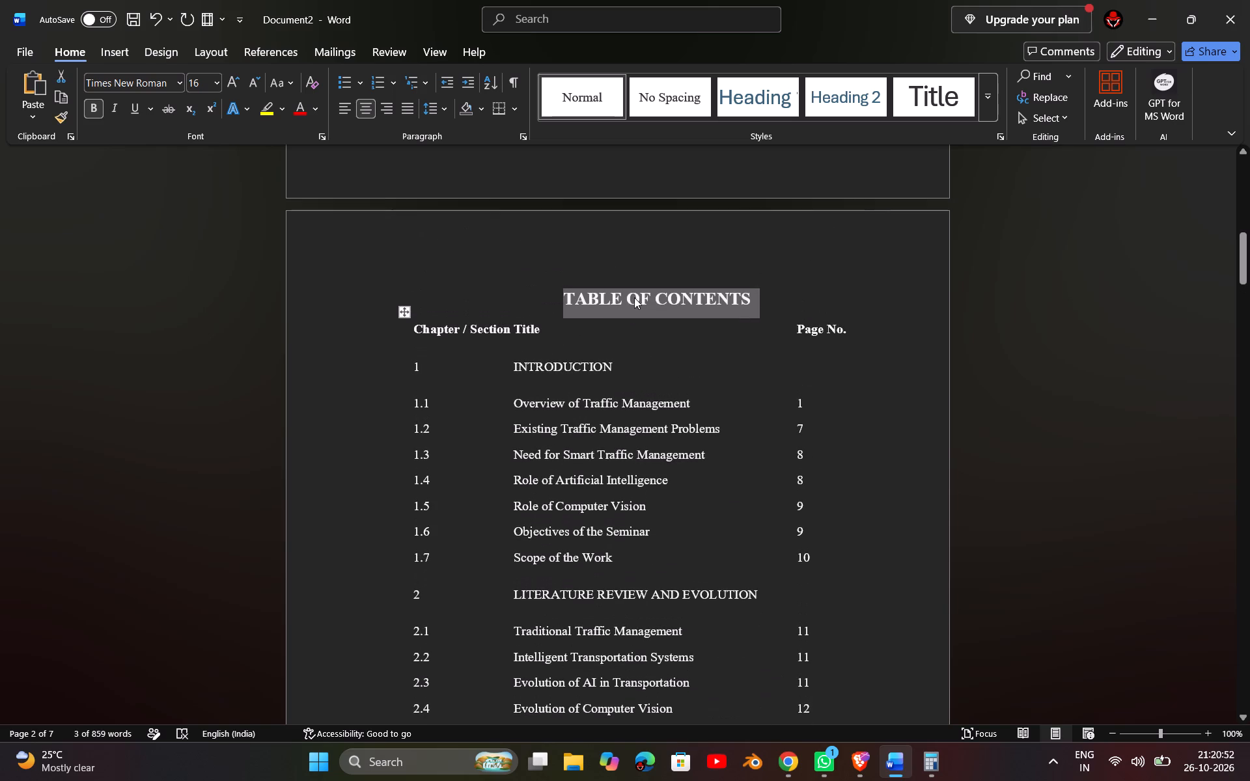
{"action": "left_click", "coordinate": [550, 281]}
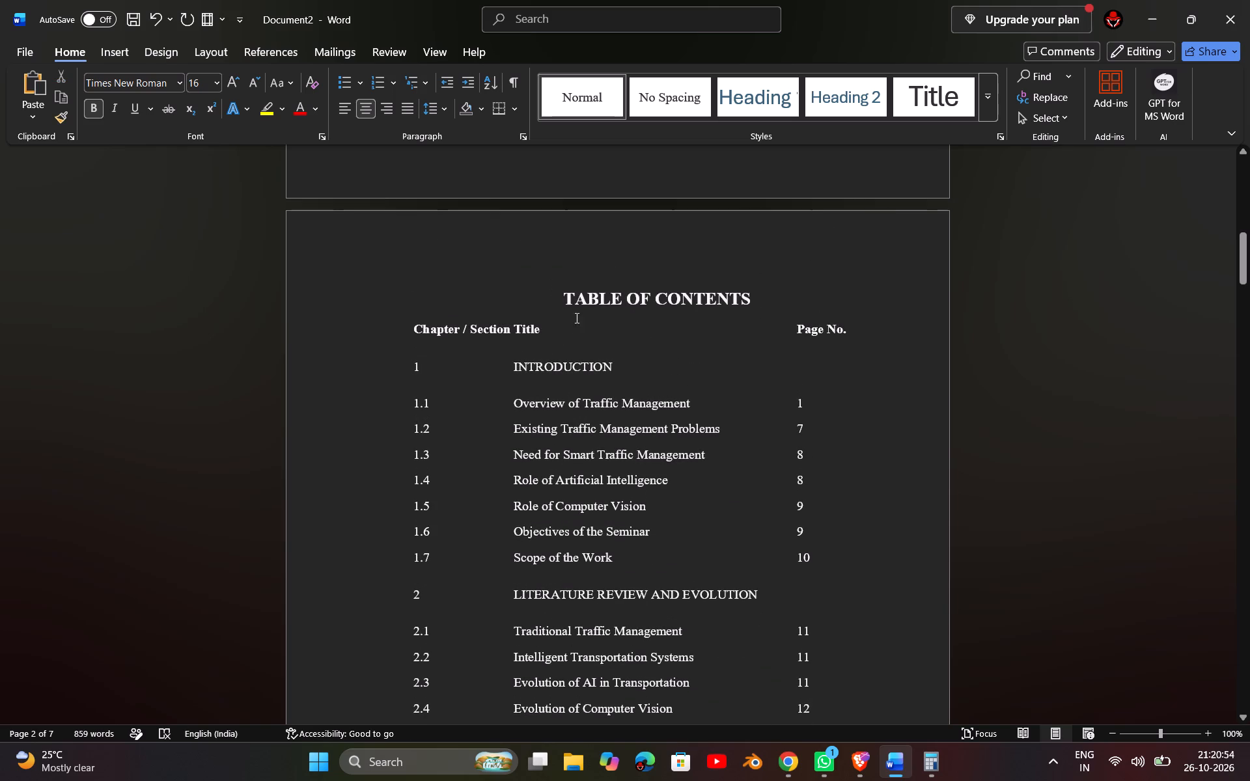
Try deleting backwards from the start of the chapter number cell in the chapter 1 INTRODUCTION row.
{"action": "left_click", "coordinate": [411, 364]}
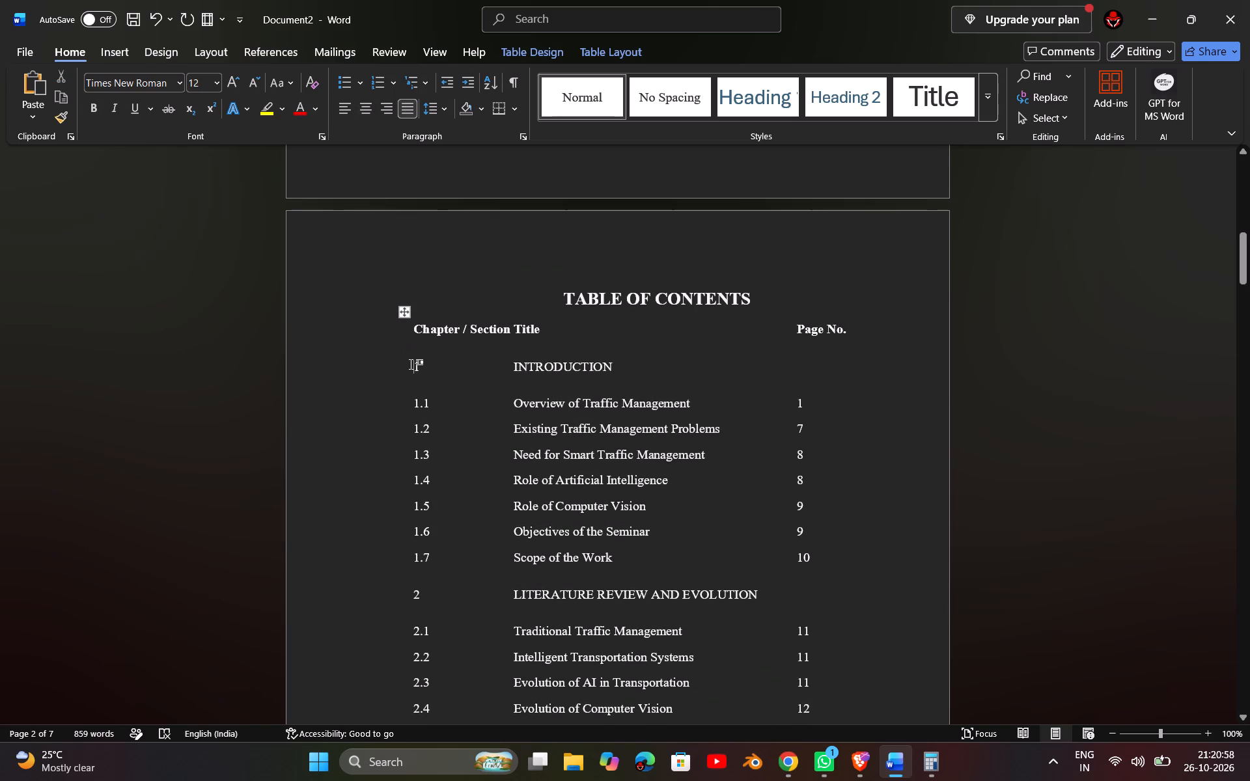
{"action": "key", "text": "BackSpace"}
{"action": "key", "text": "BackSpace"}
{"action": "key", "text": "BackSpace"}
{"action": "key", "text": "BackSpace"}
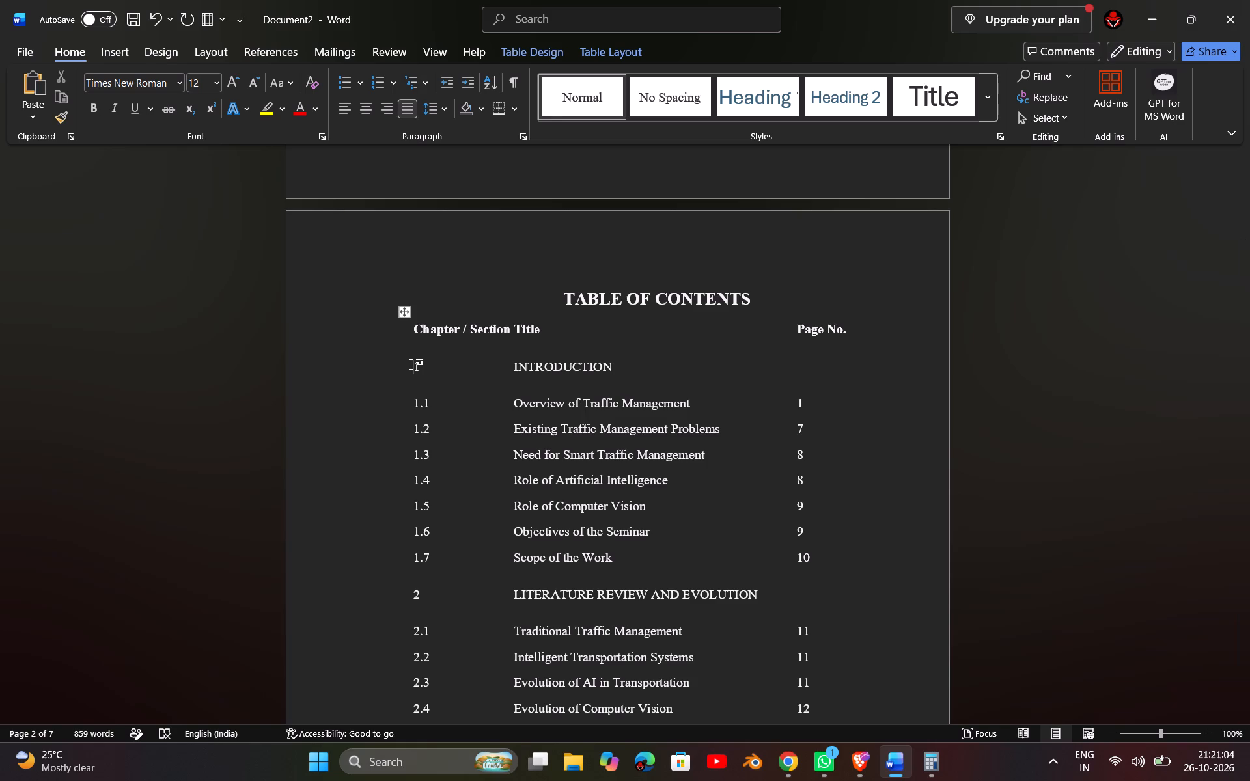
Set the font size to 11 for all contents table rows from 1 INTRODUCTION through 8.7 Conclusion.
{"action": "left_click_drag", "start_coordinate": [411, 364], "coordinate": [853, 780]}
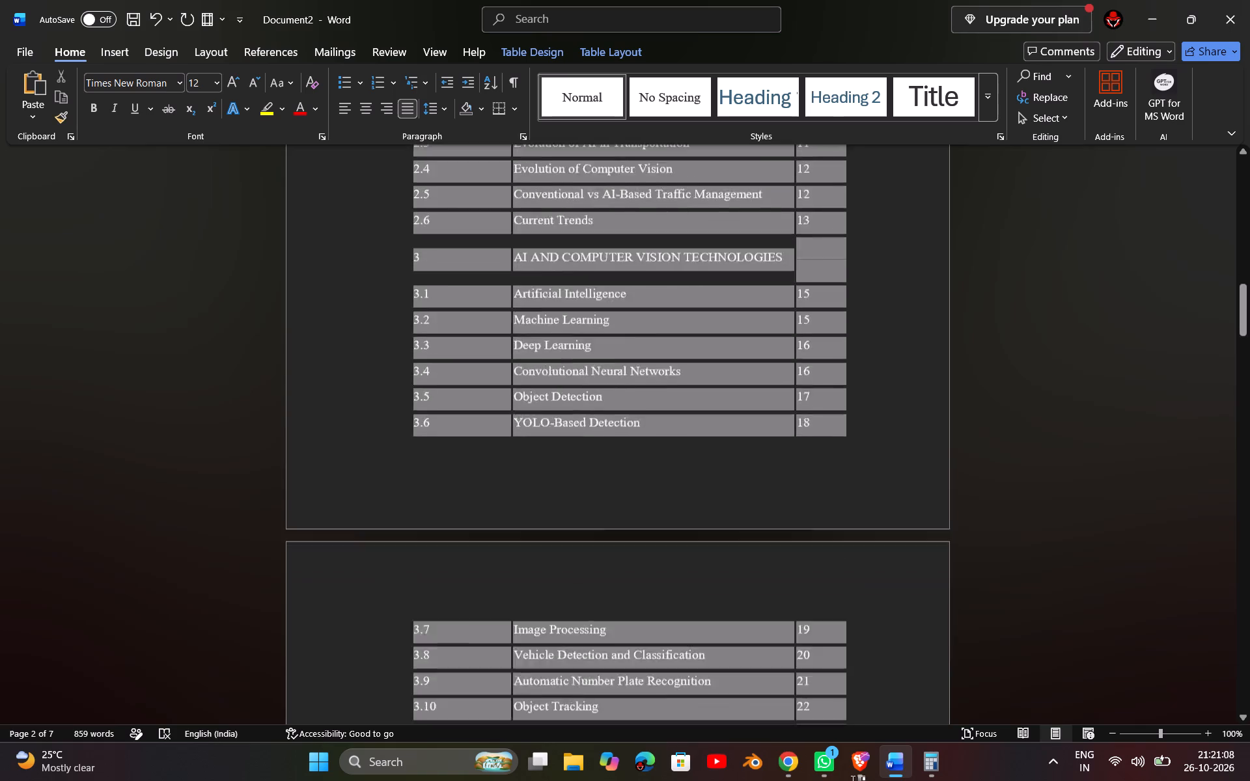
{"action": "left_click_drag", "start_coordinate": [853, 780], "coordinate": [867, 760]}
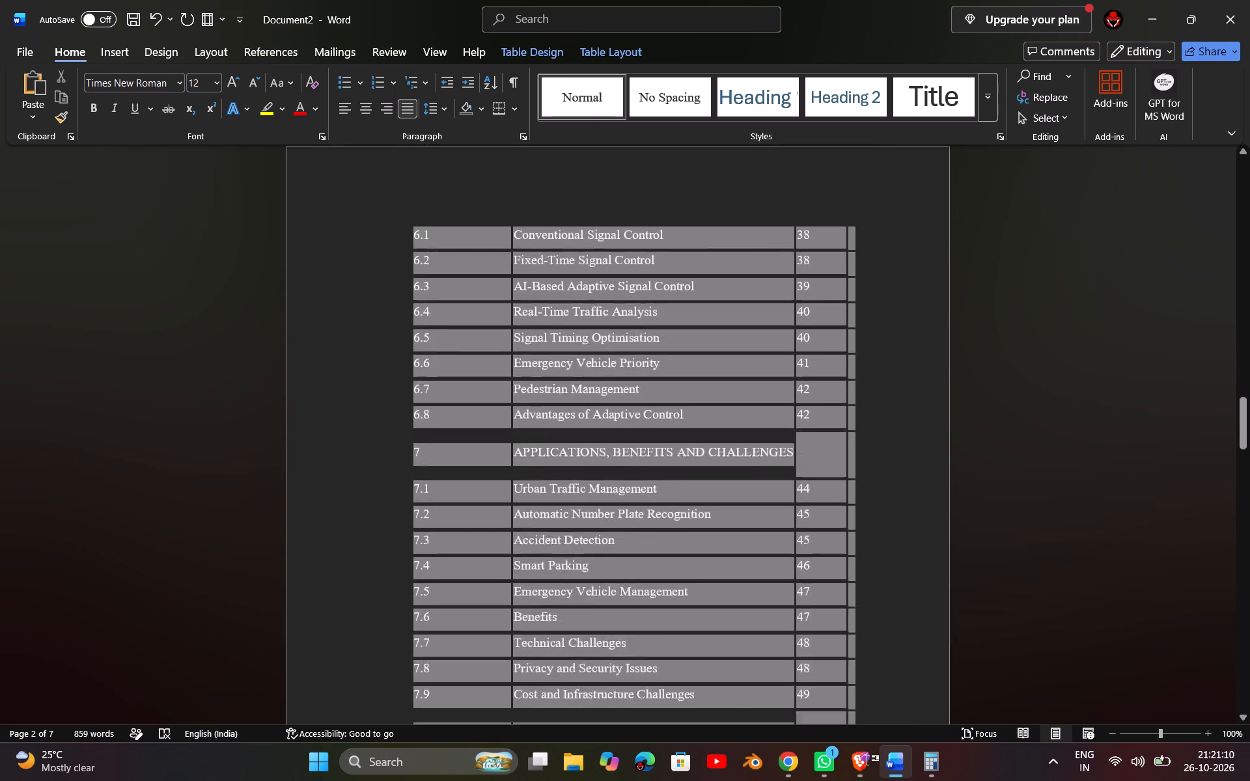
{"action": "left_click_drag", "start_coordinate": [867, 760], "coordinate": [823, 304]}
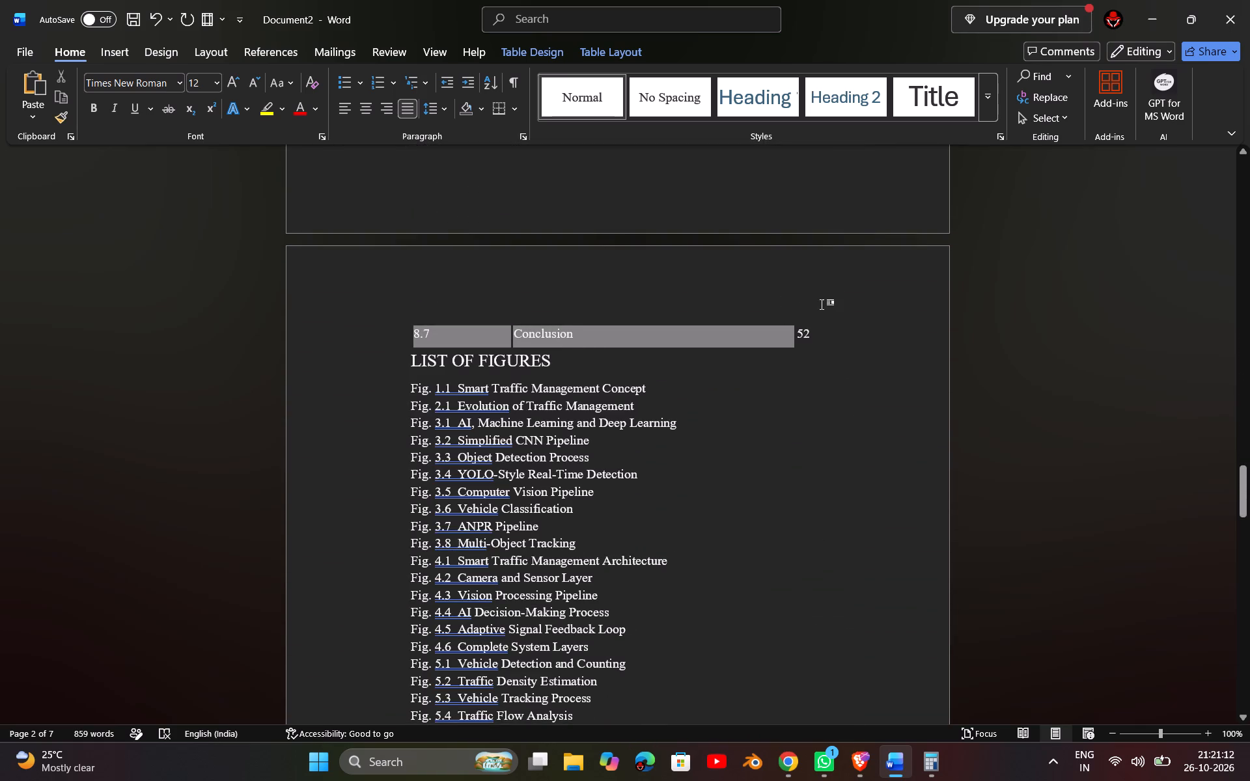
{"action": "left_click_drag", "start_coordinate": [823, 304], "coordinate": [859, 338]}
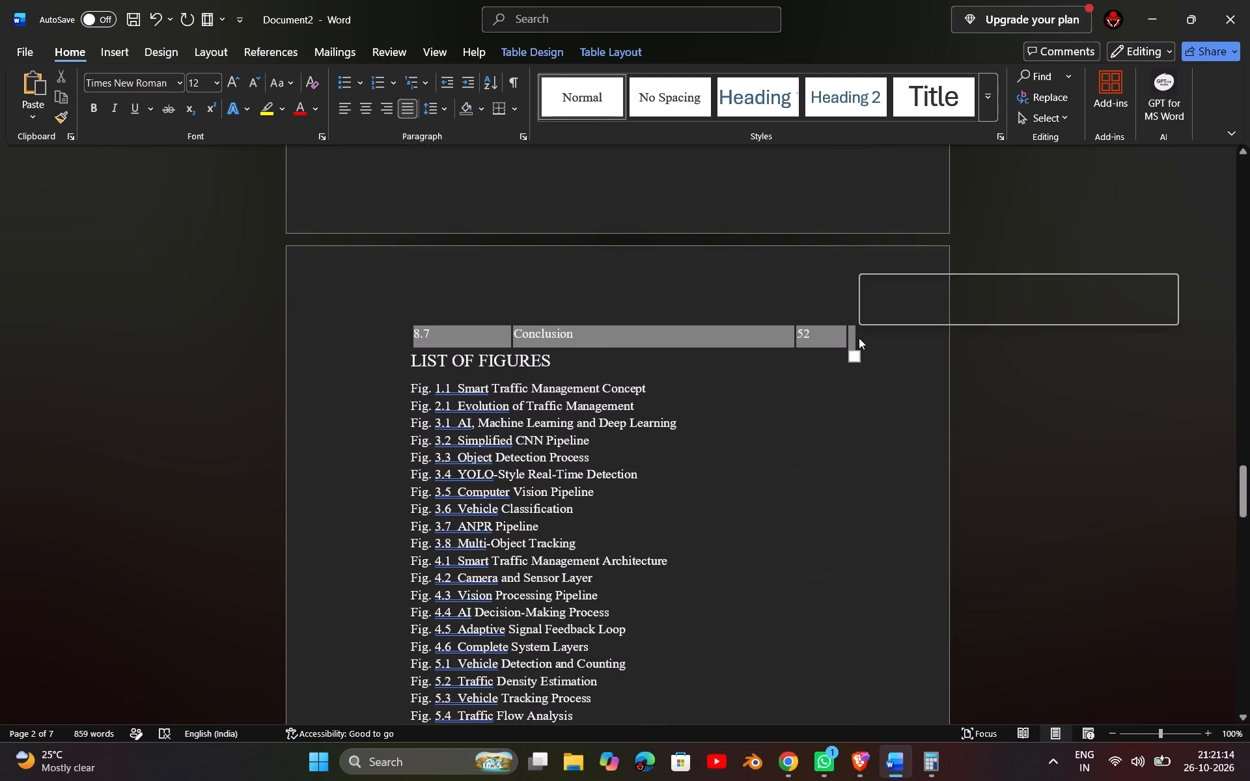
{"action": "left_click", "coordinate": [214, 84]}
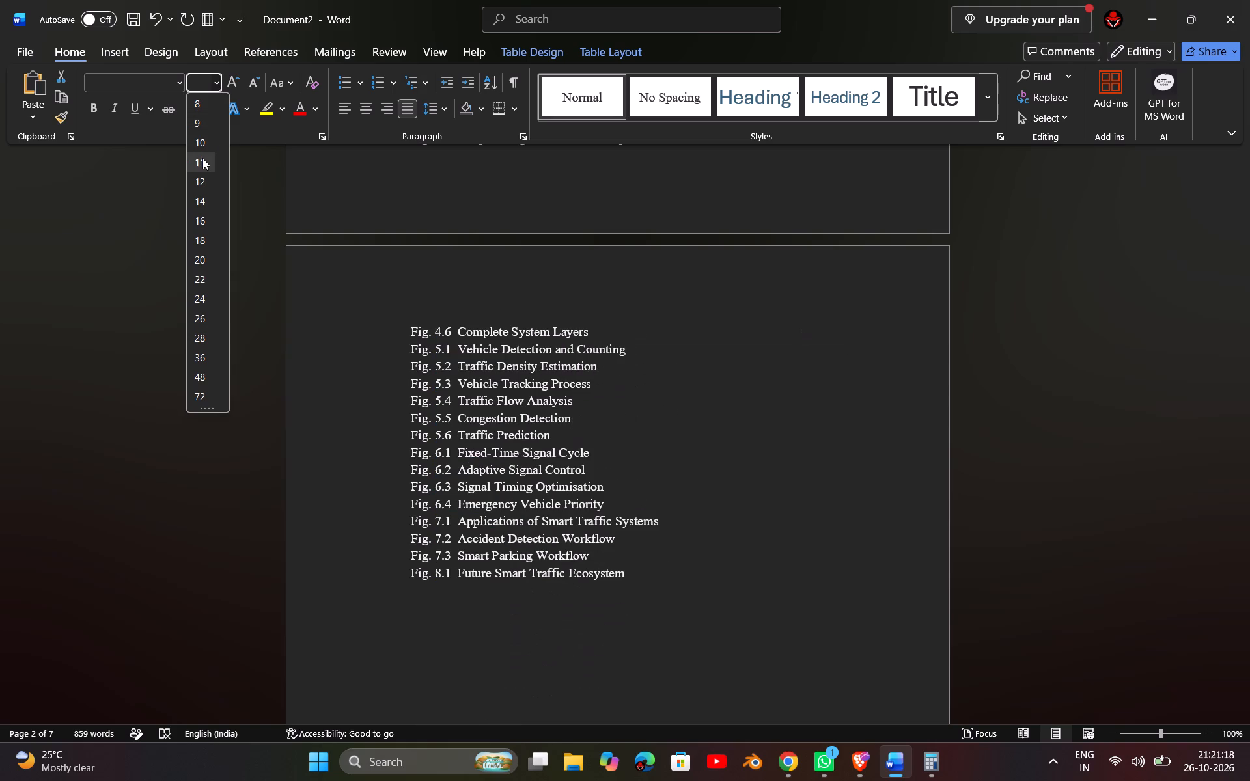
{"action": "left_click", "coordinate": [202, 158]}
Add an empty line below the LITERATURE REVIEW AND EVOLUTION title in the chapter 2 row of the contents table.
{"action": "scroll", "coordinate": [202, 158], "scroll_direction": "up", "scroll_amount": 13}
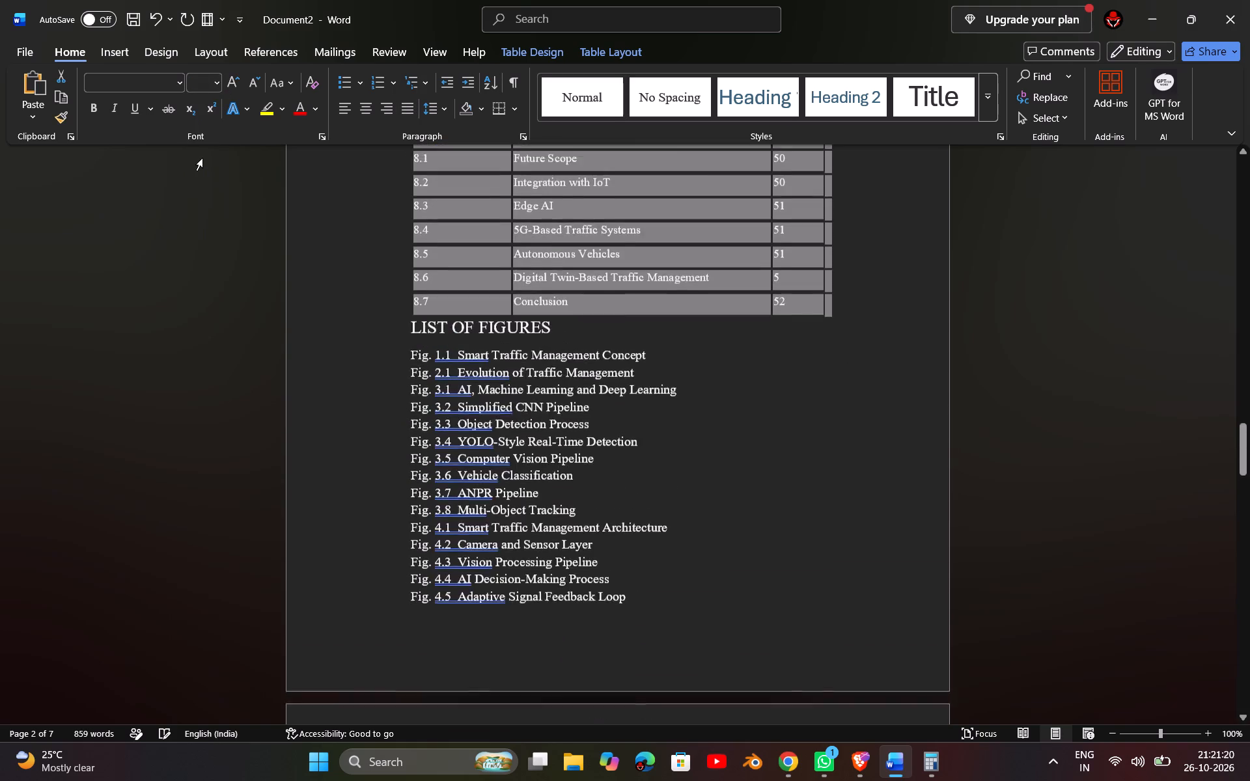
{"action": "scroll", "coordinate": [202, 158], "scroll_direction": "up", "scroll_amount": 2}
{"action": "scroll", "coordinate": [494, 456], "scroll_direction": "up", "scroll_amount": 3}
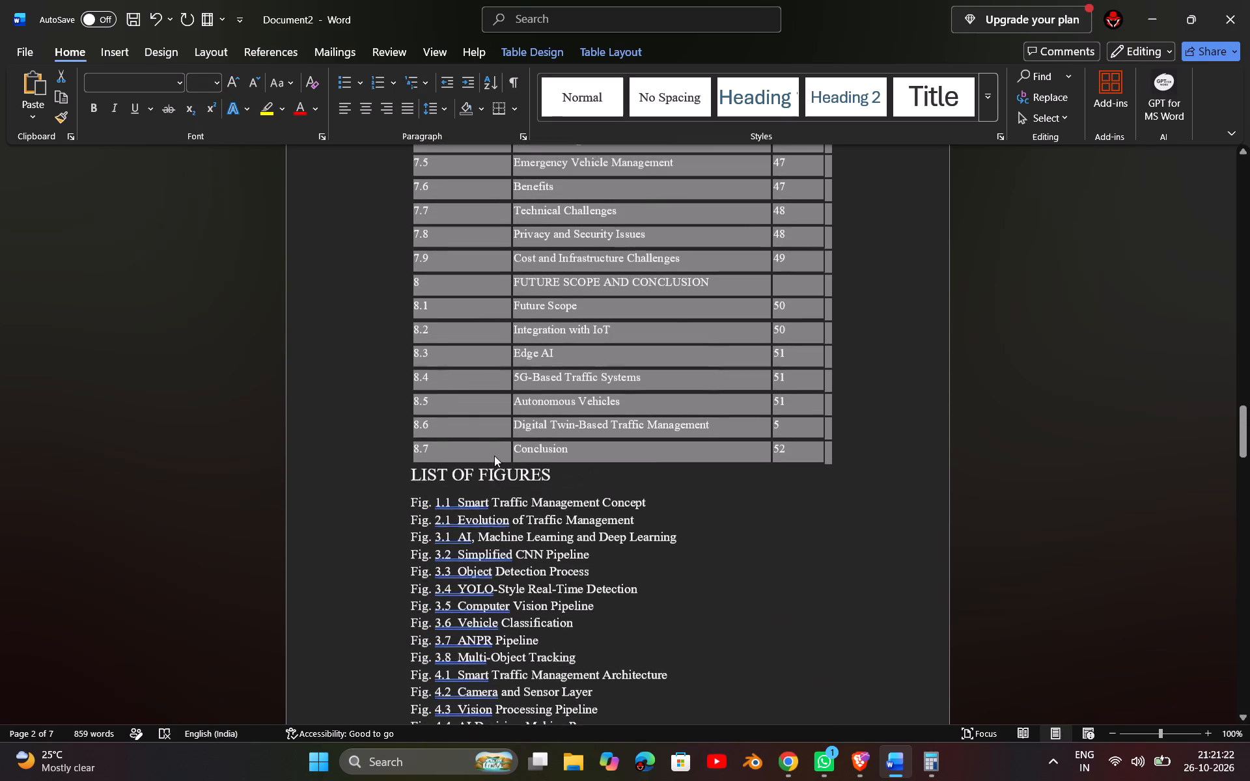
{"action": "scroll", "coordinate": [494, 456], "scroll_direction": "up", "scroll_amount": 16}
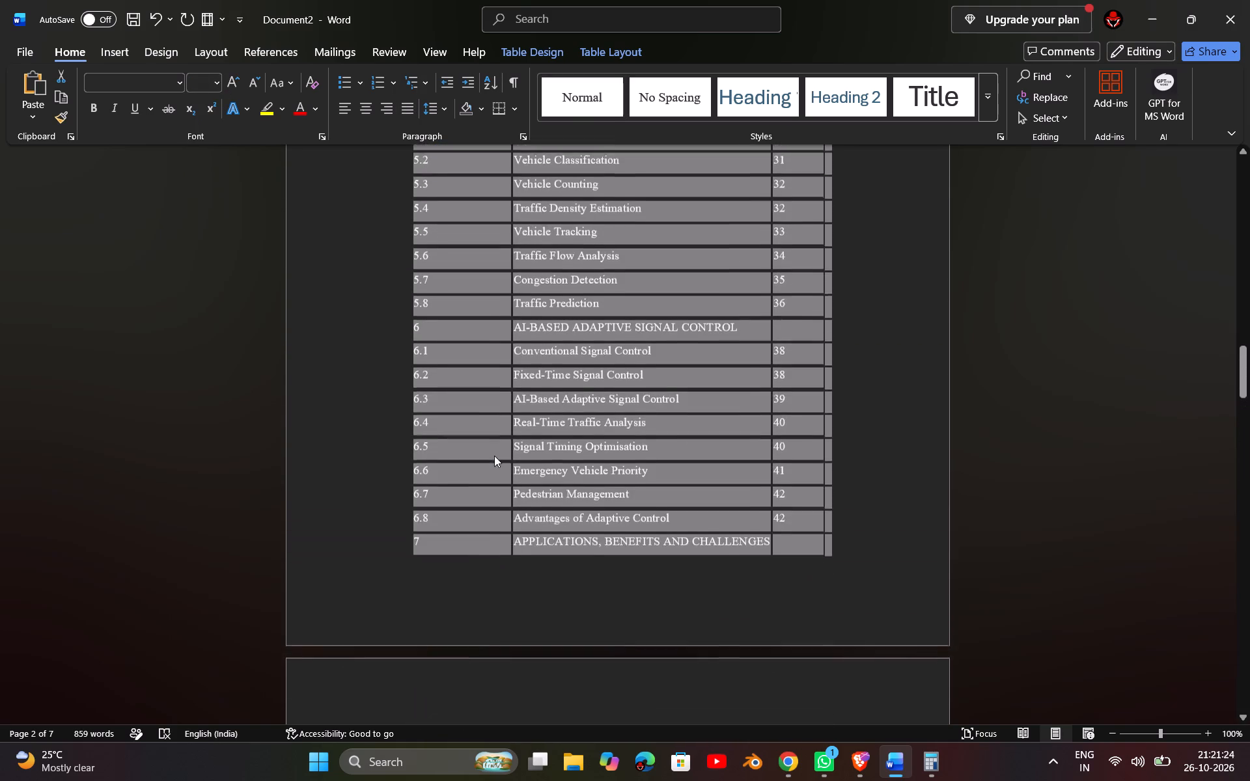
{"action": "scroll", "coordinate": [494, 456], "scroll_direction": "up", "scroll_amount": 9}
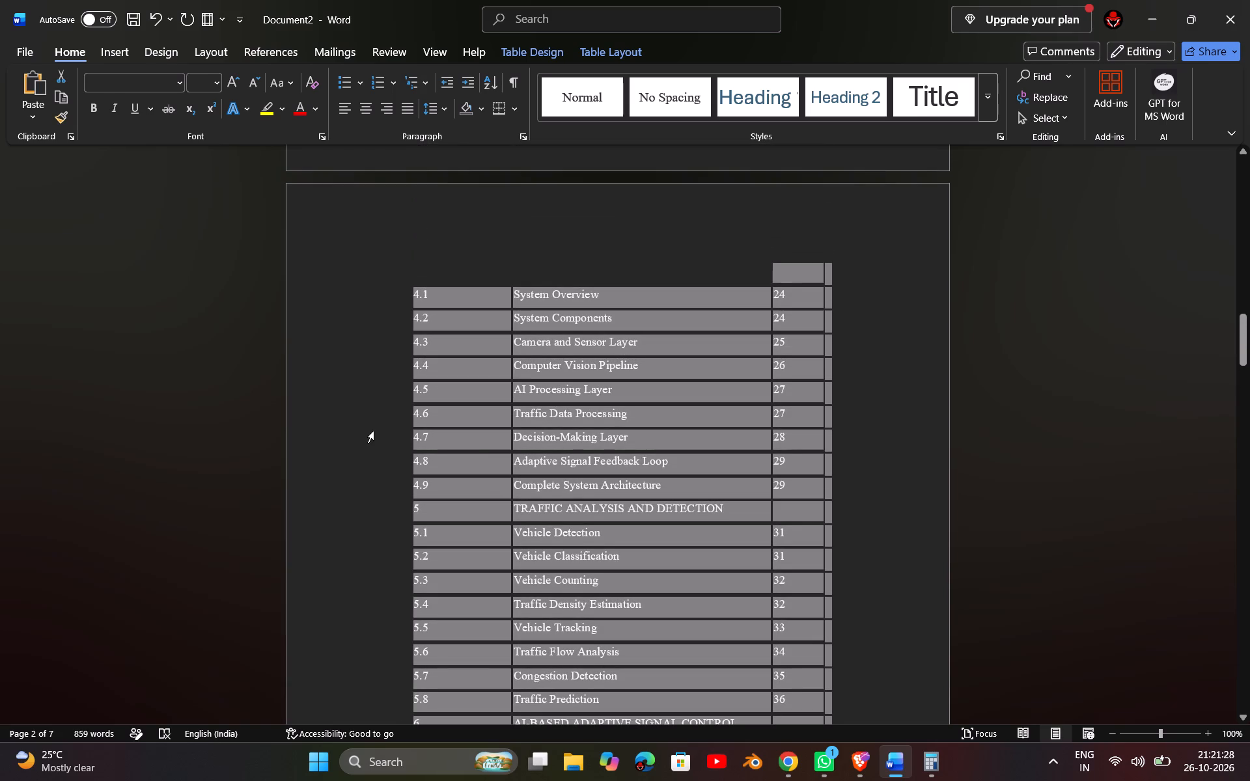
{"action": "left_click", "coordinate": [369, 431]}
{"action": "scroll", "coordinate": [544, 528], "scroll_direction": "up", "scroll_amount": 8}
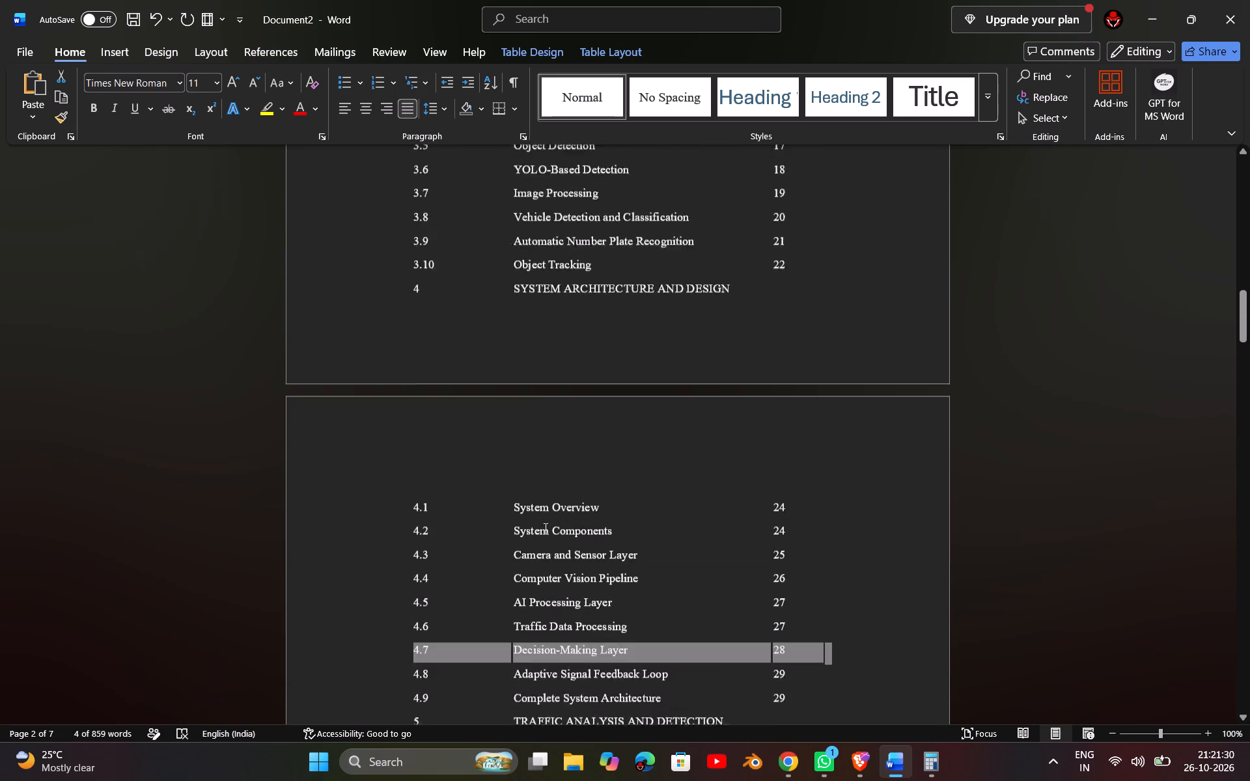
{"action": "scroll", "coordinate": [544, 528], "scroll_direction": "up", "scroll_amount": 15}
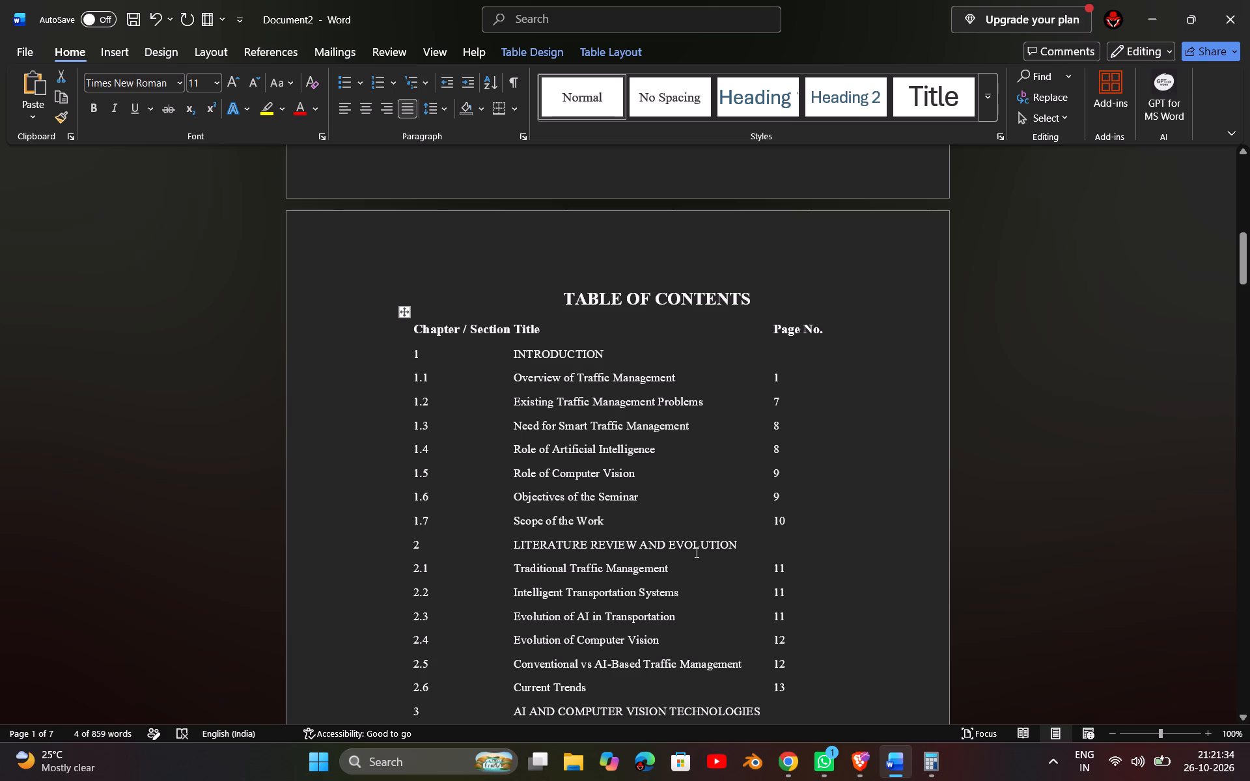
{"action": "left_click", "coordinate": [766, 551]}
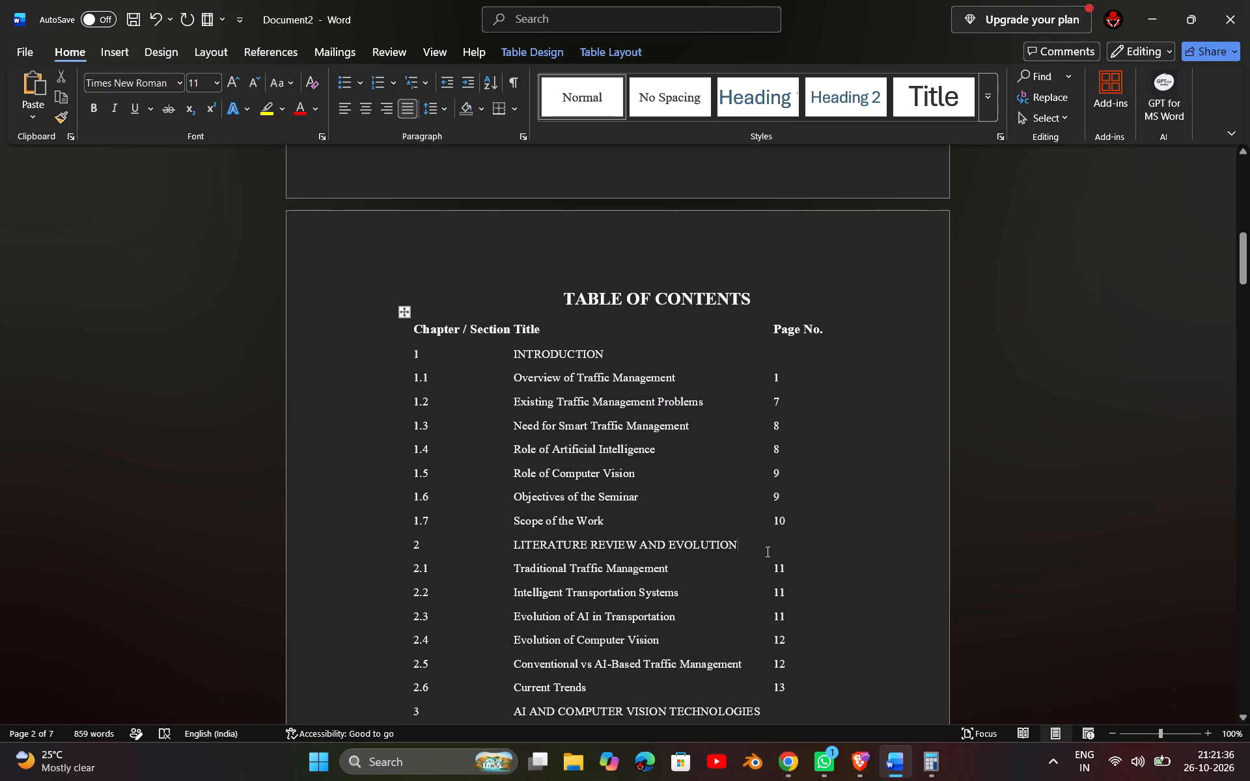
{"action": "key", "text": "Return"}
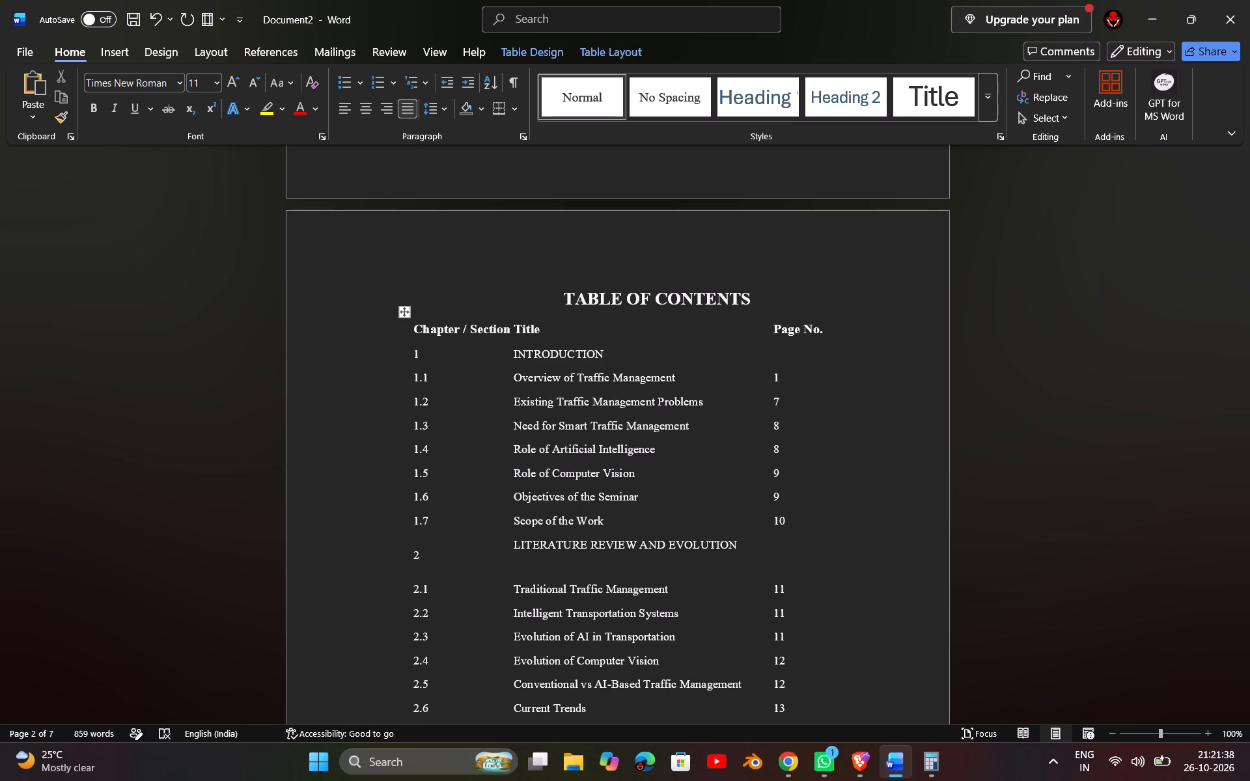
Insert an empty table row below the 1.7 Scope of the Work row.
{"action": "key", "text": "Up"}
{"action": "key", "text": "Up"}
{"action": "key", "text": "Right"}
{"action": "key", "text": "Right"}
{"action": "key", "text": "Right"}
{"action": "key", "text": "Right"}
{"action": "key", "text": "Right"}
{"action": "key", "text": "Right"}
{"action": "key", "text": "Right"}
{"action": "key", "text": "Right"}
{"action": "key", "text": "Right"}
{"action": "key", "text": "Right"}
{"action": "key", "text": "Right"}
{"action": "key", "text": "Right"}
{"action": "key", "text": "Right"}
{"action": "key", "text": "Right"}
{"action": "key", "text": "Right"}
{"action": "key", "text": "Right"}
{"action": "key", "text": "Right"}
{"action": "key", "text": "Right"}
{"action": "key", "text": "Right"}
{"action": "key", "text": "Right"}
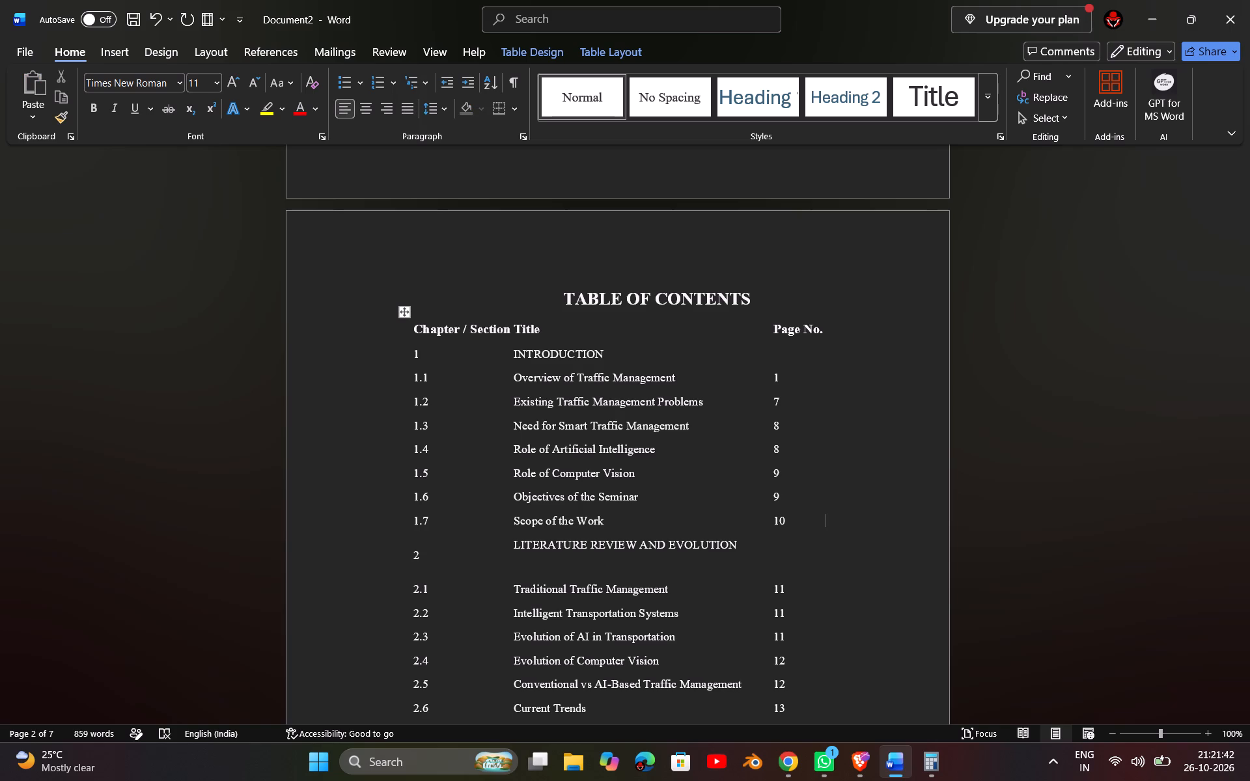
{"action": "key", "text": "Return"}
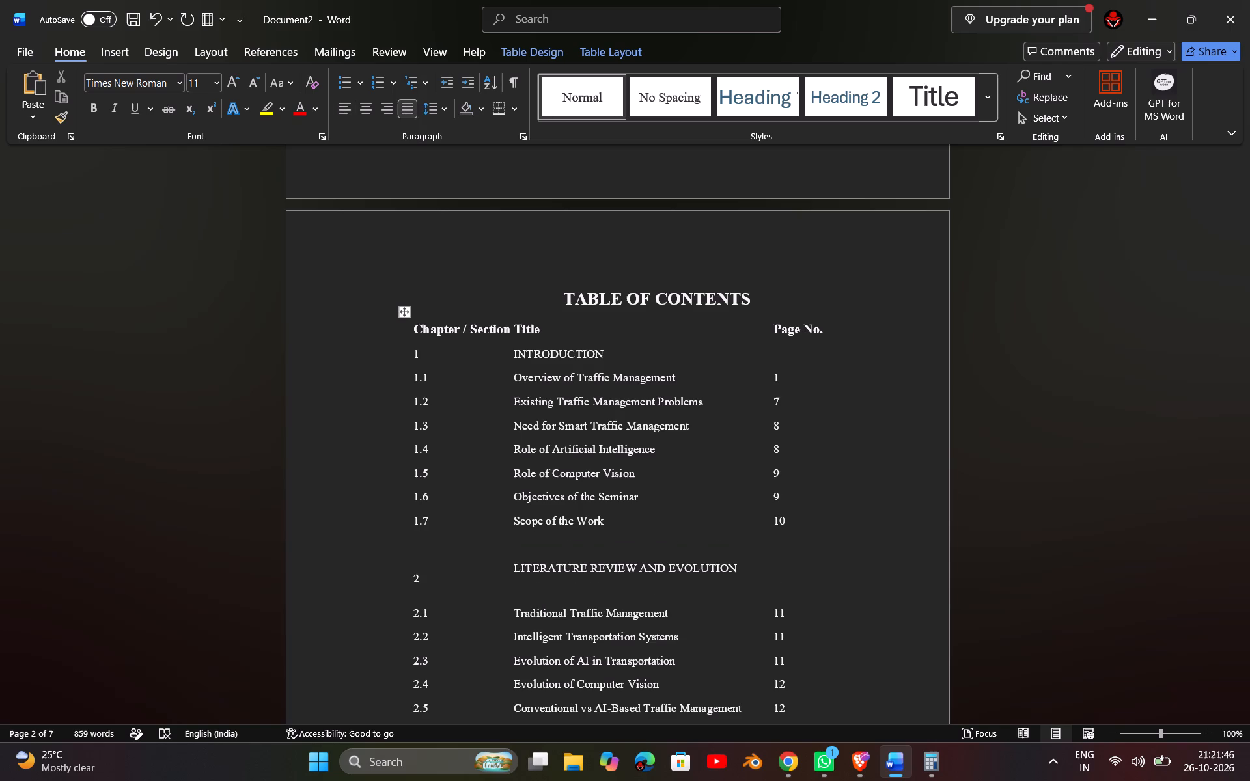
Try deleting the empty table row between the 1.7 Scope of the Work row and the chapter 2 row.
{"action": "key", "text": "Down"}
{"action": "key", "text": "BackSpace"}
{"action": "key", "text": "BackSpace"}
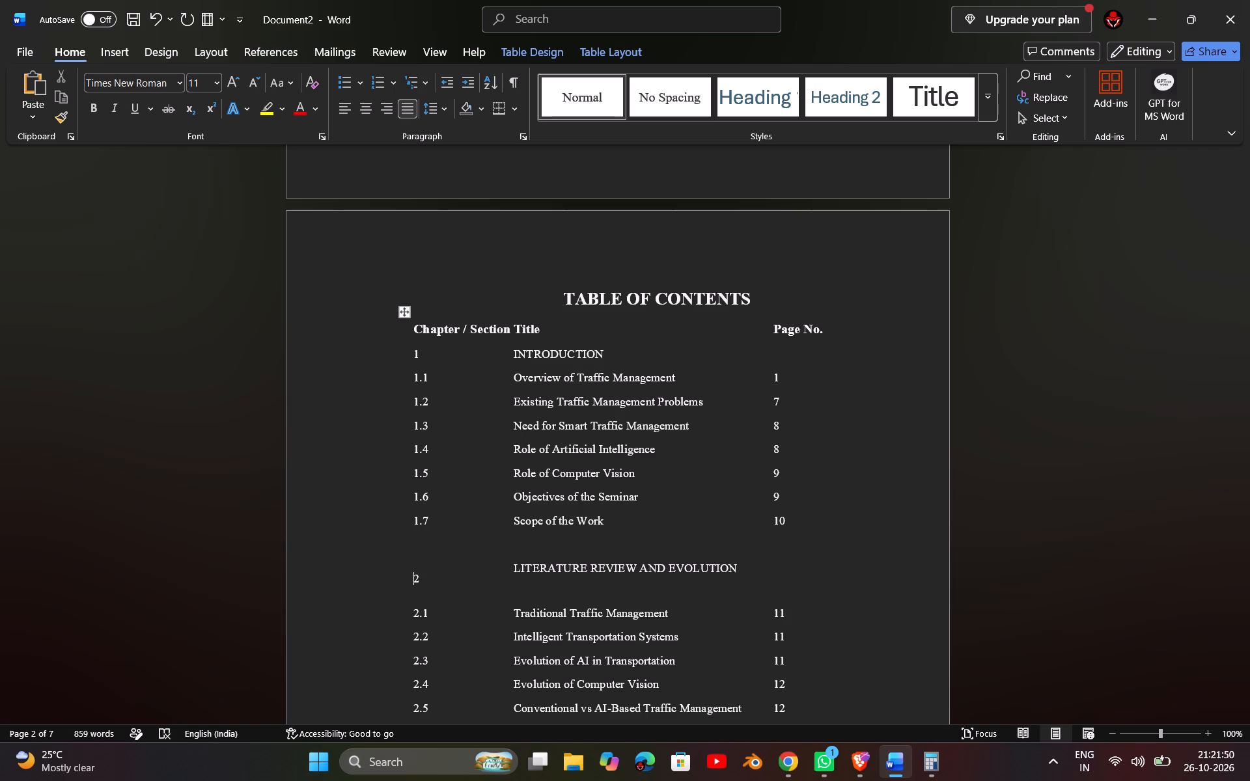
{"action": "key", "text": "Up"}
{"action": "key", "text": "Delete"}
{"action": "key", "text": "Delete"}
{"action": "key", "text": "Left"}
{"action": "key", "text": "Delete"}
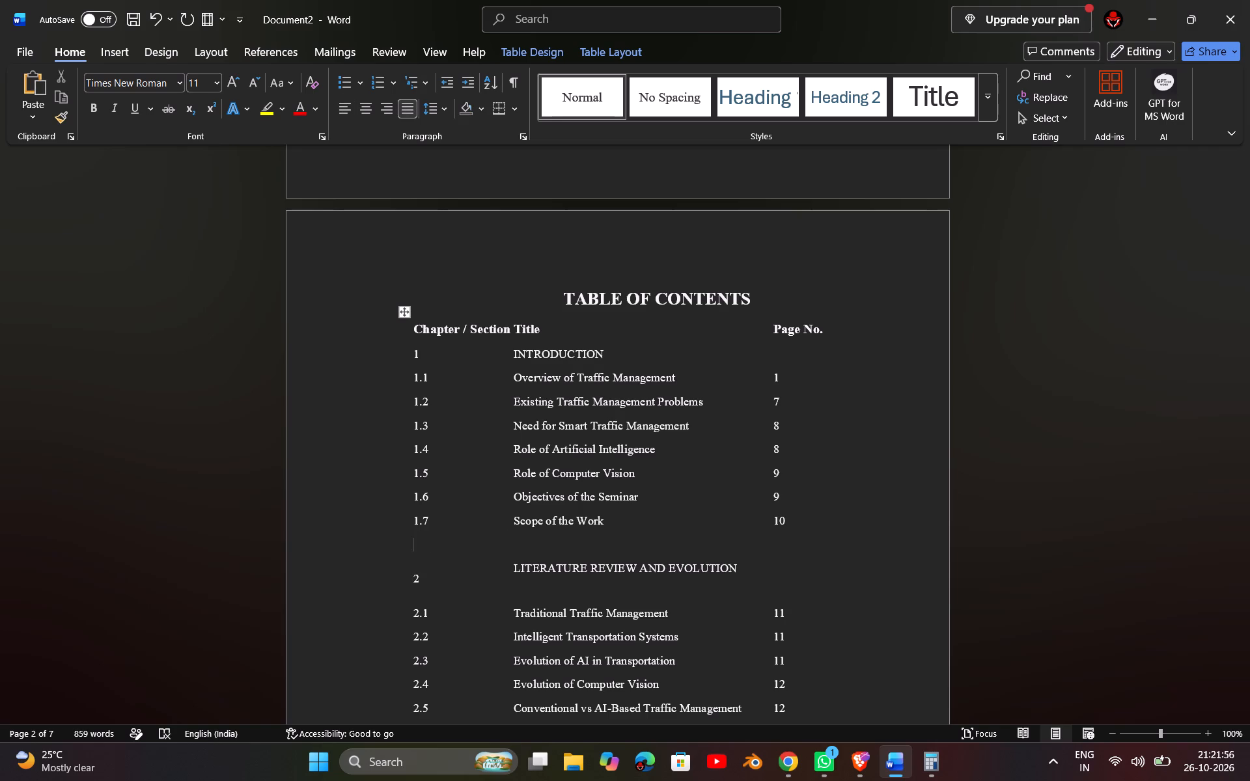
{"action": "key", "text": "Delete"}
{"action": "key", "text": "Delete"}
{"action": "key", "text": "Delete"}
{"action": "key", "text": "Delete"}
Undo the inserted empty row below 1.7 and the empty line added below the LITERATURE REVIEW AND EVOLUTION title.
{"action": "key", "text": "ctrl+z"}
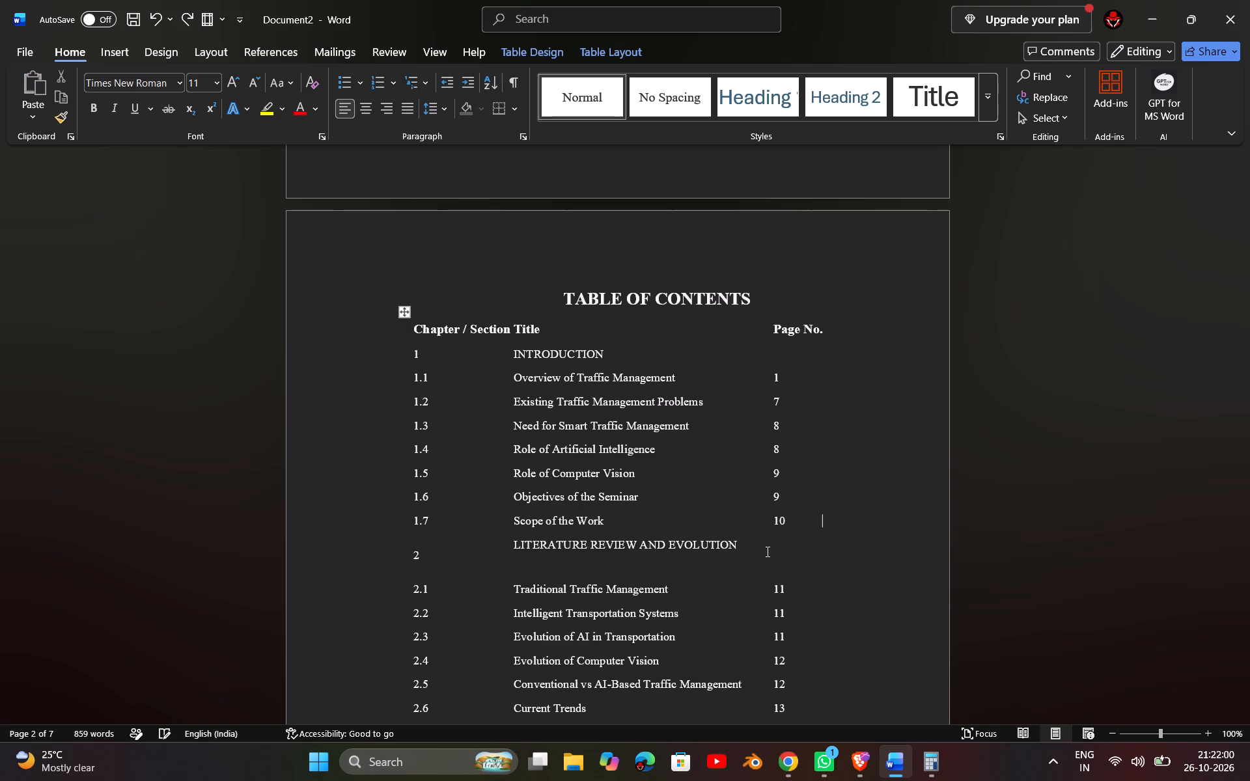
{"action": "key", "text": "ctrl+z"}
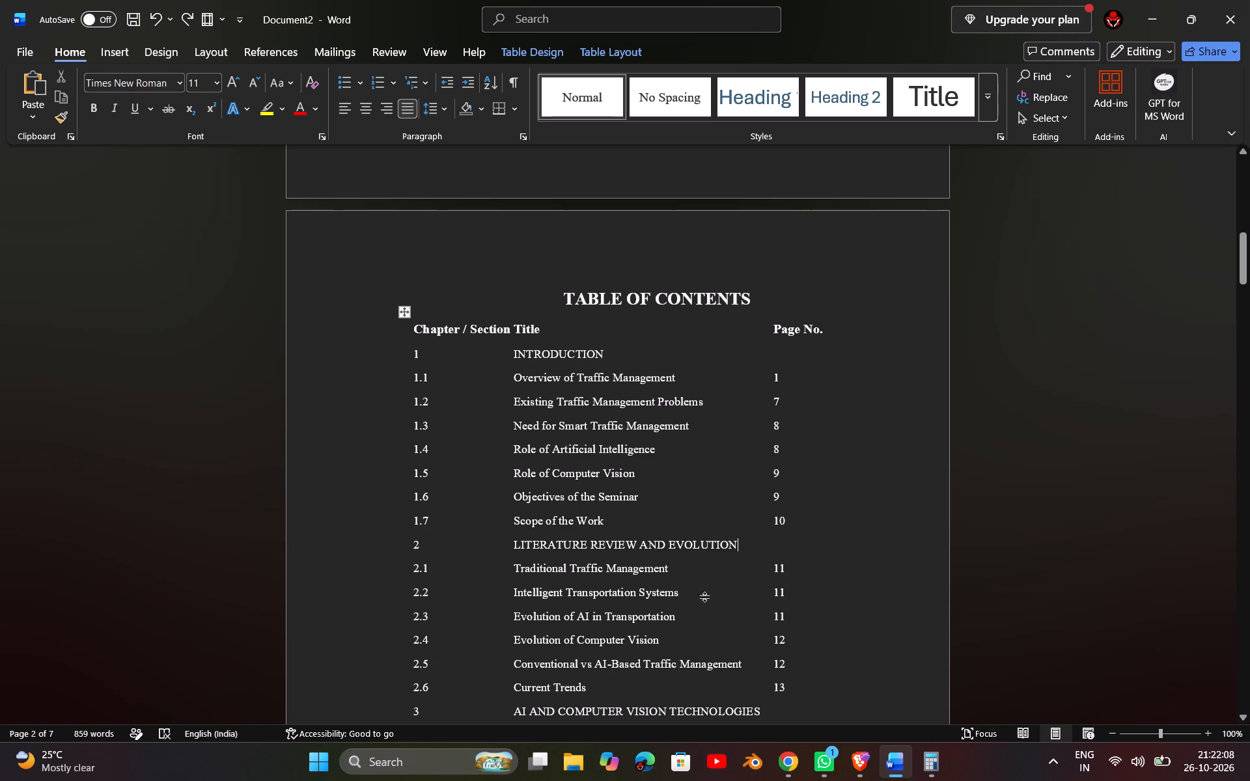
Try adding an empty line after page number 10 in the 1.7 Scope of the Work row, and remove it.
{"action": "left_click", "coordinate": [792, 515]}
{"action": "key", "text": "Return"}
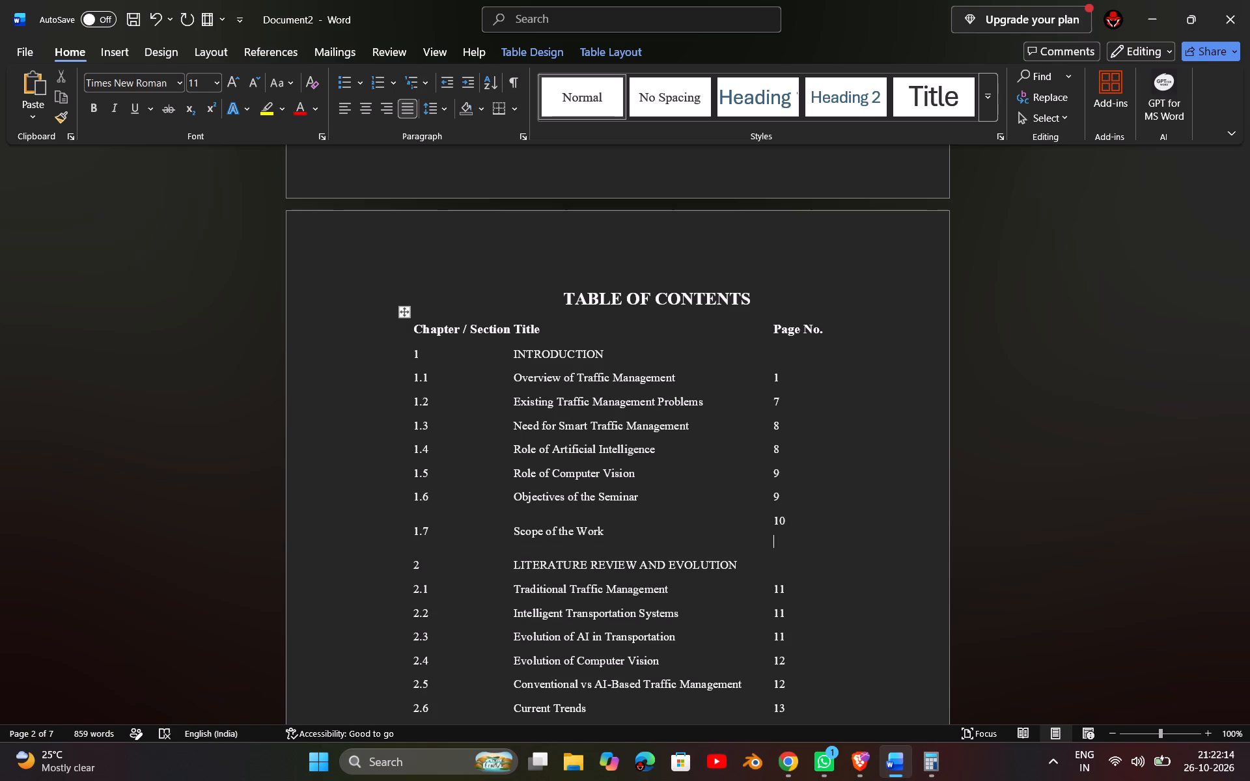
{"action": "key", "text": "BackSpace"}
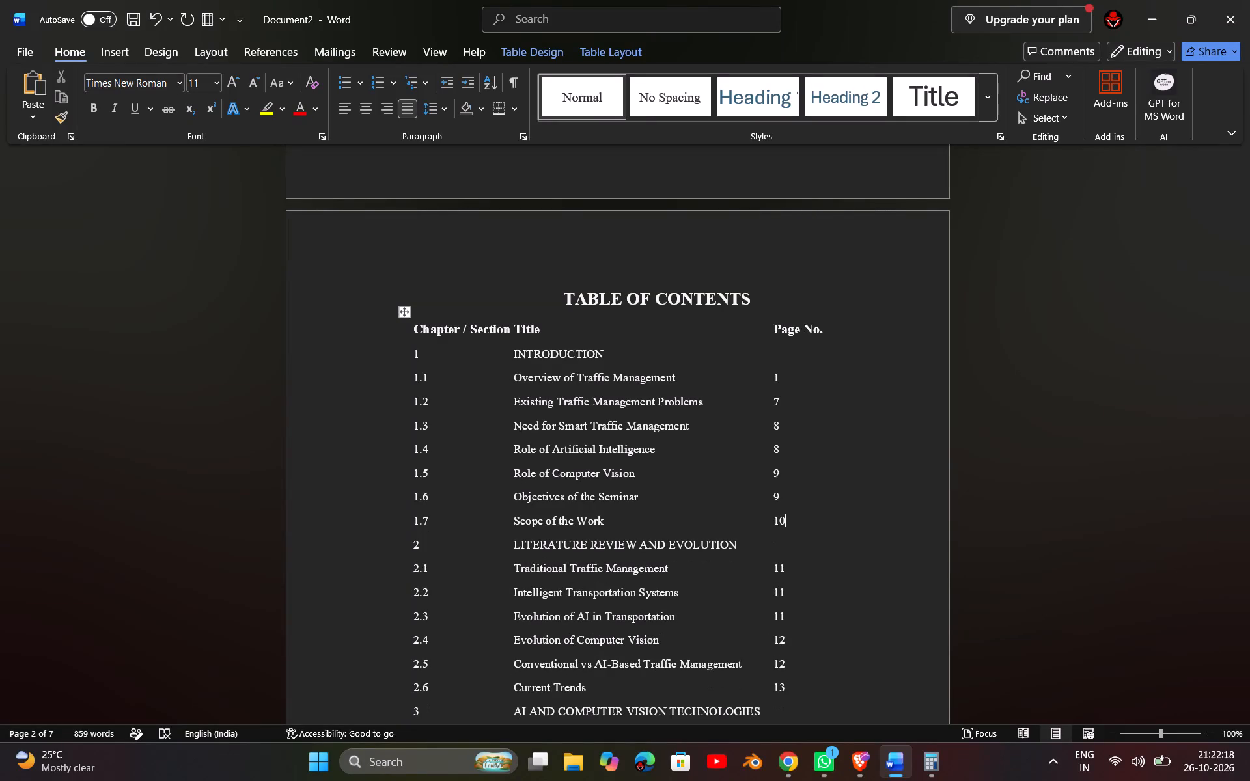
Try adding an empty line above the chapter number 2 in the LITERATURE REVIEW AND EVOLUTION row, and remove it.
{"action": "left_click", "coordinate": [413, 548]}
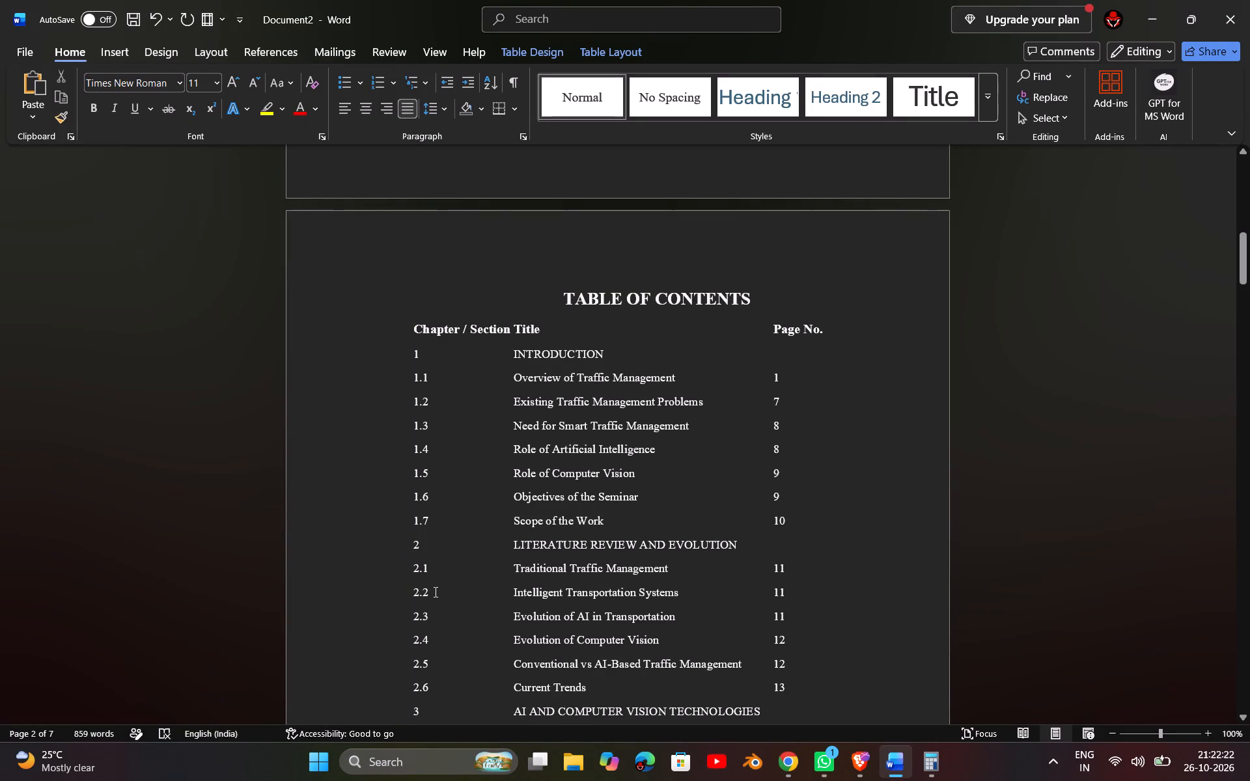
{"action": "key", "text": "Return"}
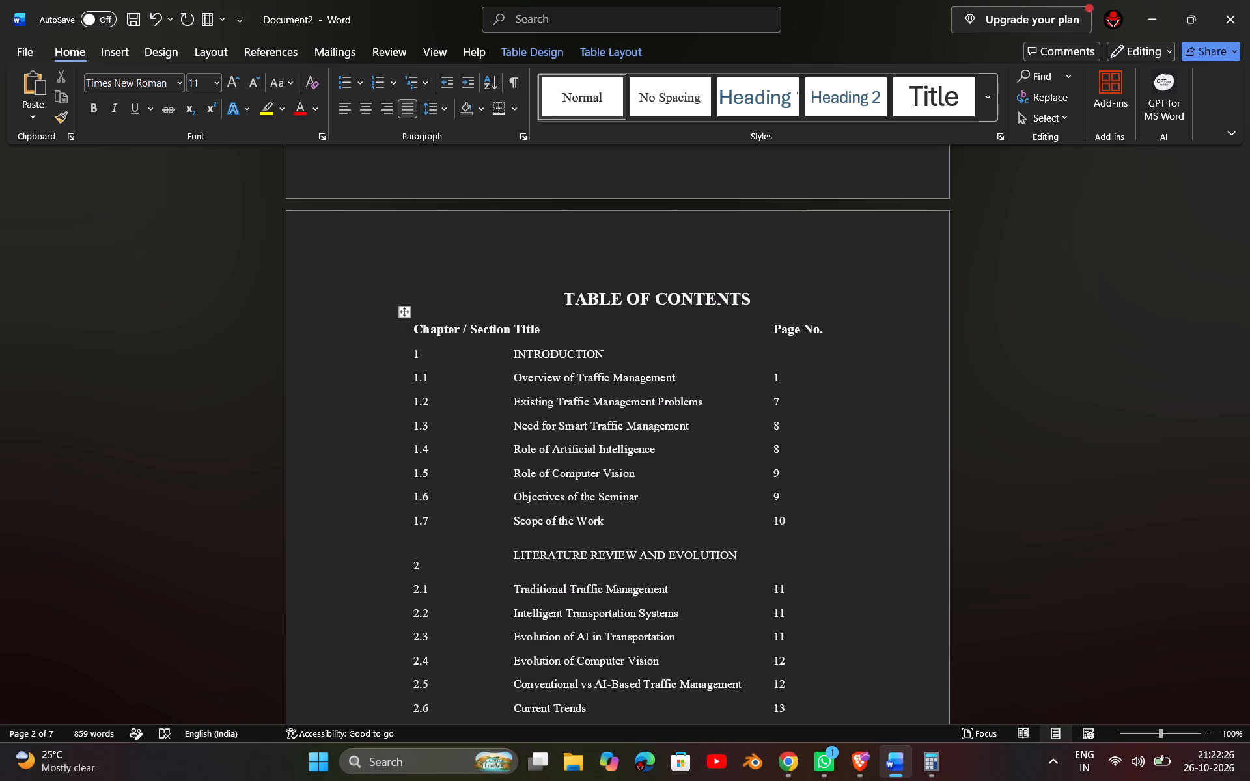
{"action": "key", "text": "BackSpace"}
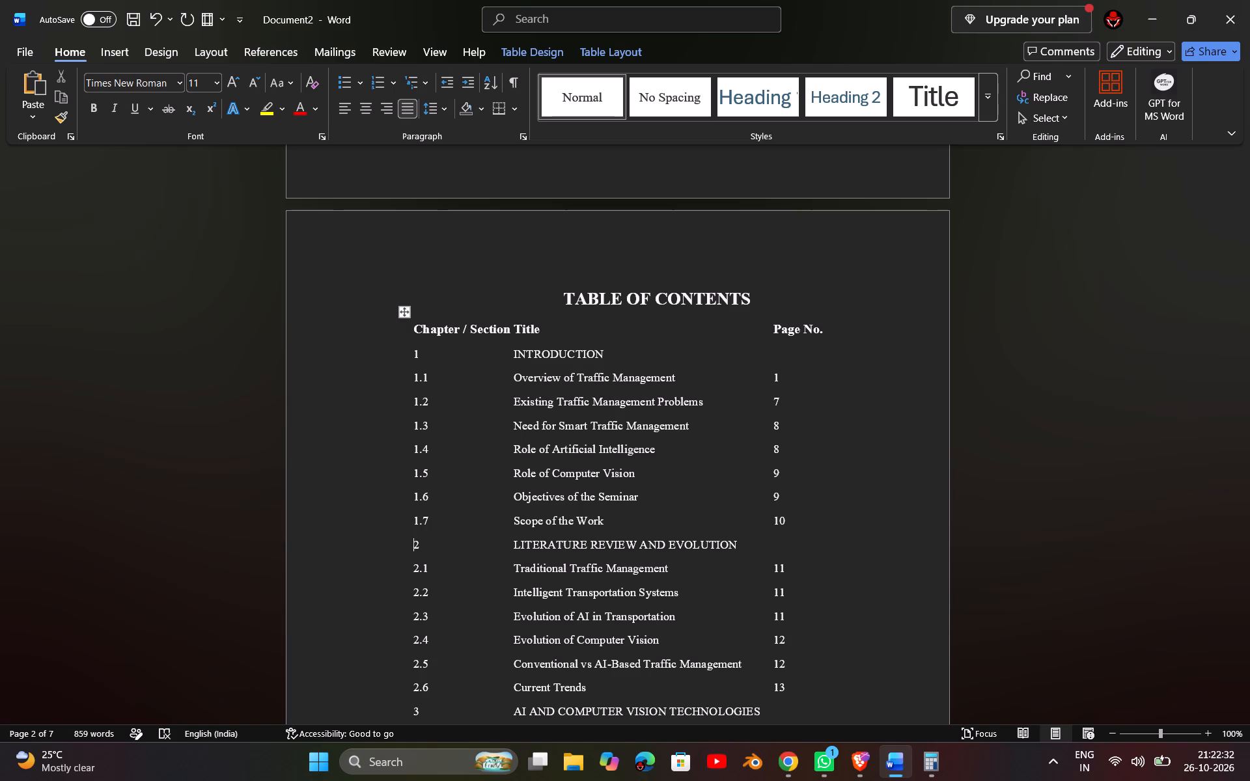
Move the LIST OF FIGURES heading onto a new page by inserting ten empty lines before it, below the contents table.
{"action": "scroll", "coordinate": [434, 592], "scroll_direction": "down", "scroll_amount": 12}
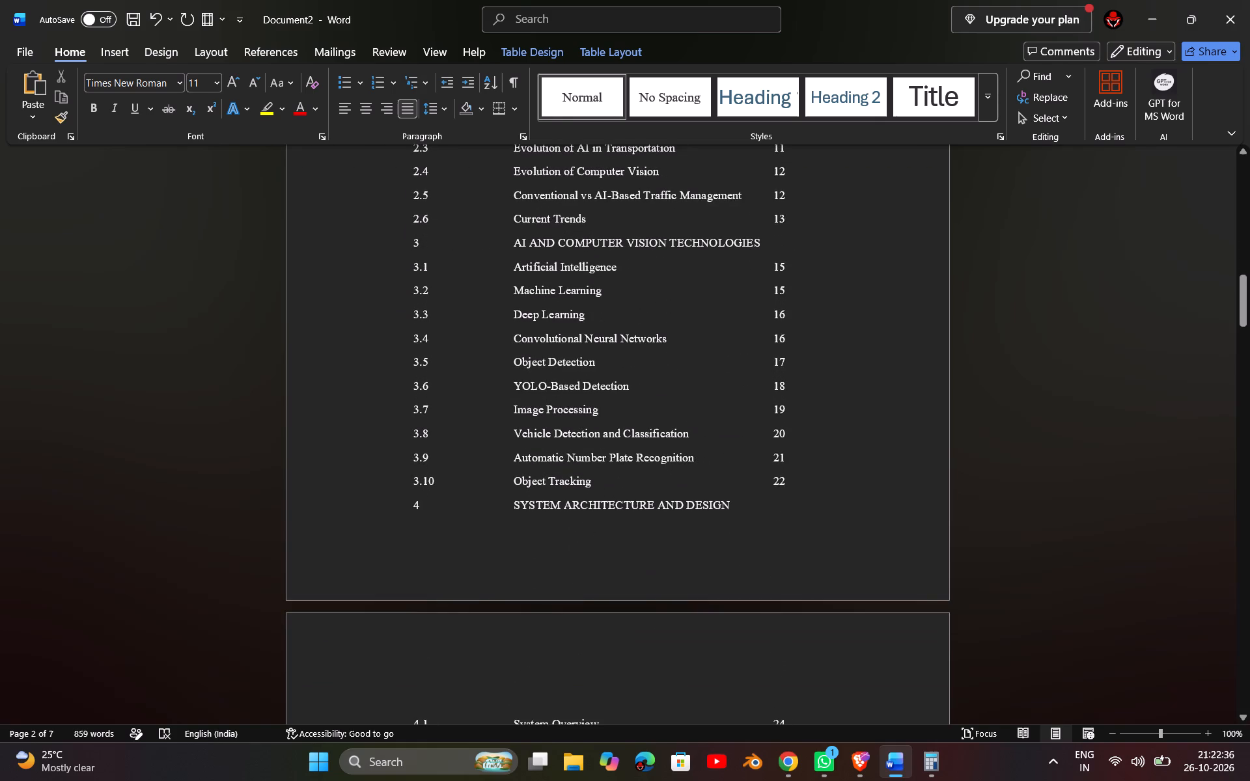
{"action": "scroll", "coordinate": [434, 592], "scroll_direction": "down", "scroll_amount": 20}
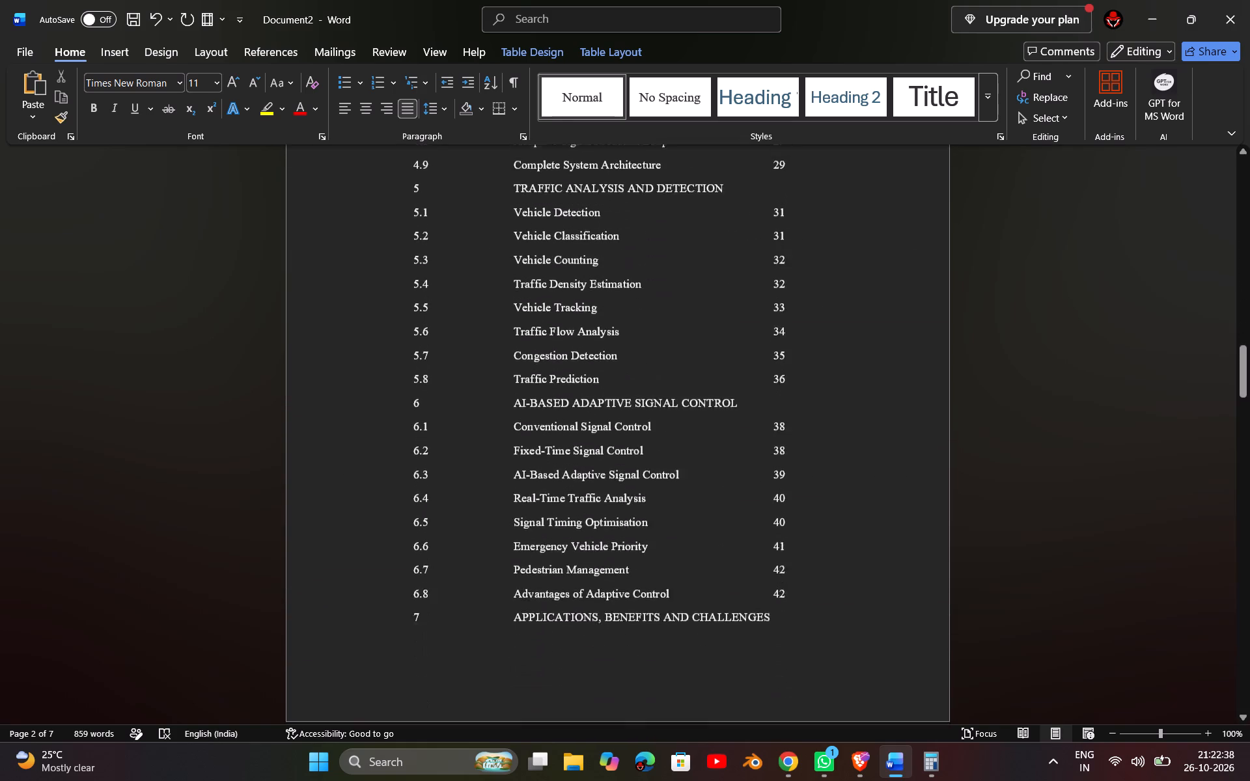
{"action": "scroll", "coordinate": [434, 592], "scroll_direction": "down", "scroll_amount": 13}
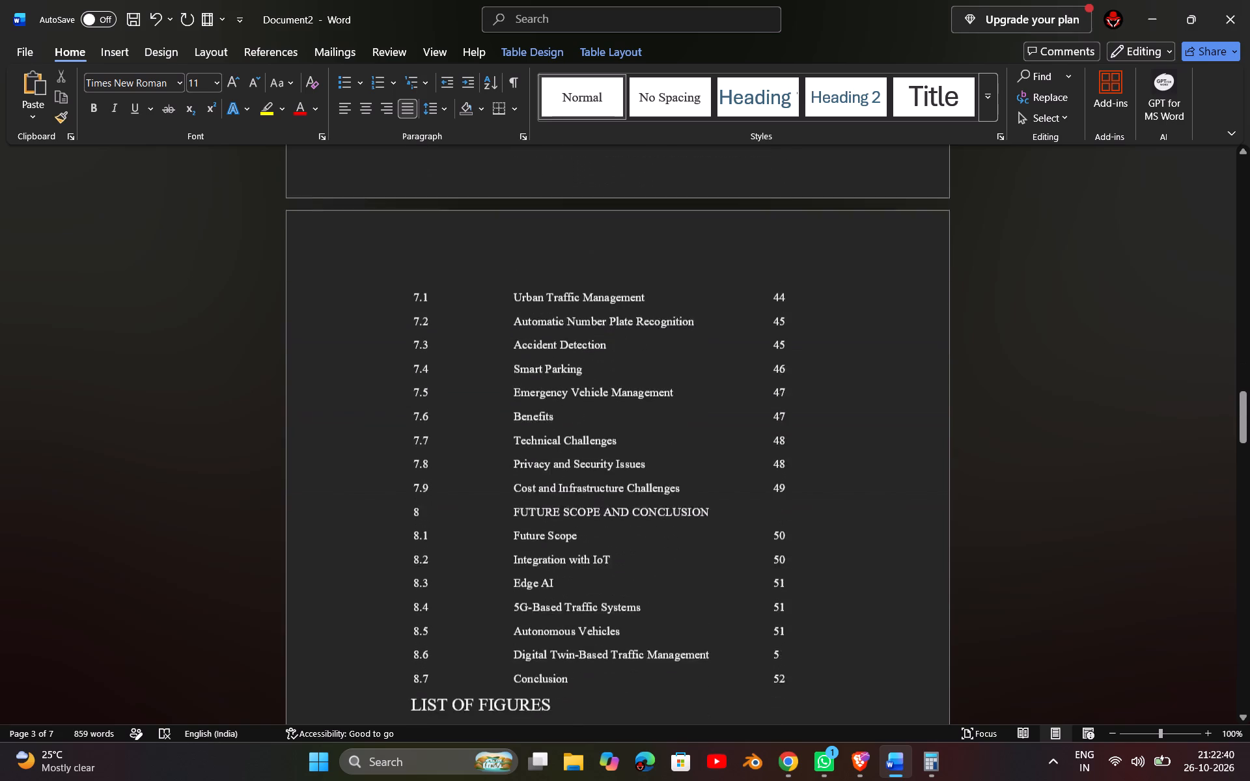
{"action": "scroll", "coordinate": [434, 592], "scroll_direction": "down", "scroll_amount": 4}
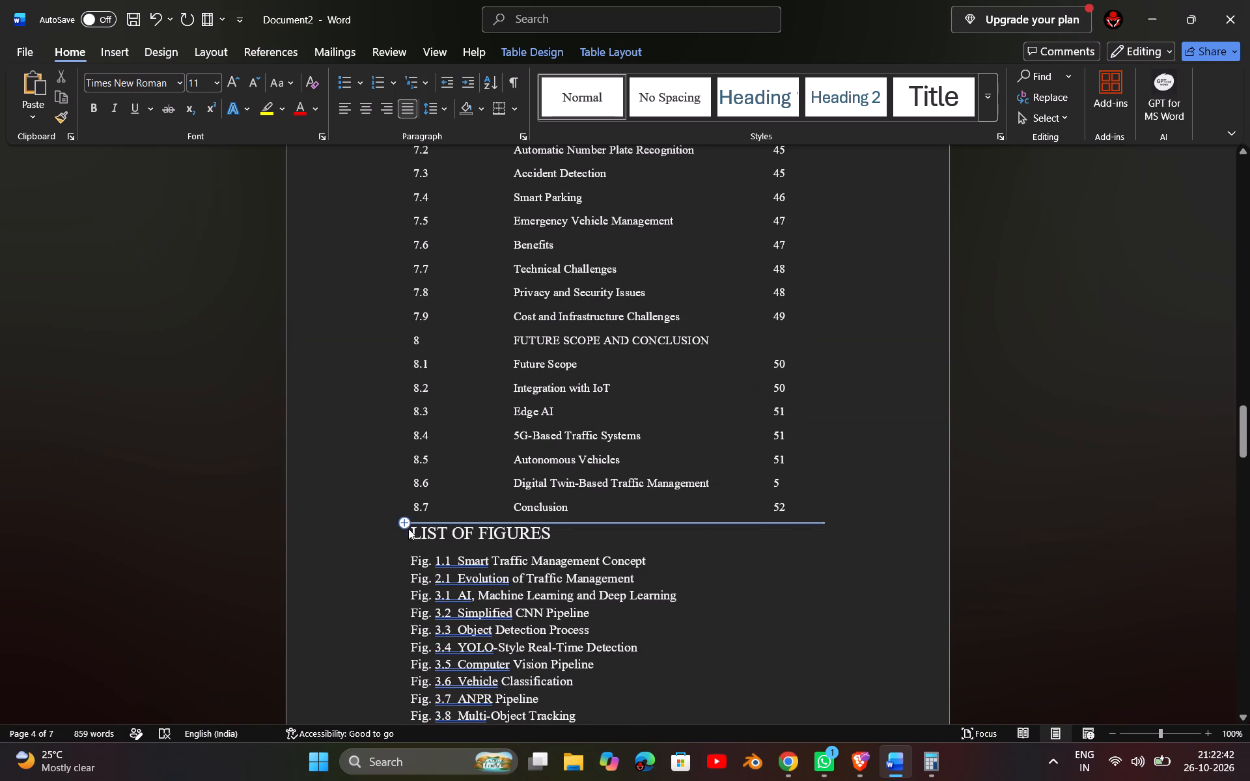
{"action": "left_click", "coordinate": [408, 530]}
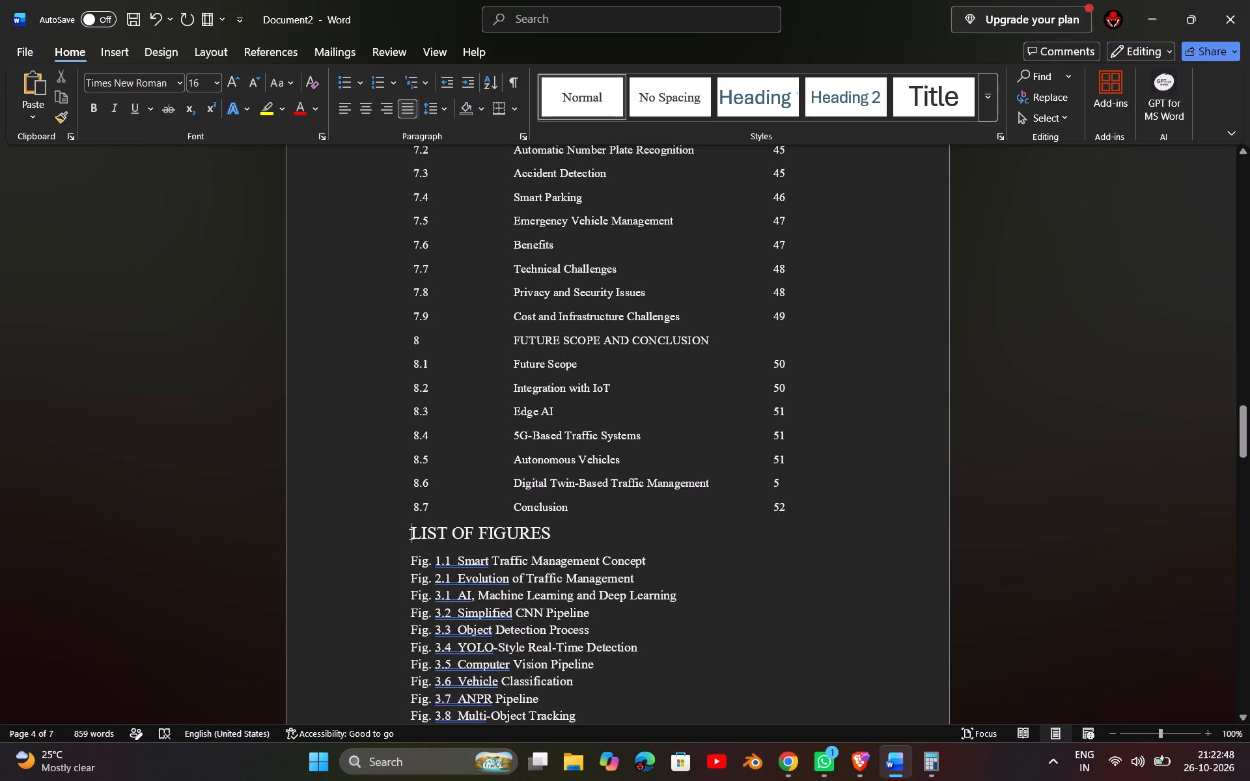
{"action": "key", "text": "Return"}
{"action": "key", "text": "Return"}
{"action": "key", "text": "Return"}
{"action": "key", "text": "Return"}
{"action": "key", "text": "Return"}
{"action": "key", "text": "Return"}
{"action": "key", "text": "Return"}
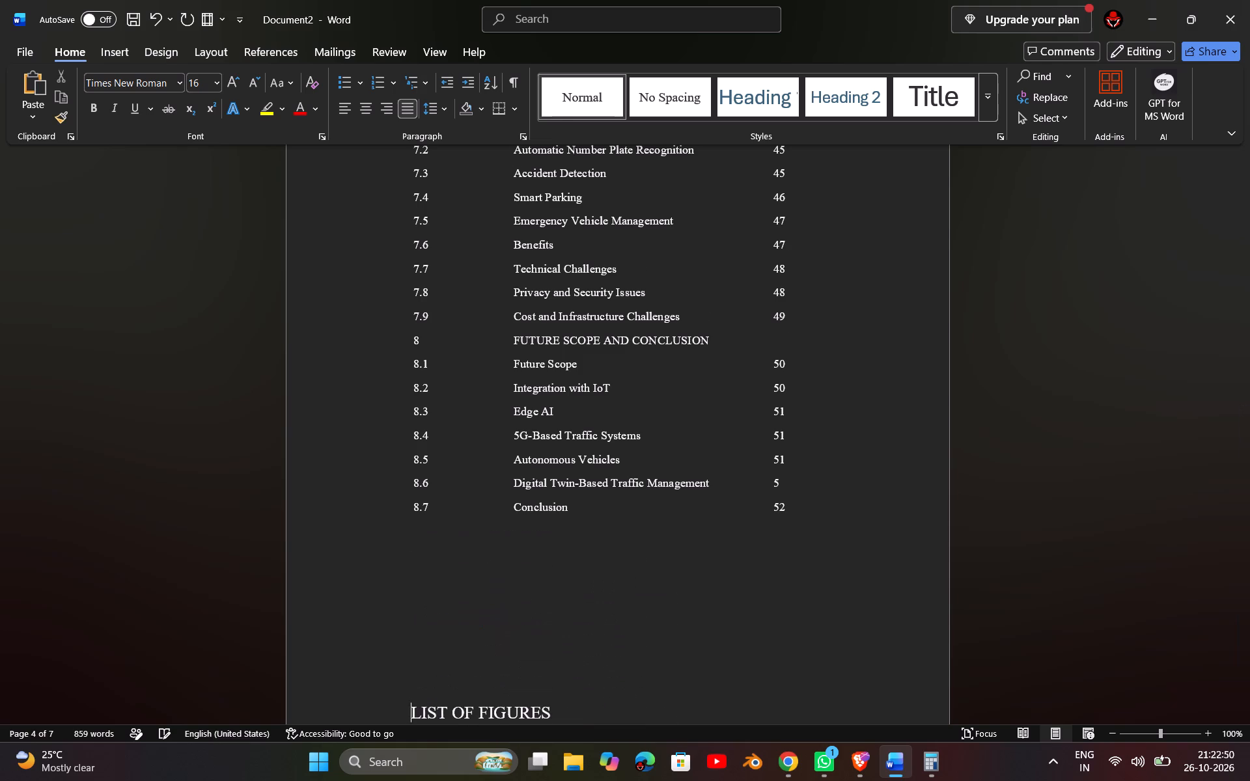
{"action": "key", "text": "Return"}
{"action": "key", "text": "Return"}
{"action": "key", "text": "Return"}
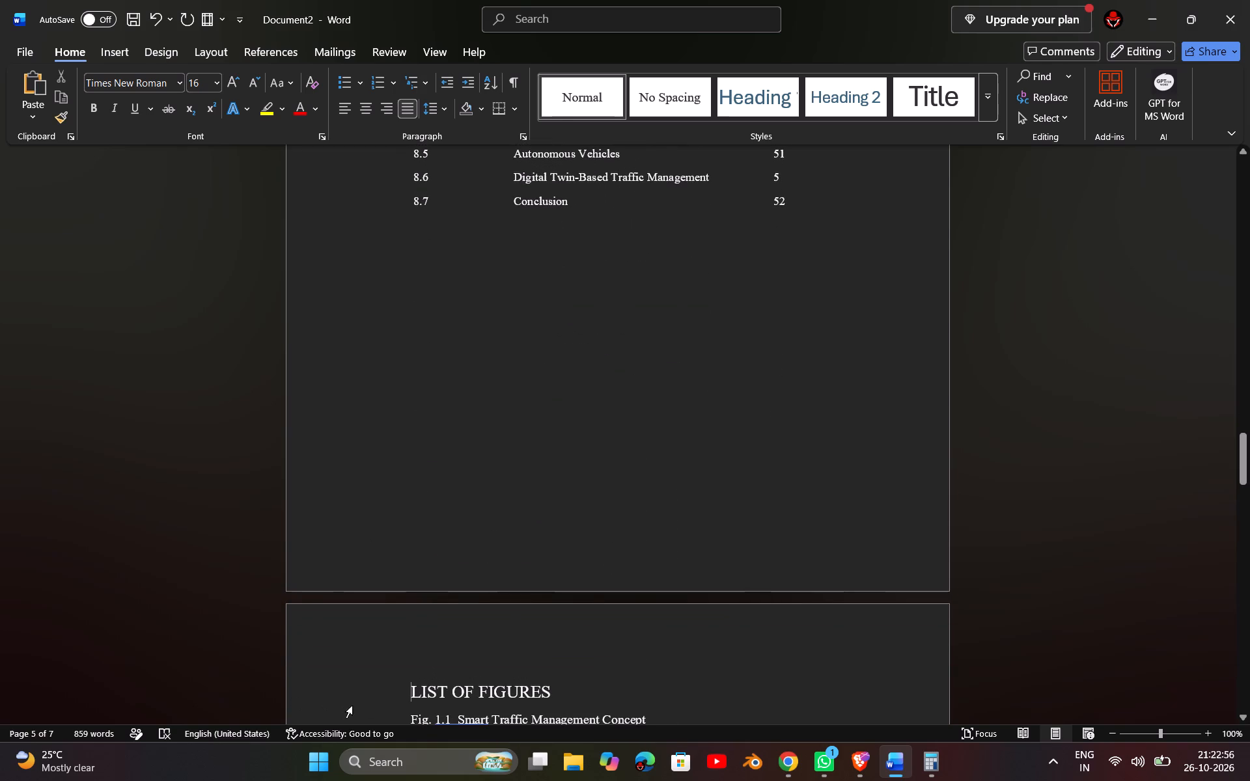
Centre the LIST OF FIGURES heading.
{"action": "left_click_drag", "start_coordinate": [407, 692], "coordinate": [540, 701]}
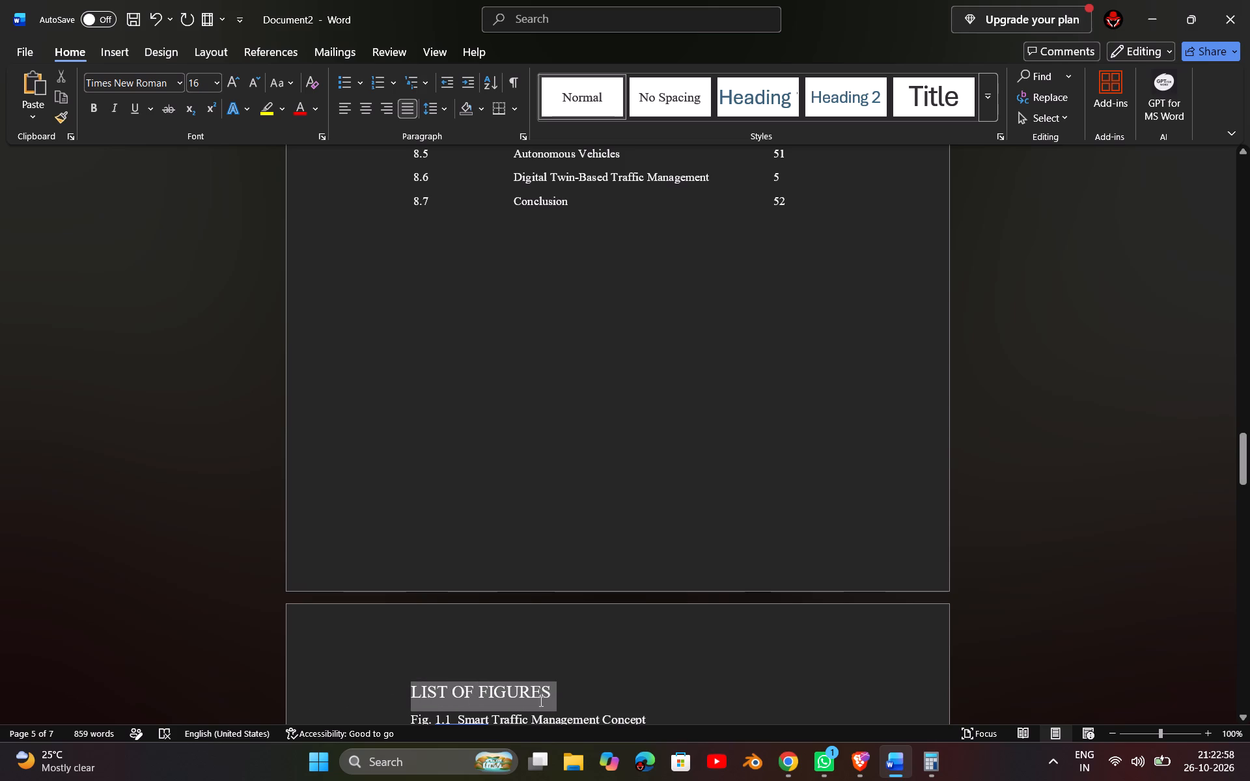
{"action": "left_click_drag", "start_coordinate": [540, 701], "coordinate": [542, 701]}
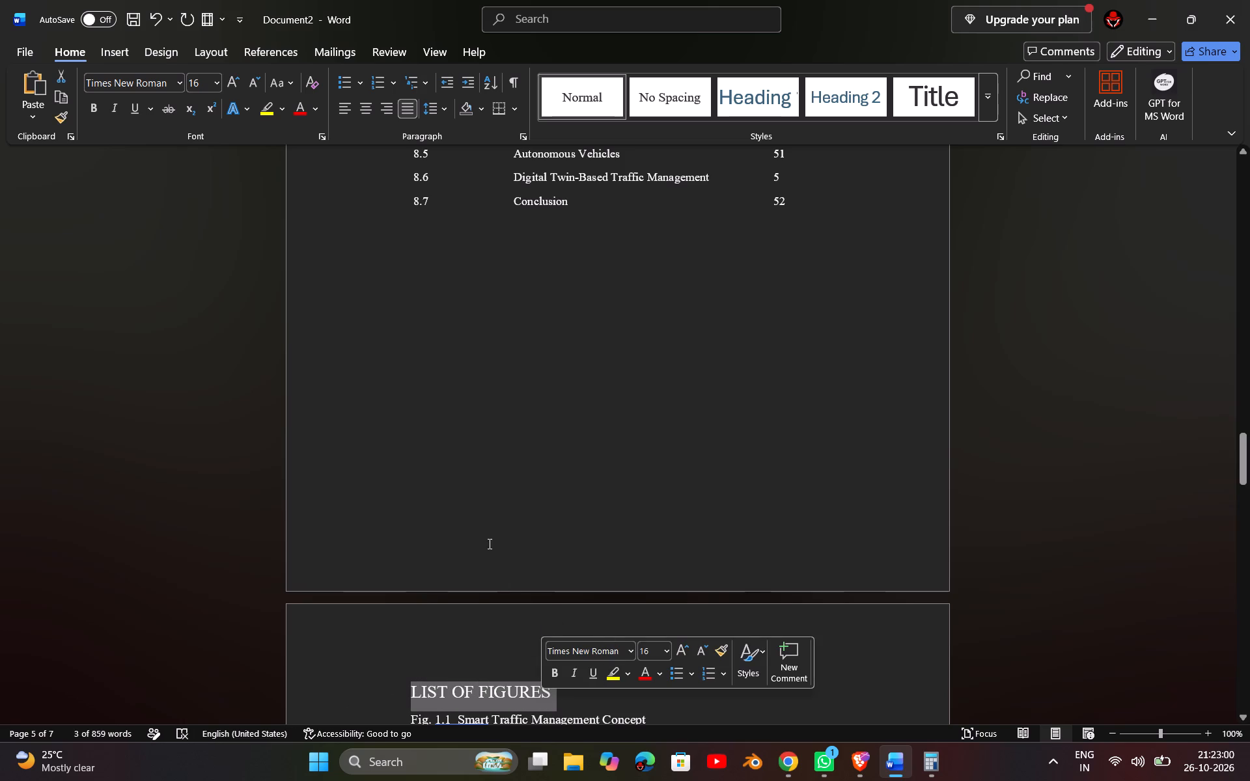
{"action": "left_click", "coordinate": [367, 111]}
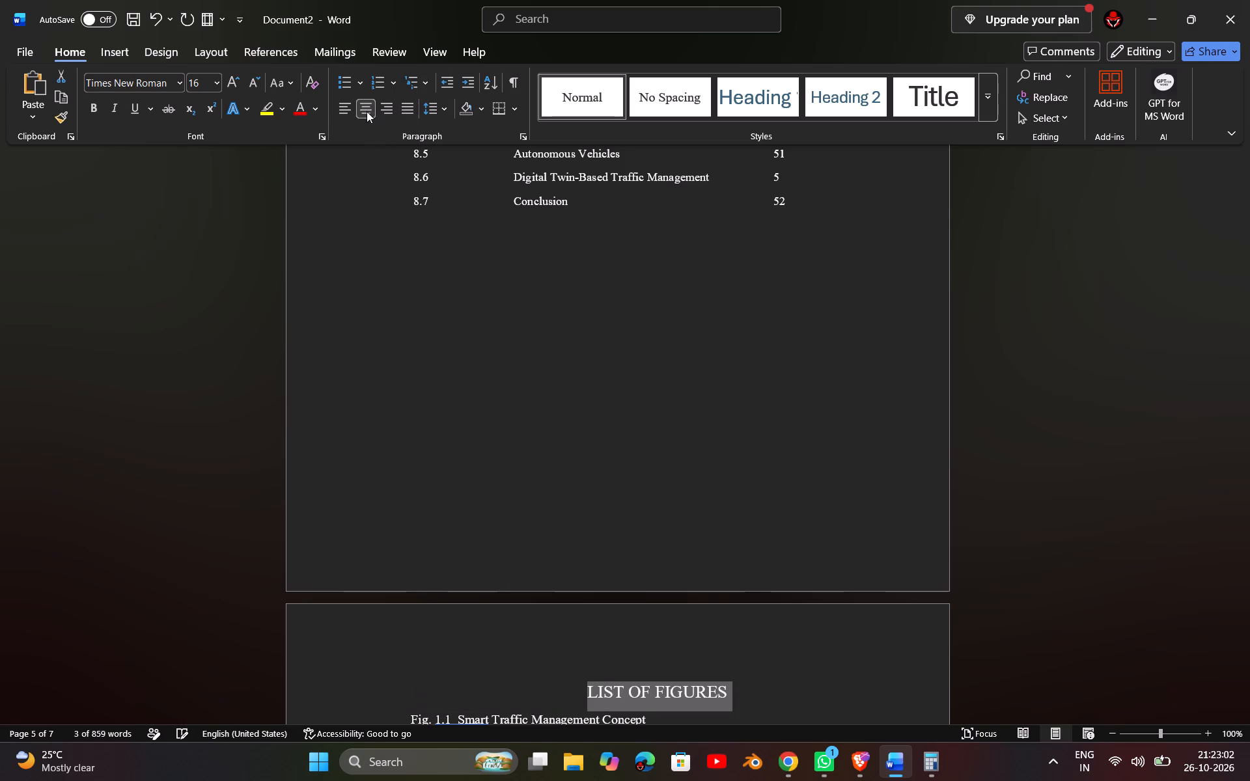
{"action": "scroll", "coordinate": [531, 443], "scroll_direction": "down", "scroll_amount": 14}
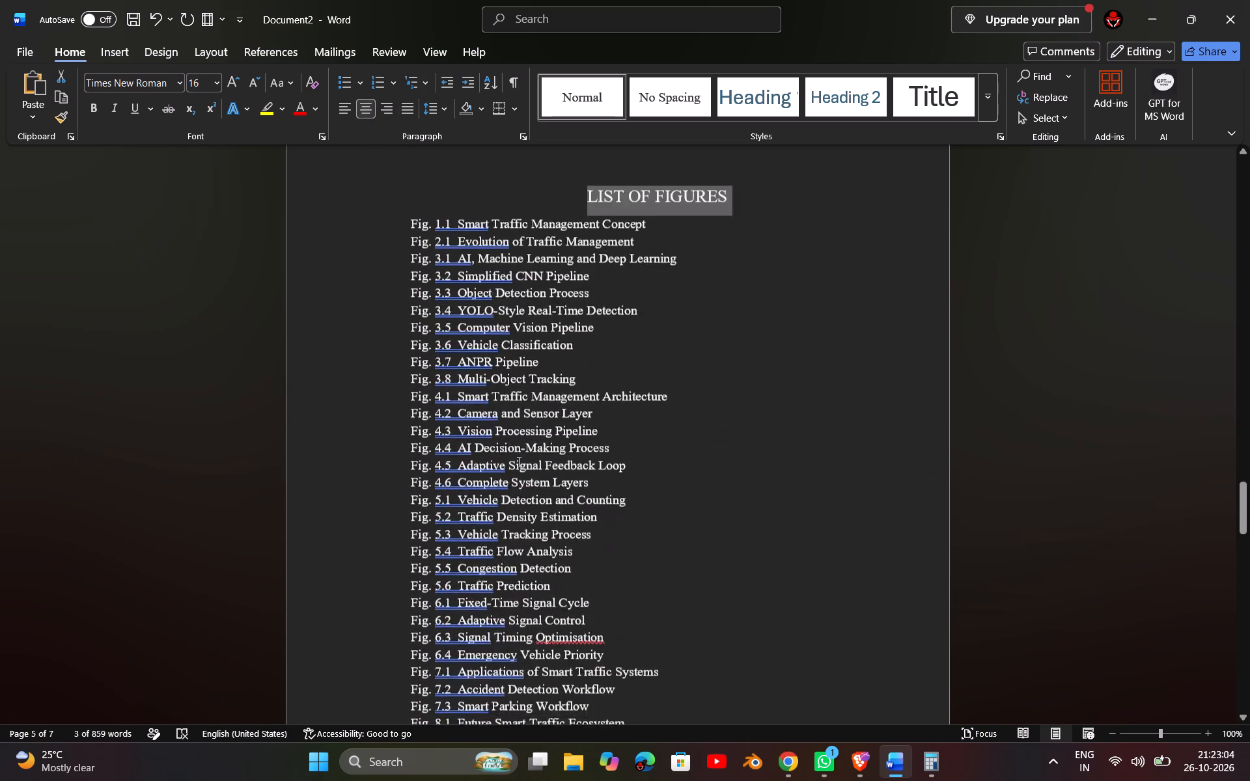
{"action": "scroll", "coordinate": [518, 461], "scroll_direction": "down", "scroll_amount": 3}
{"action": "scroll", "coordinate": [505, 459], "scroll_direction": "up", "scroll_amount": 7}
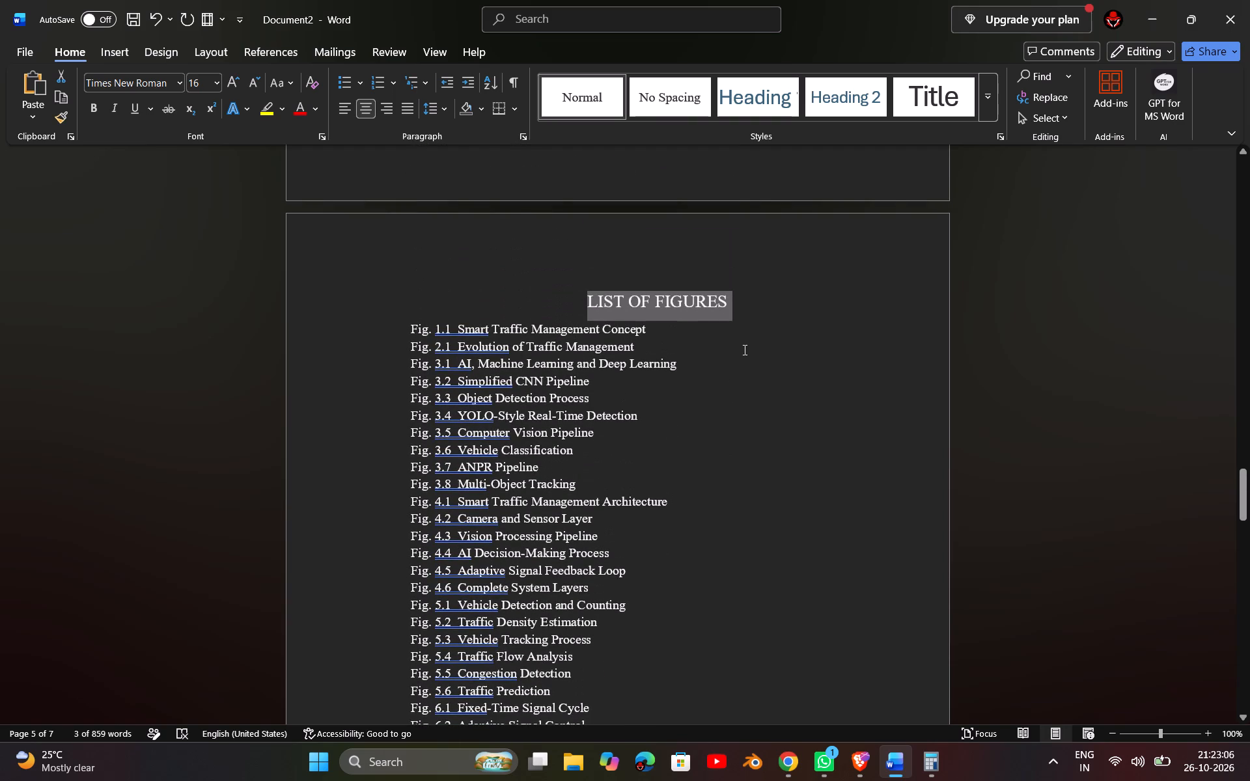
{"action": "left_click", "coordinate": [740, 309]}
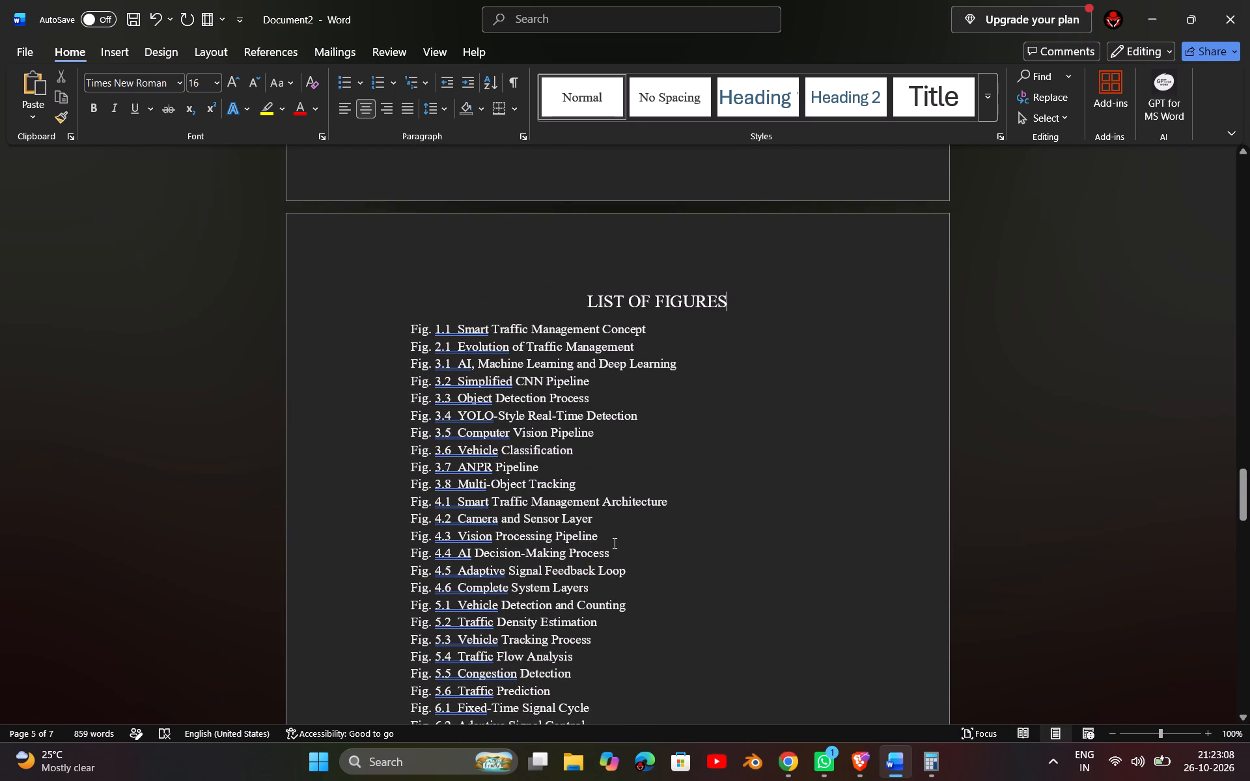
Centre the LIST OF TABLES heading.
{"action": "scroll", "coordinate": [613, 543], "scroll_direction": "down", "scroll_amount": 16}
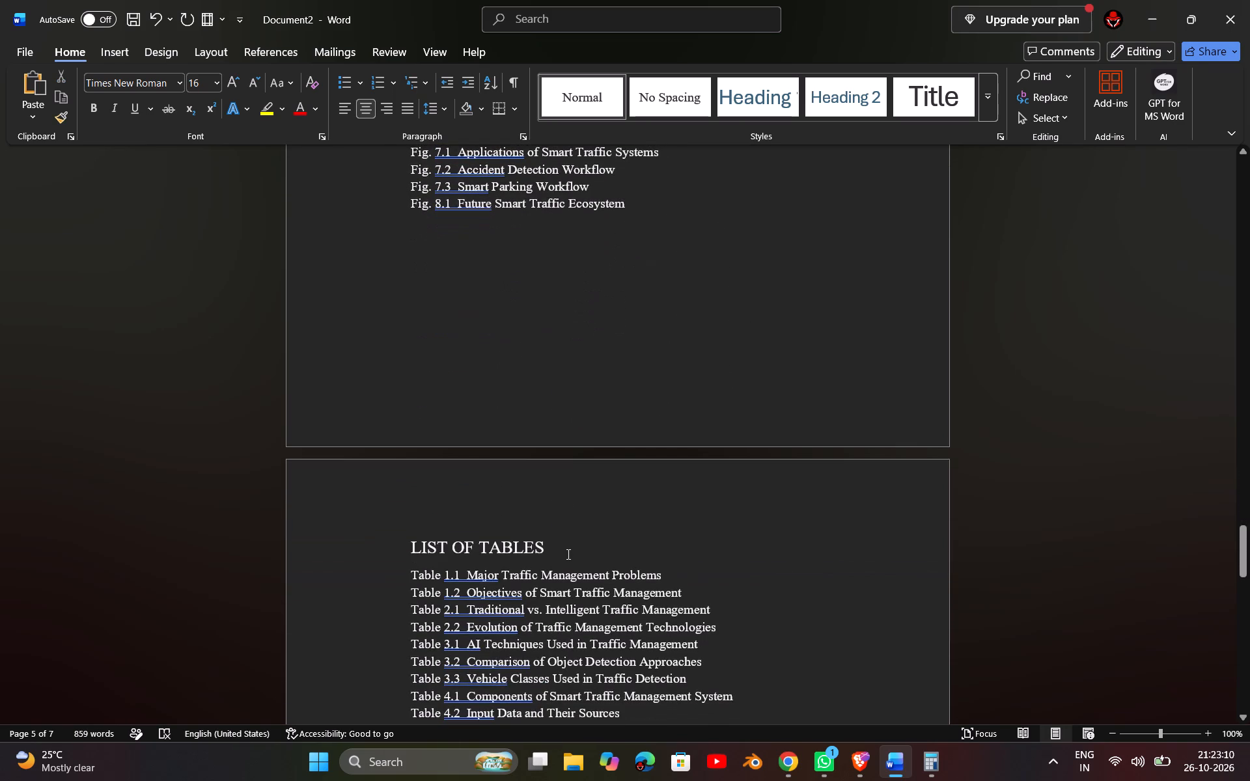
{"action": "left_click_drag", "start_coordinate": [412, 547], "coordinate": [535, 553]}
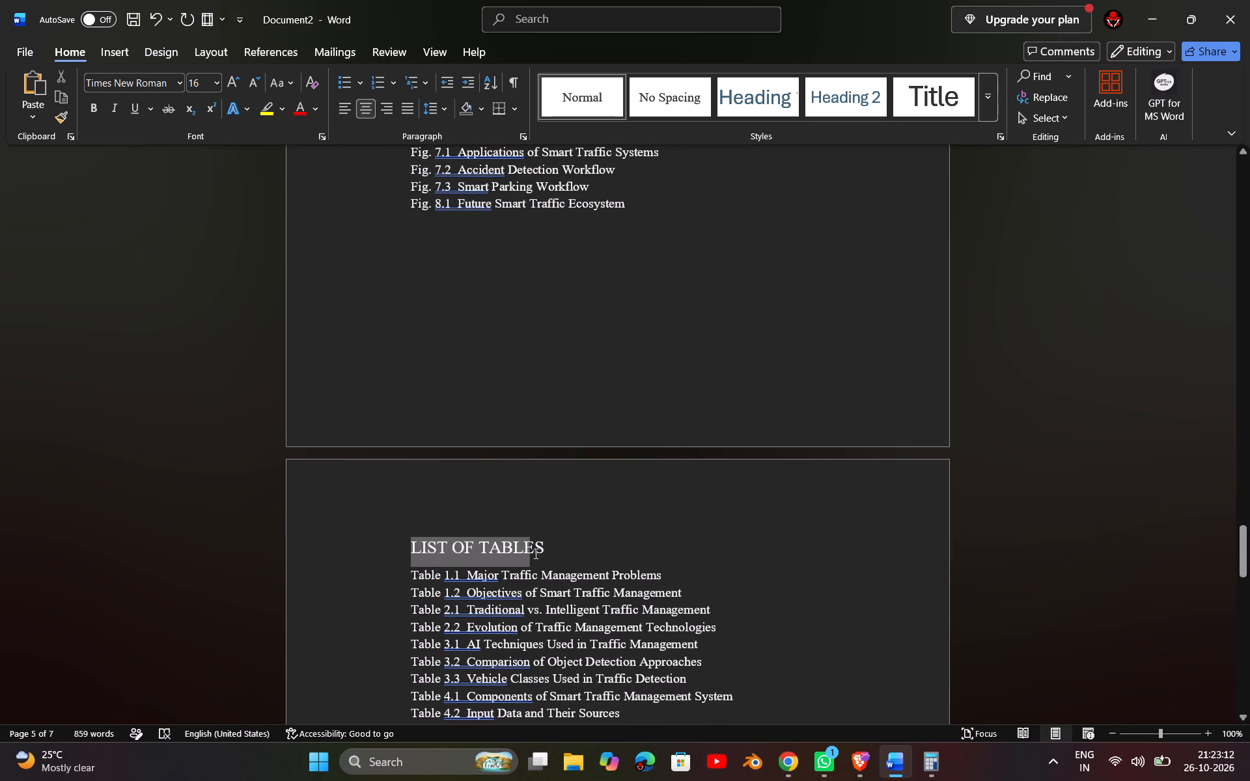
{"action": "left_click_drag", "start_coordinate": [535, 553], "coordinate": [556, 553]}
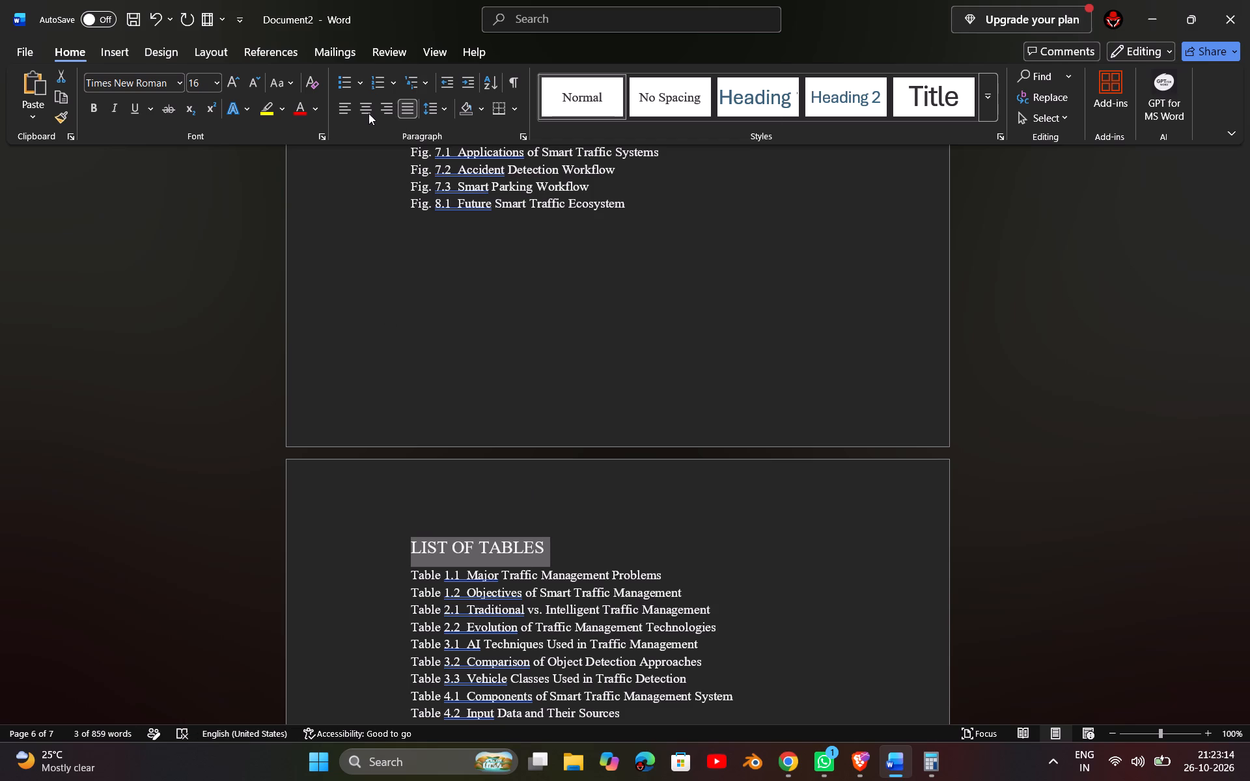
{"action": "left_click", "coordinate": [368, 113]}
Review the pages from the list of figures back to the chapter 7 and 8 rows of the contents table.
{"action": "scroll", "coordinate": [680, 456], "scroll_direction": "up", "scroll_amount": 5}
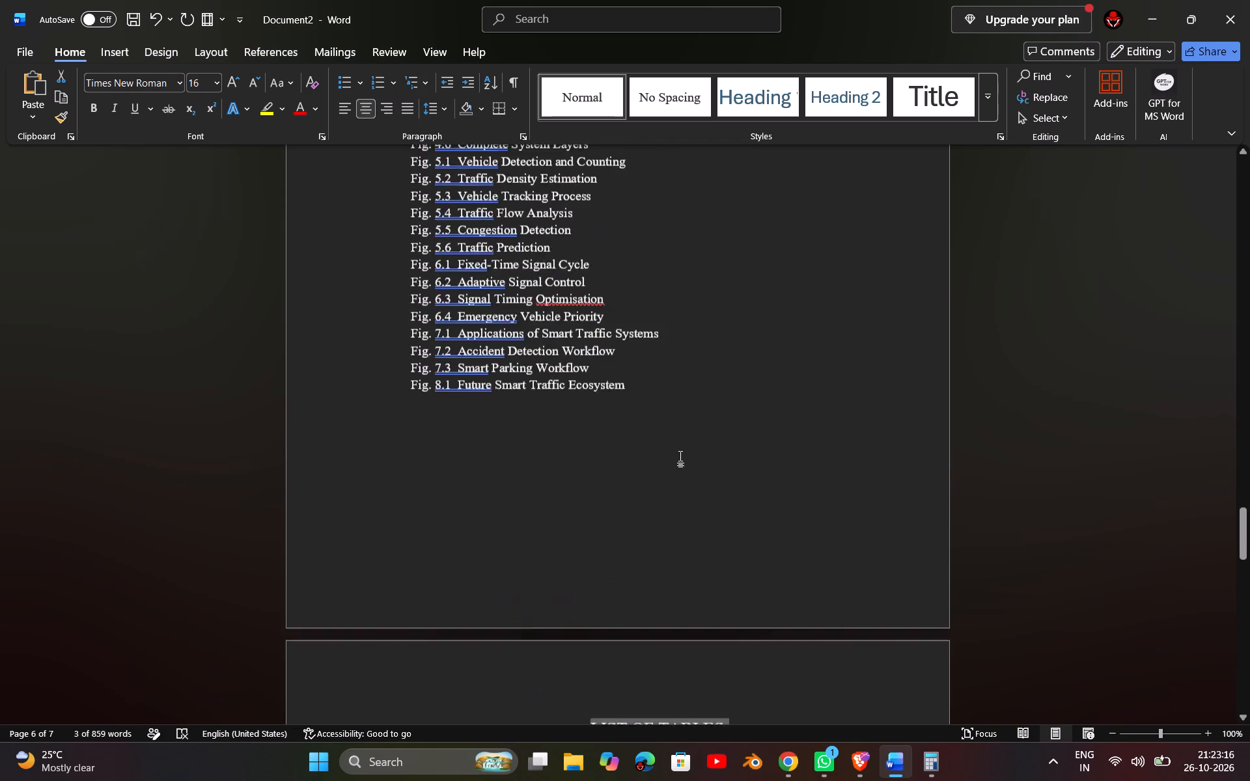
{"action": "scroll", "coordinate": [680, 456], "scroll_direction": "up", "scroll_amount": 12}
{"action": "scroll", "coordinate": [680, 456], "scroll_direction": "up", "scroll_amount": 13}
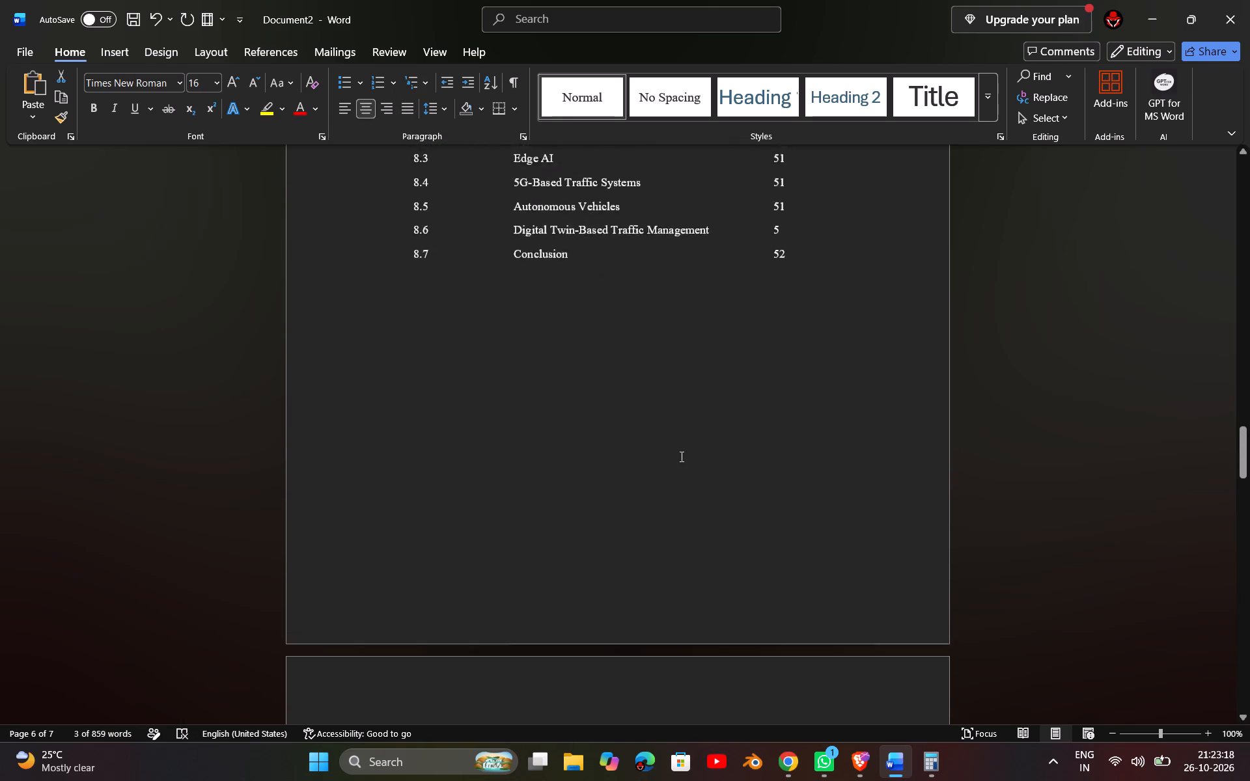
{"action": "scroll", "coordinate": [680, 456], "scroll_direction": "up", "scroll_amount": 15}
{"action": "scroll", "coordinate": [680, 456], "scroll_direction": "down", "scroll_amount": 12}
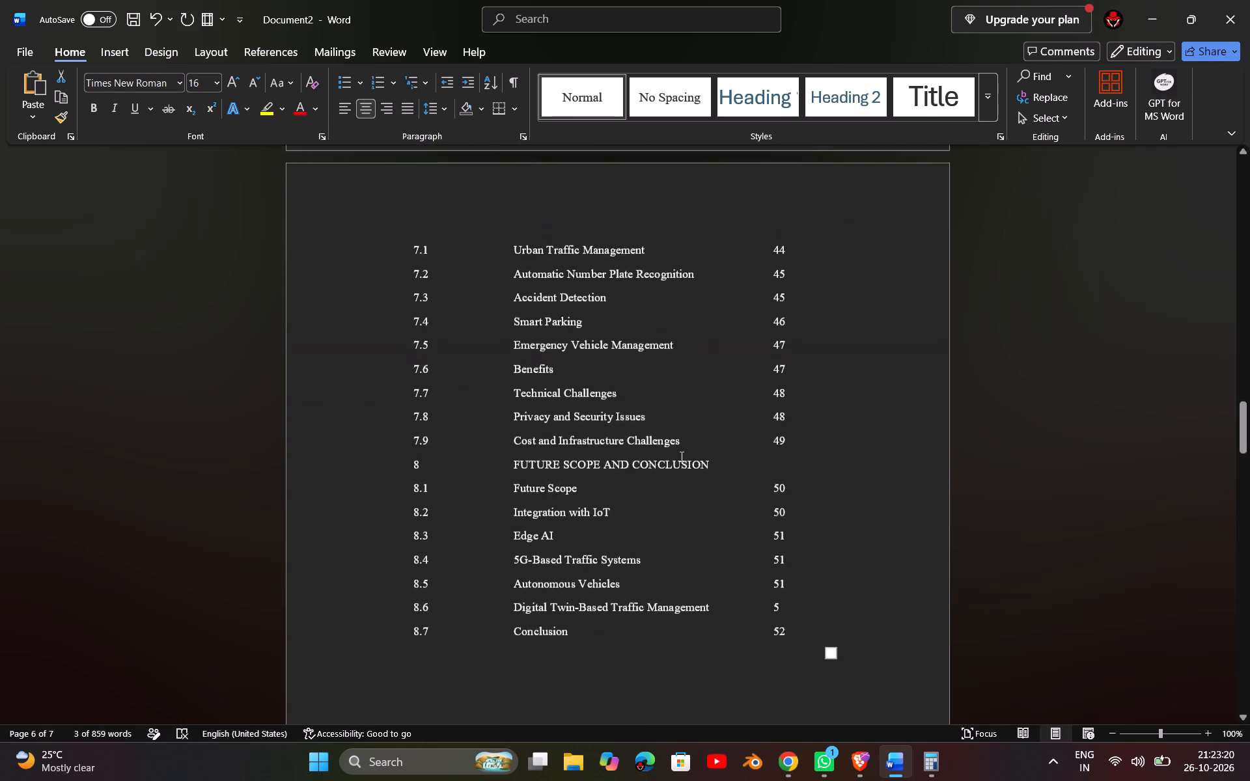
{"action": "scroll", "coordinate": [680, 456], "scroll_direction": "down", "scroll_amount": 2}
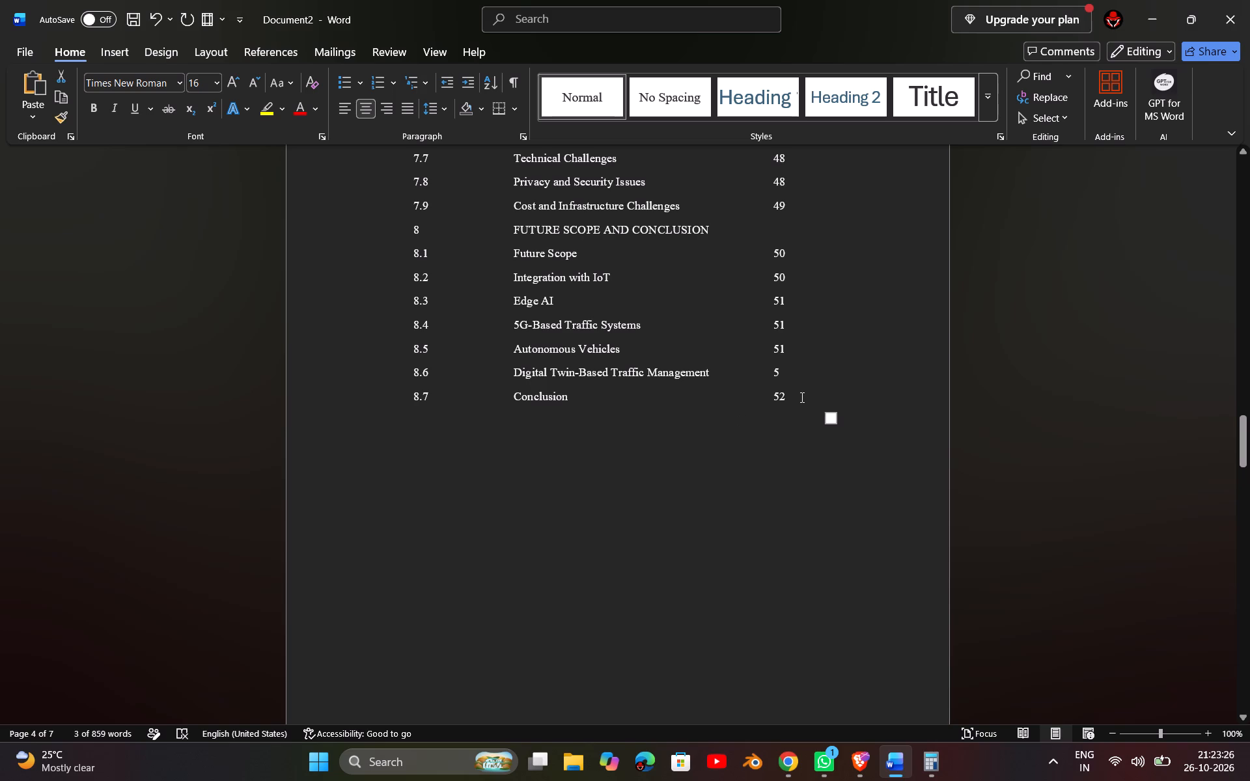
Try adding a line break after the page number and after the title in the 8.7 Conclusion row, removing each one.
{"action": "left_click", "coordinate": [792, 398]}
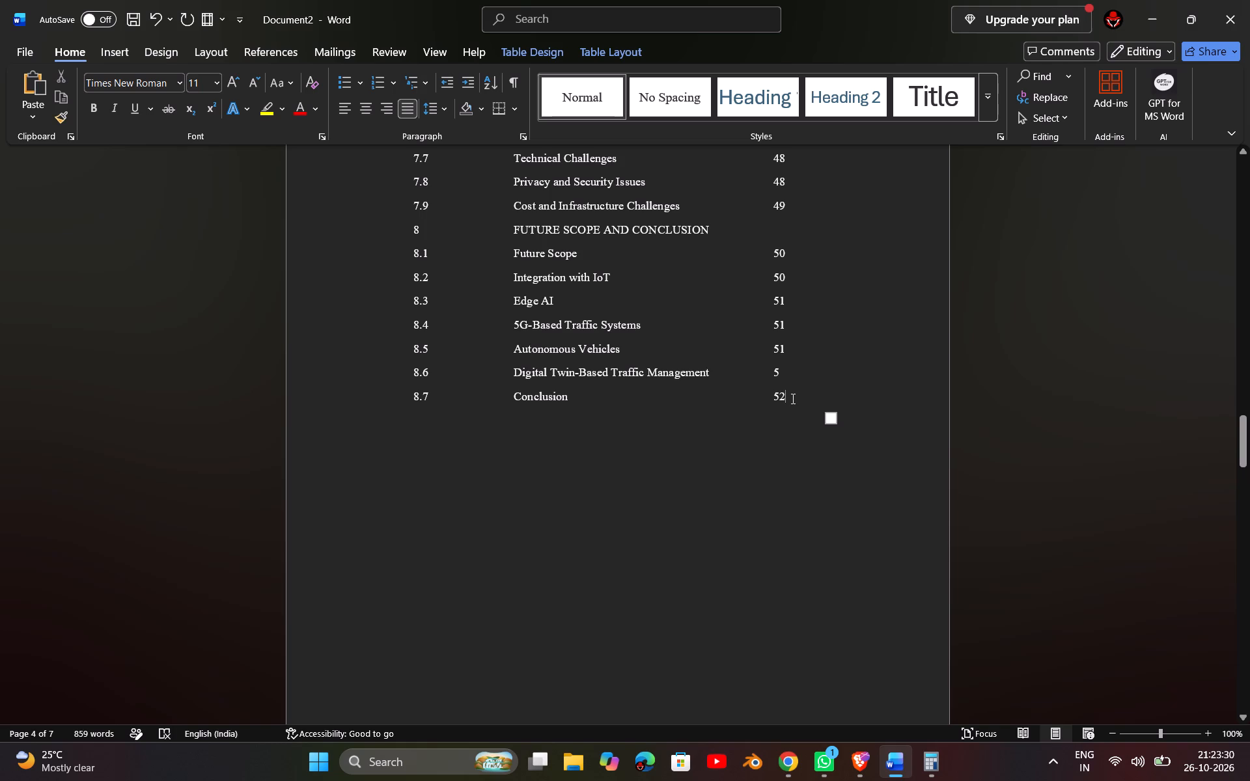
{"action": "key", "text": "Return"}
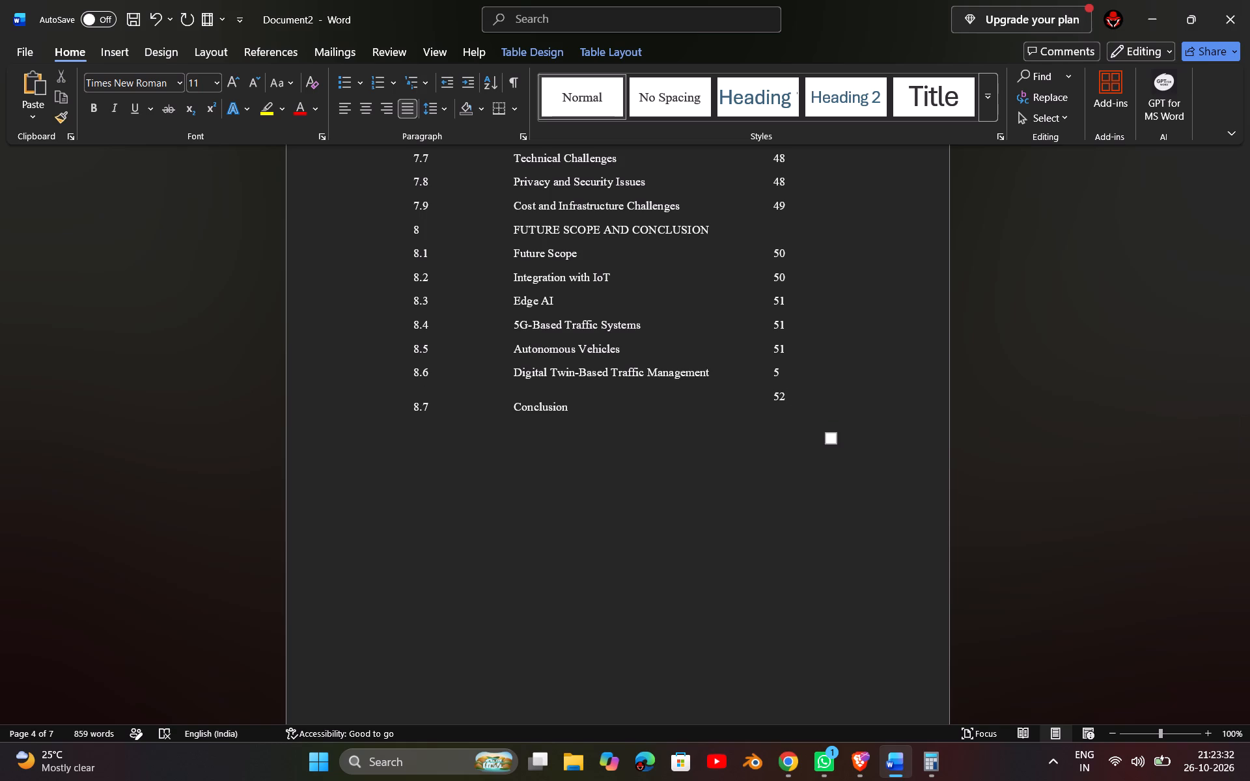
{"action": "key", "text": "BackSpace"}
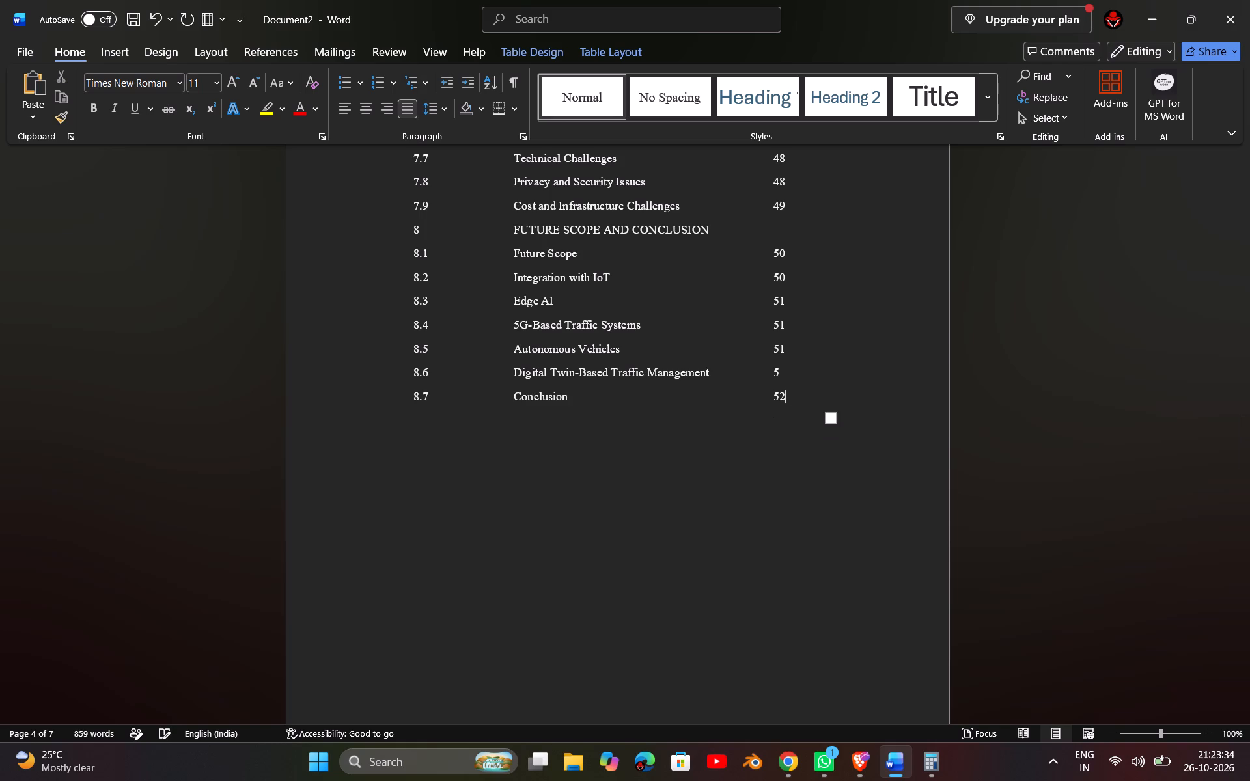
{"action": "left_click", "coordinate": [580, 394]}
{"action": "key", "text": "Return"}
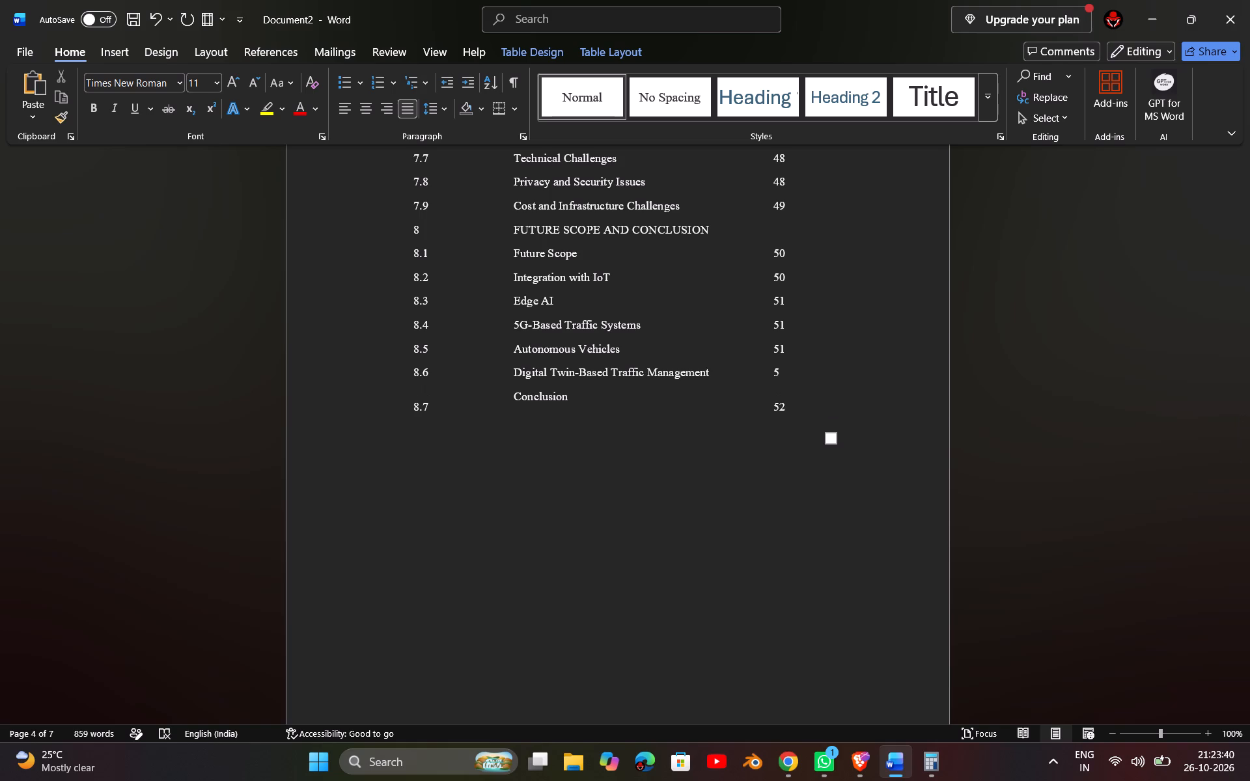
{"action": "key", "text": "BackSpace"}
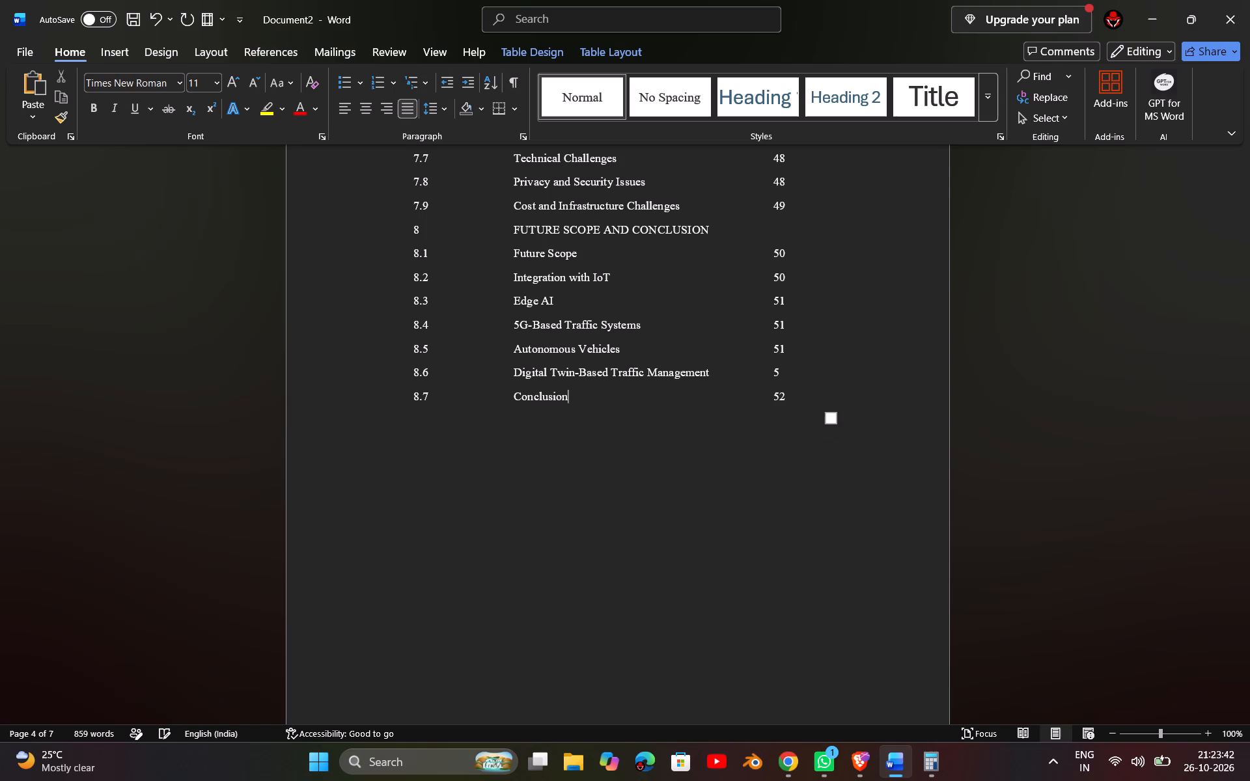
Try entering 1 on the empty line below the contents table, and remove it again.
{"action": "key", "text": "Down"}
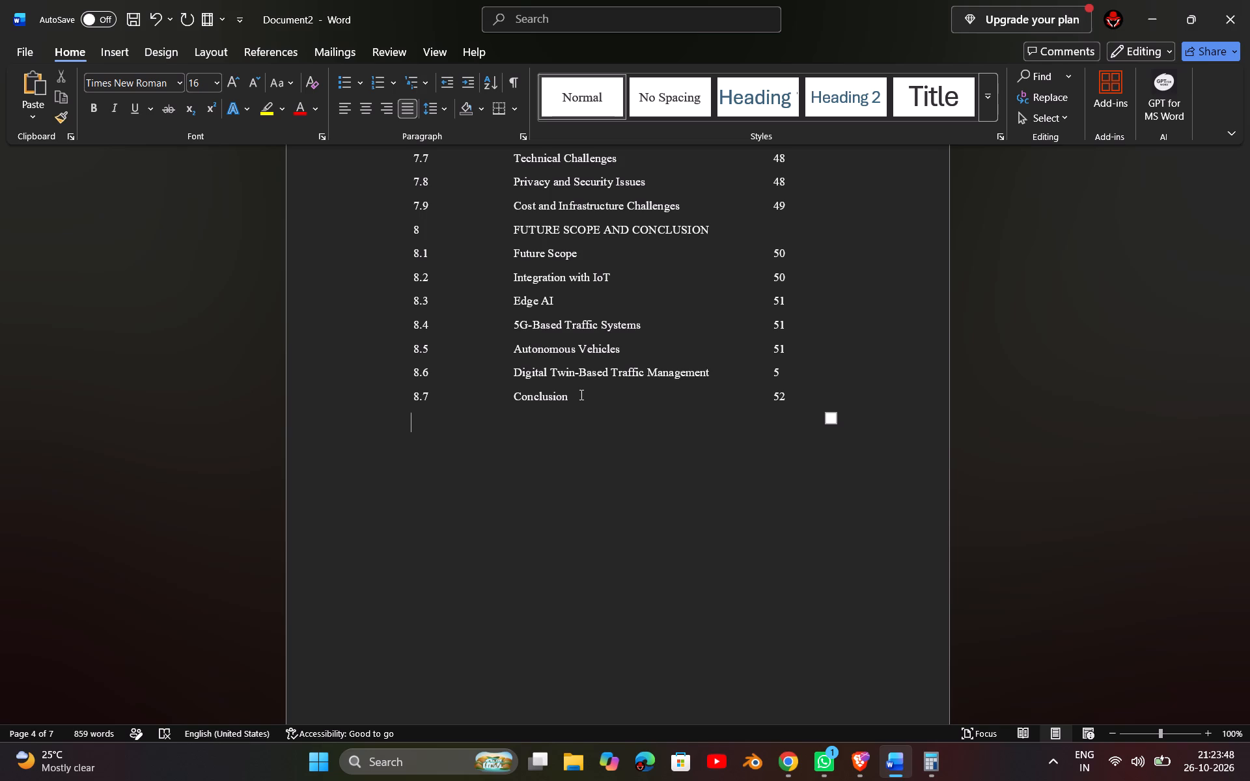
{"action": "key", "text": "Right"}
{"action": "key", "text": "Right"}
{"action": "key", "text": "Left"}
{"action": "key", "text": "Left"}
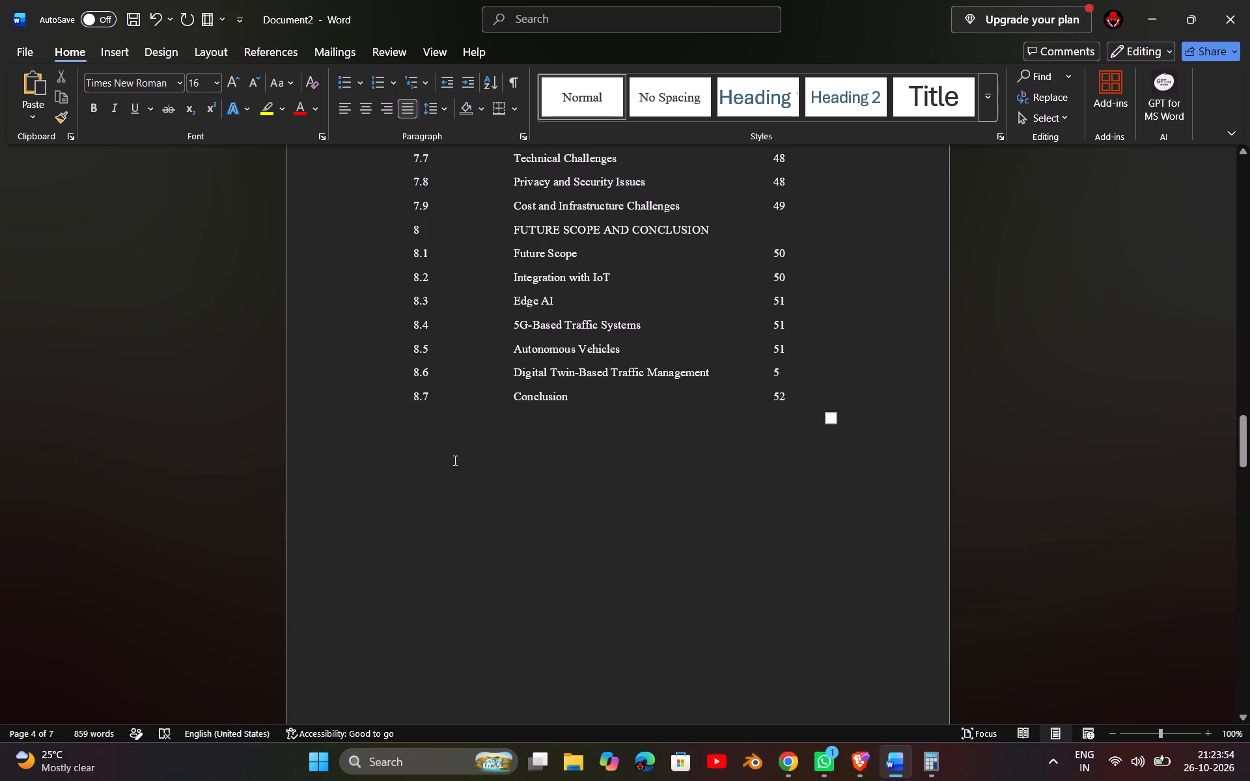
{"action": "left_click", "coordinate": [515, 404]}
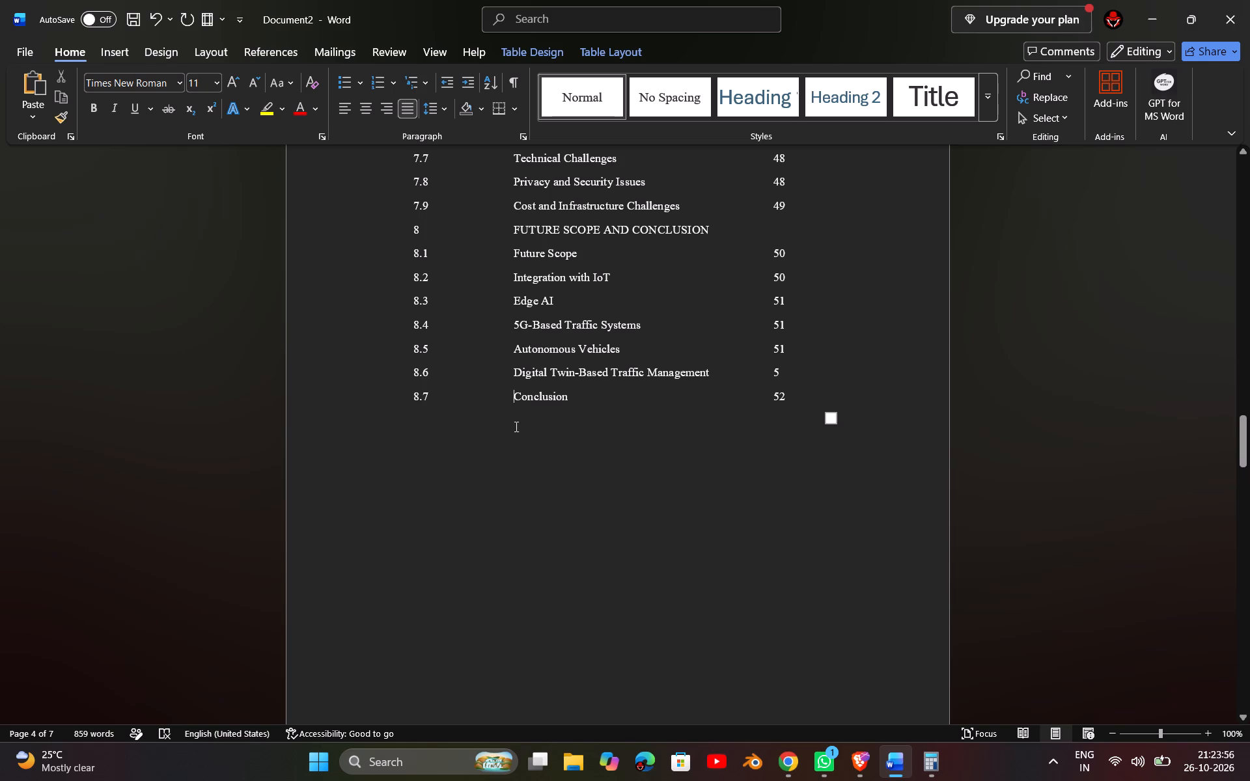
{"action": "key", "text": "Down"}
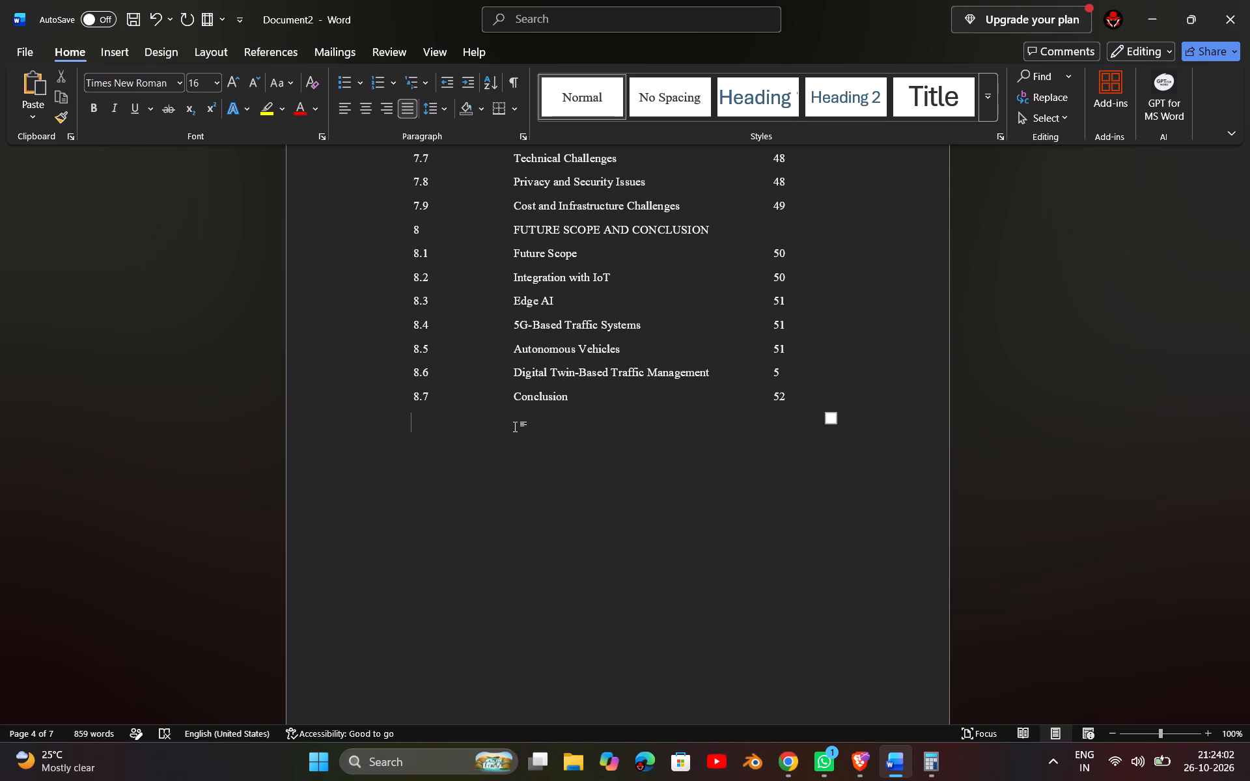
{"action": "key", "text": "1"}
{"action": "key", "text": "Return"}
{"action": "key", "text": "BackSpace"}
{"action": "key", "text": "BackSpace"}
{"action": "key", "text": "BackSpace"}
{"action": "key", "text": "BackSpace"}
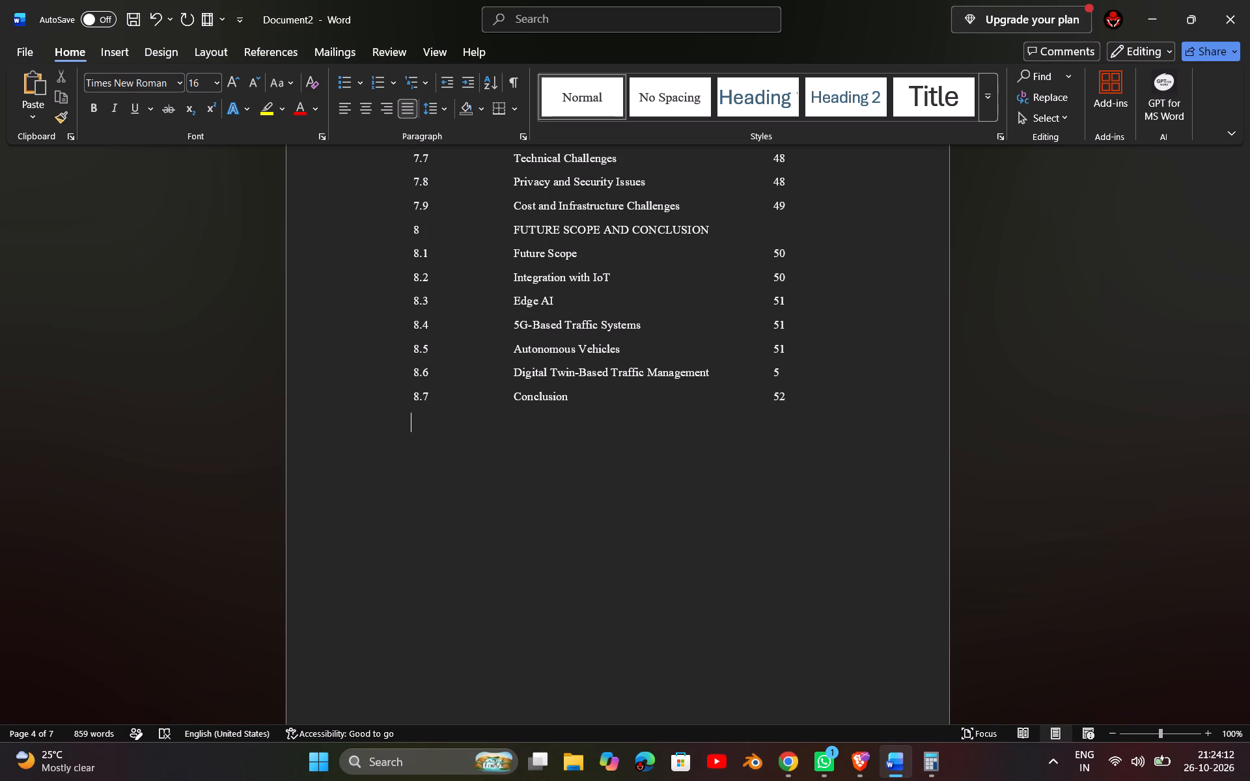
Insert one more empty line below the contents table's last row.
{"action": "key", "text": "Return"}
Set the page number of section 1.2, Existing Traffic Management Problems, to 1 in the contents table.
{"action": "scroll", "coordinate": [517, 415], "scroll_direction": "up", "scroll_amount": 19}
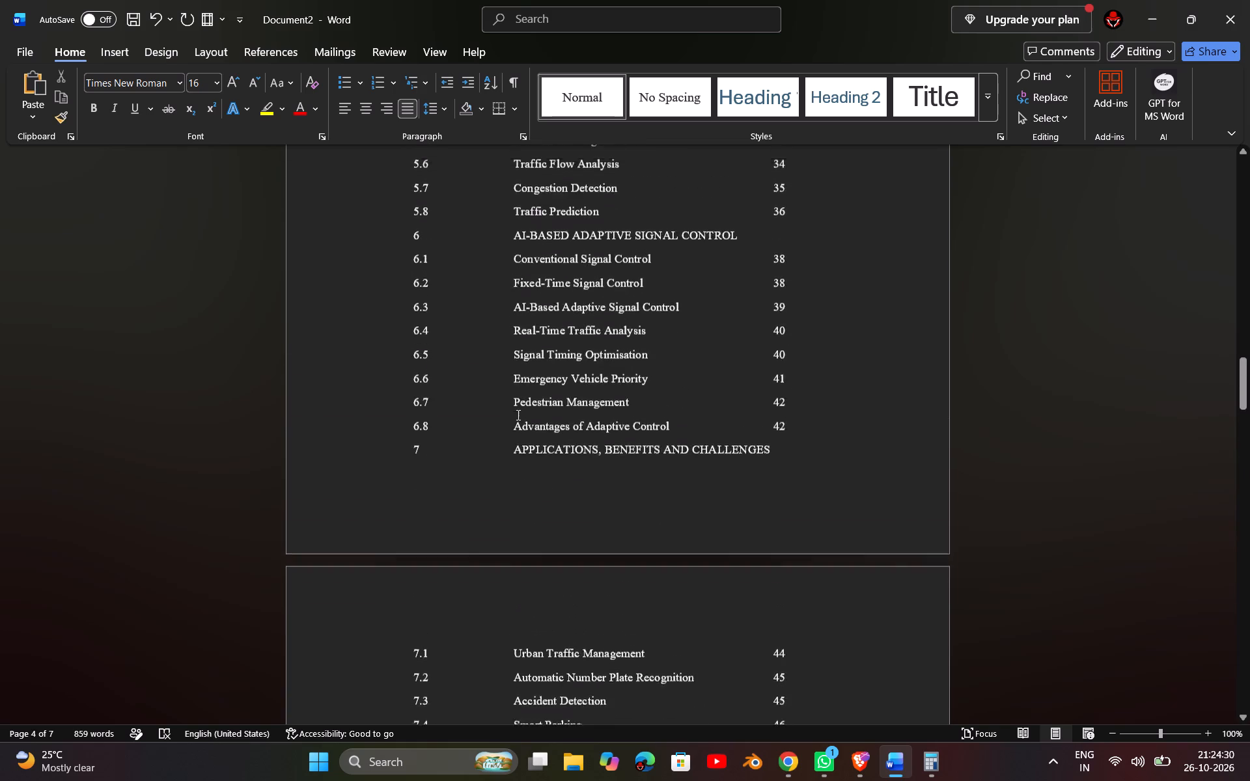
{"action": "scroll", "coordinate": [517, 415], "scroll_direction": "up", "scroll_amount": 20}
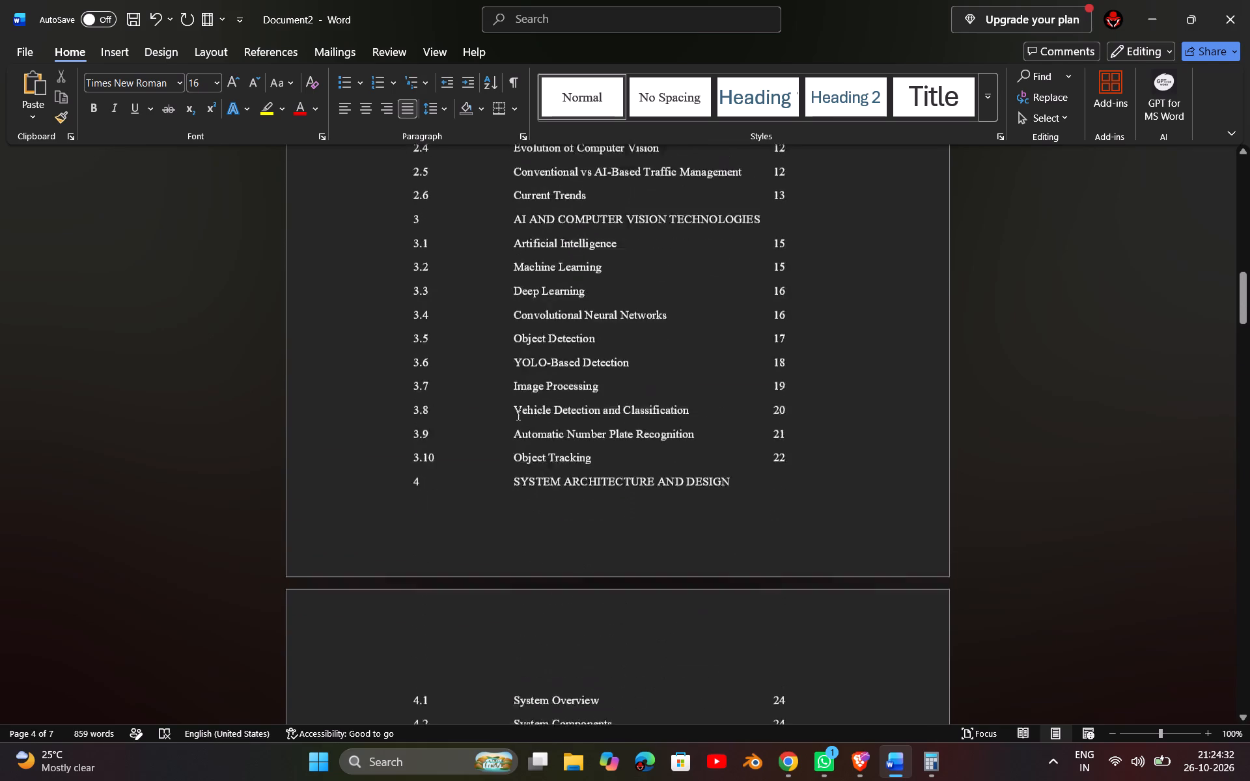
{"action": "scroll", "coordinate": [517, 415], "scroll_direction": "up", "scroll_amount": 15}
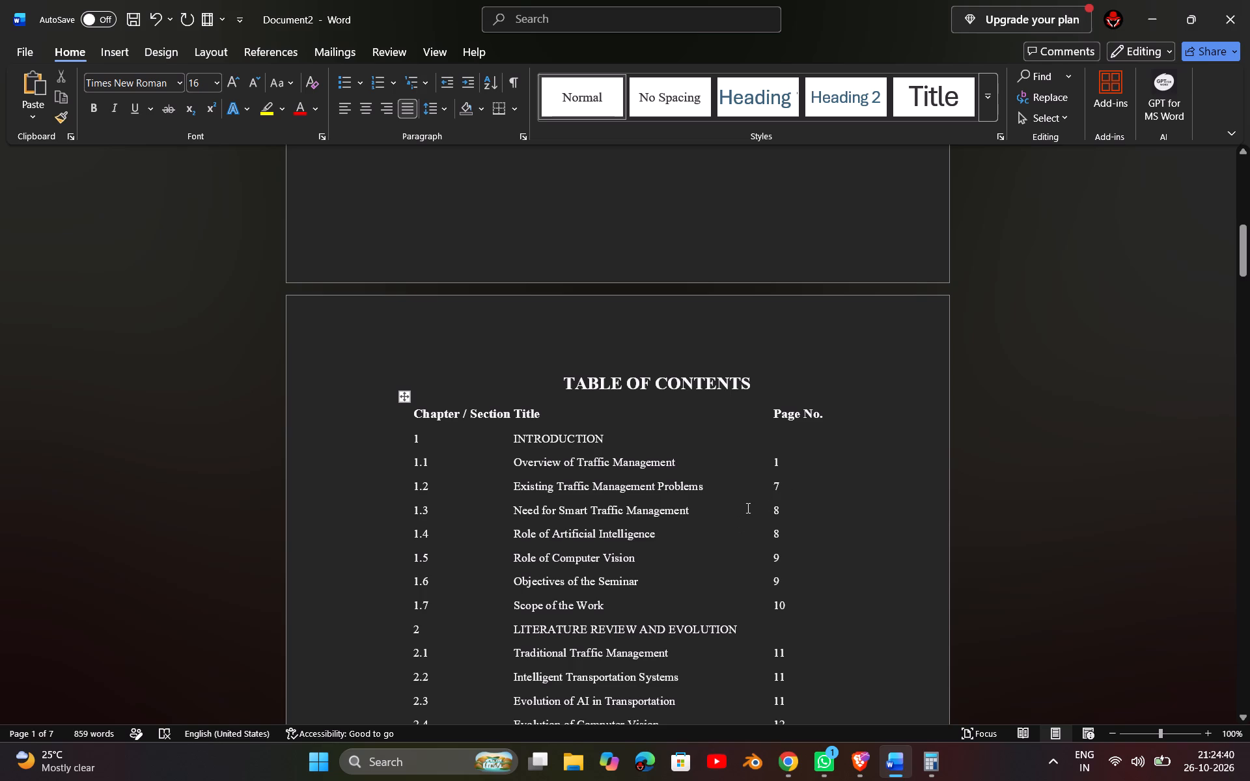
{"action": "left_click", "coordinate": [783, 489]}
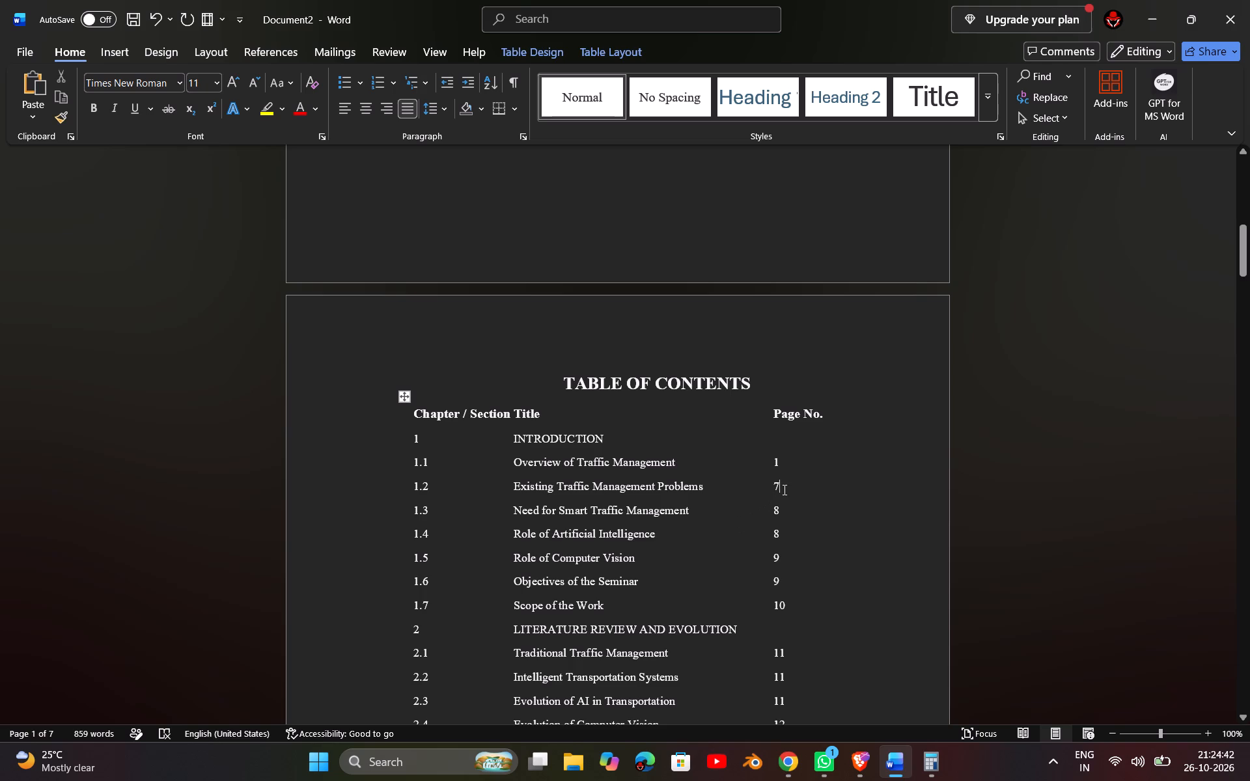
{"action": "key", "text": "BackSpace"}
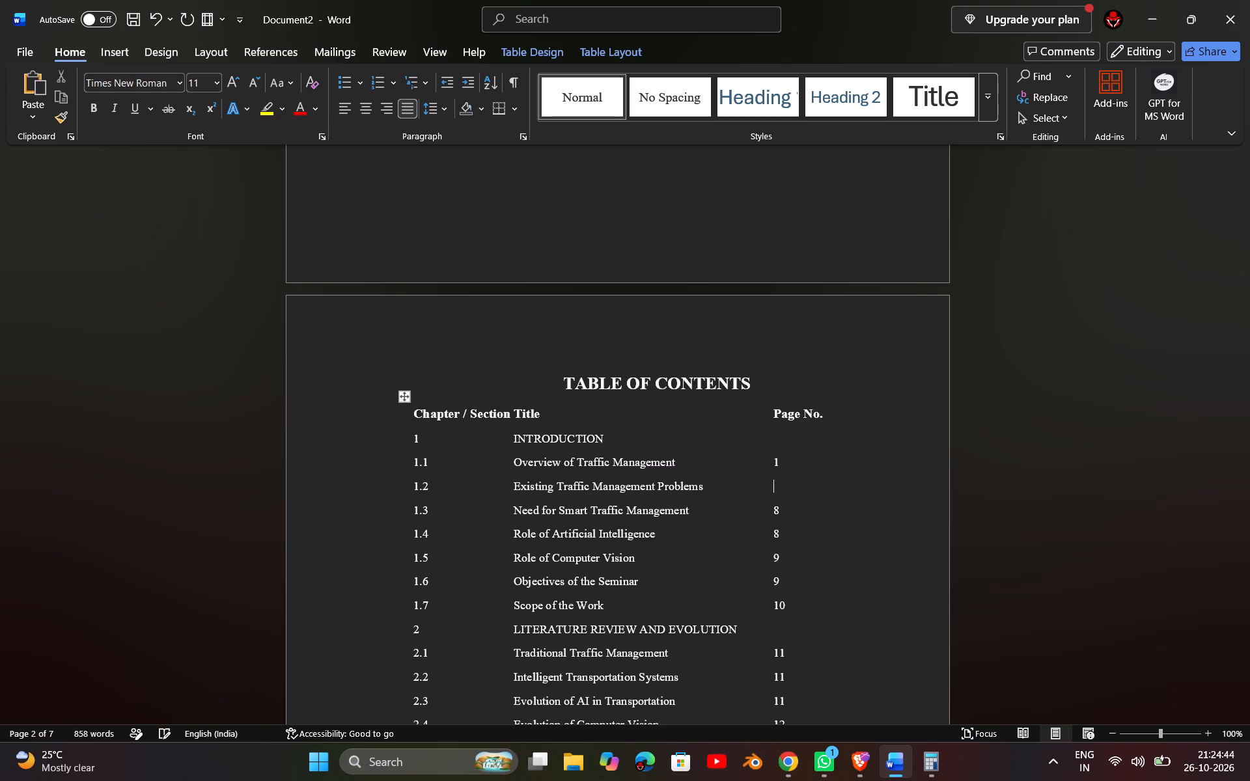
{"action": "key", "text": "1"}
Set the page numbers of sections 1.3 and 1.4 to 2 in the contents table.
{"action": "key", "text": "Down"}
{"action": "key", "text": "BackSpace"}
{"action": "key", "text": "2"}
{"action": "key", "text": "Down"}
{"action": "key", "text": "BackSpace"}
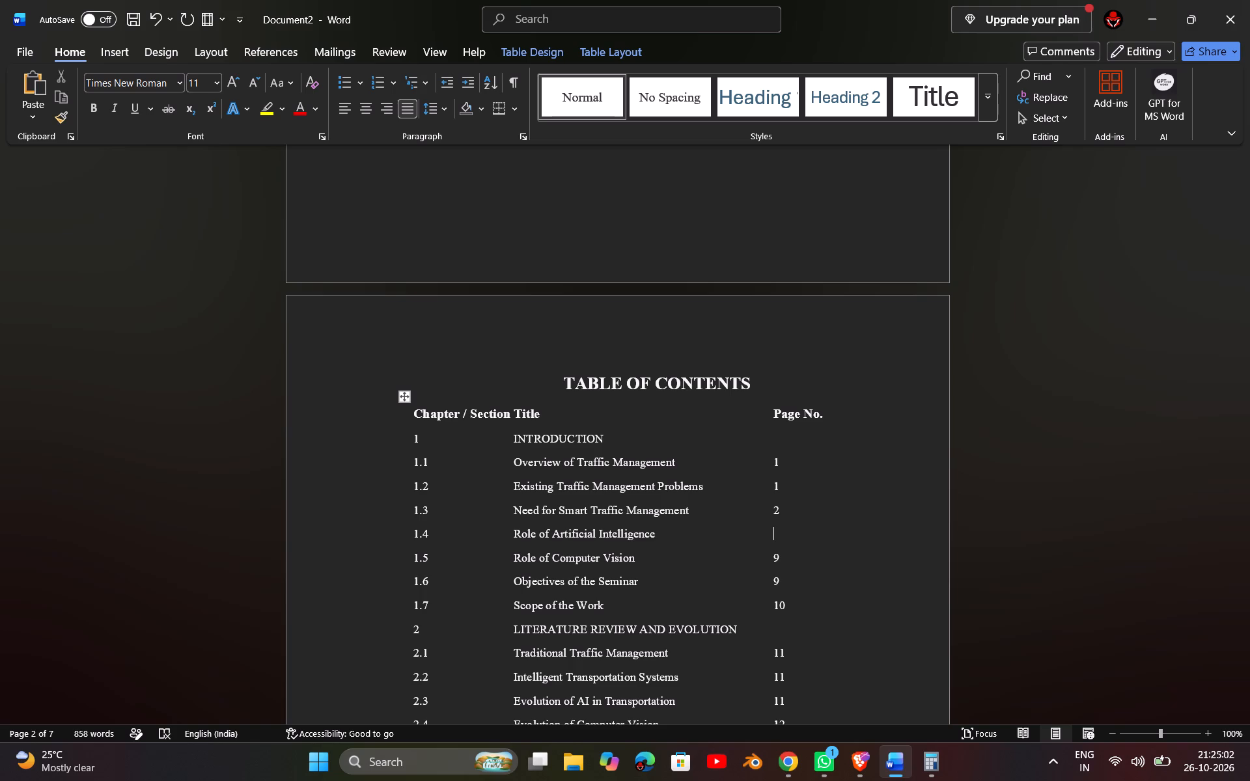
{"action": "key", "text": "2"}
Set the page numbers of sections 1.5, 1.6 and 1.7 to 3 in the contents table.
{"action": "key", "text": "Down"}
{"action": "key", "text": "BackSpace"}
{"action": "key", "text": "3"}
{"action": "key", "text": "Down"}
{"action": "key", "text": "BackSpace"}
{"action": "key", "text": "3"}
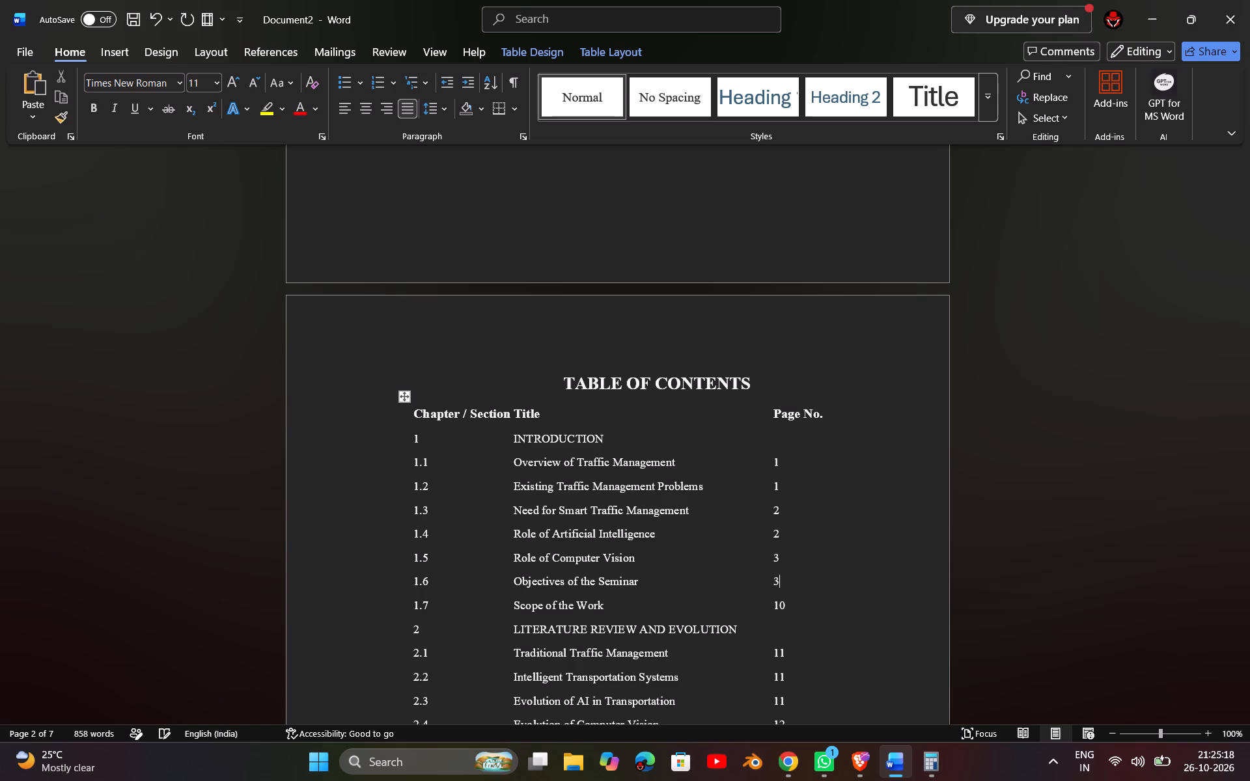
{"action": "key", "text": "Down"}
{"action": "key", "text": "Right"}
{"action": "key", "text": "BackSpace"}
{"action": "key", "text": "BackSpace"}
{"action": "key", "text": "3"}
Set the page numbers of sections 2.1, 2.2 and 2.3 to 4 in the contents table.
{"action": "key", "text": "Down"}
{"action": "key", "text": "Down"}
{"action": "key", "text": "Down"}
{"action": "key", "text": "Right"}
{"action": "key", "text": "BackSpace"}
{"action": "key", "text": "BackSpace"}
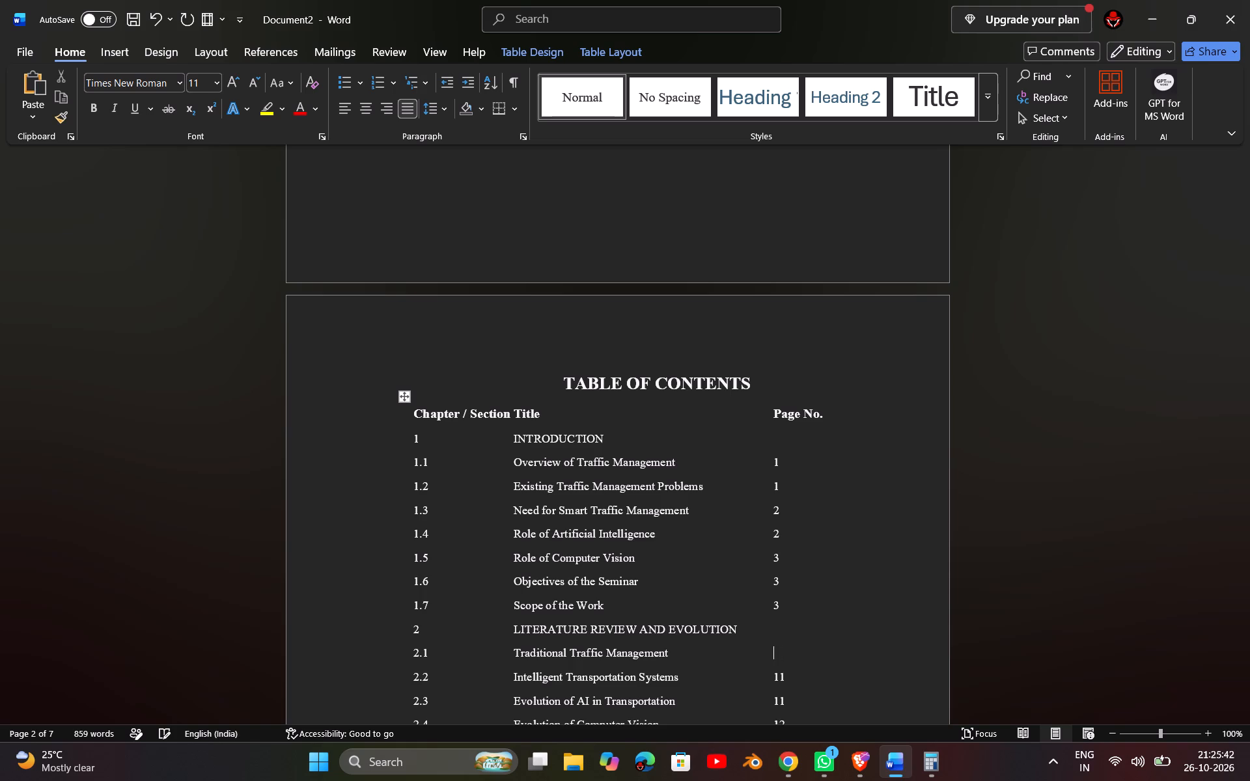
{"action": "key", "text": "4"}
{"action": "key", "text": "Down"}
{"action": "key", "text": "Right"}
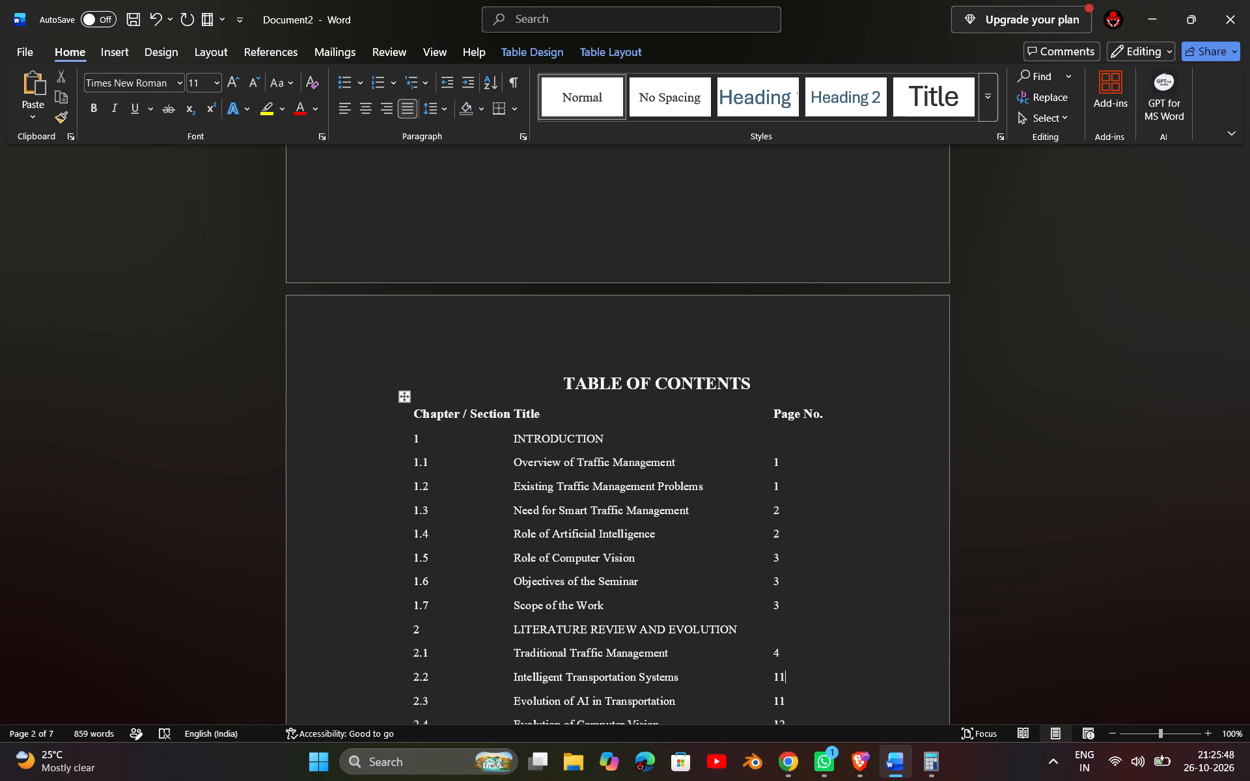
{"action": "key", "text": "BackSpace"}
{"action": "key", "text": "BackSpace"}
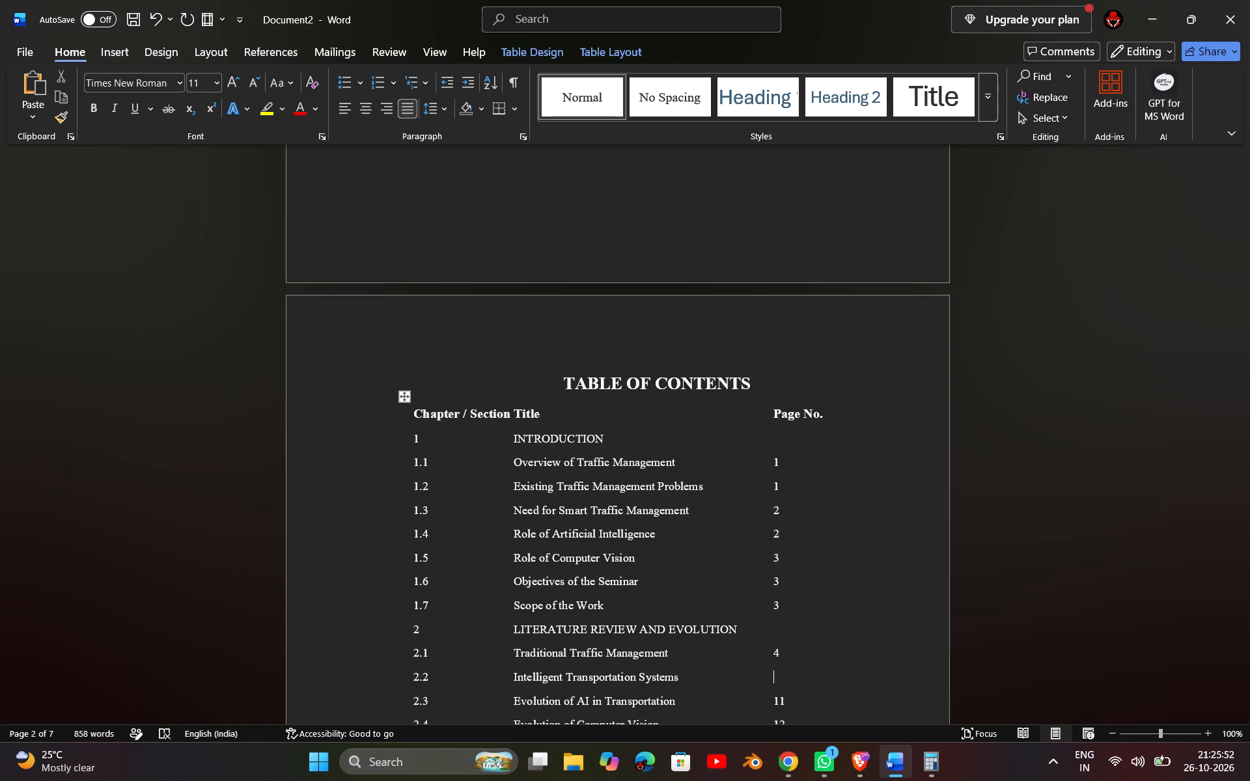
{"action": "key", "text": "4"}
{"action": "key", "text": "Down"}
{"action": "key", "text": "Right"}
{"action": "key", "text": "BackSpace"}
{"action": "key", "text": "BackSpace"}
{"action": "key", "text": "4"}
Set the page numbers of sections 2.4 and 2.5 to 5 in the contents table.
{"action": "key", "text": "Down"}
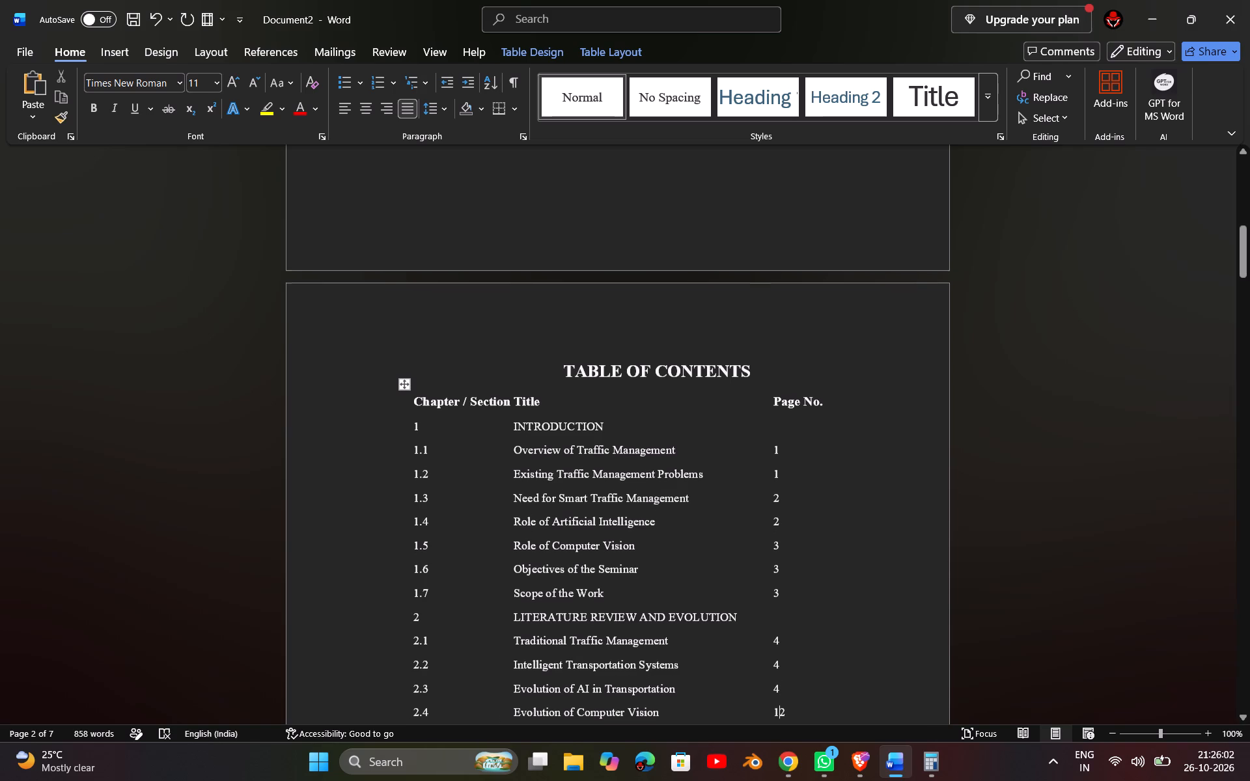
{"action": "key", "text": "Right"}
{"action": "key", "text": "BackSpace"}
{"action": "key", "text": "BackSpace"}
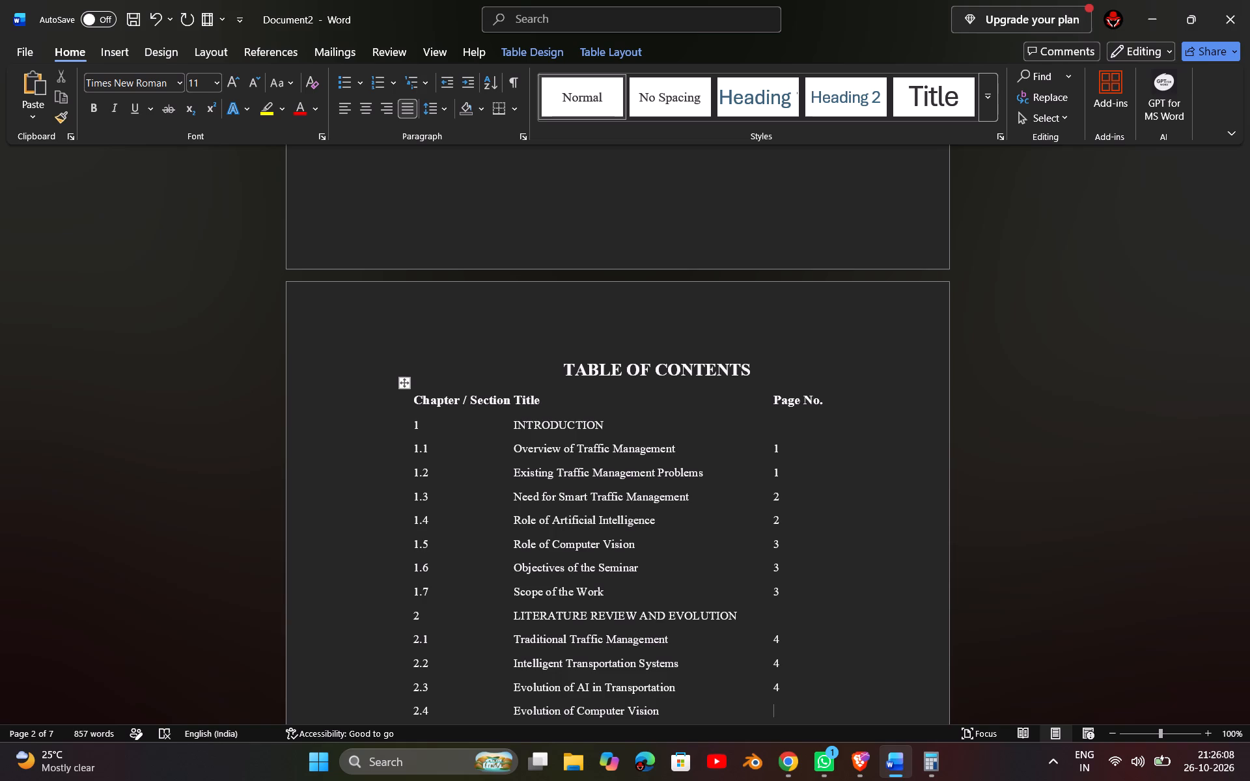
{"action": "key", "text": "5"}
{"action": "key", "text": "Down"}
{"action": "key", "text": "Right"}
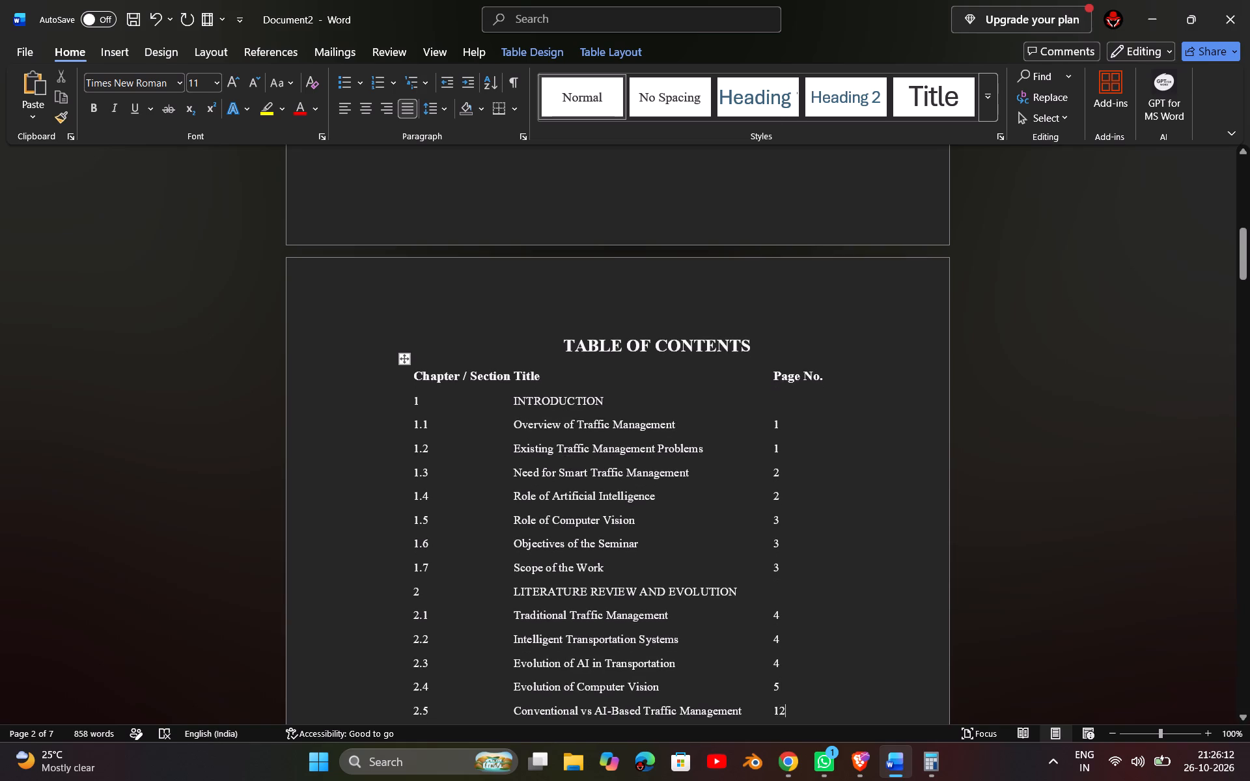
{"action": "key", "text": "BackSpace"}
{"action": "key", "text": "BackSpace"}
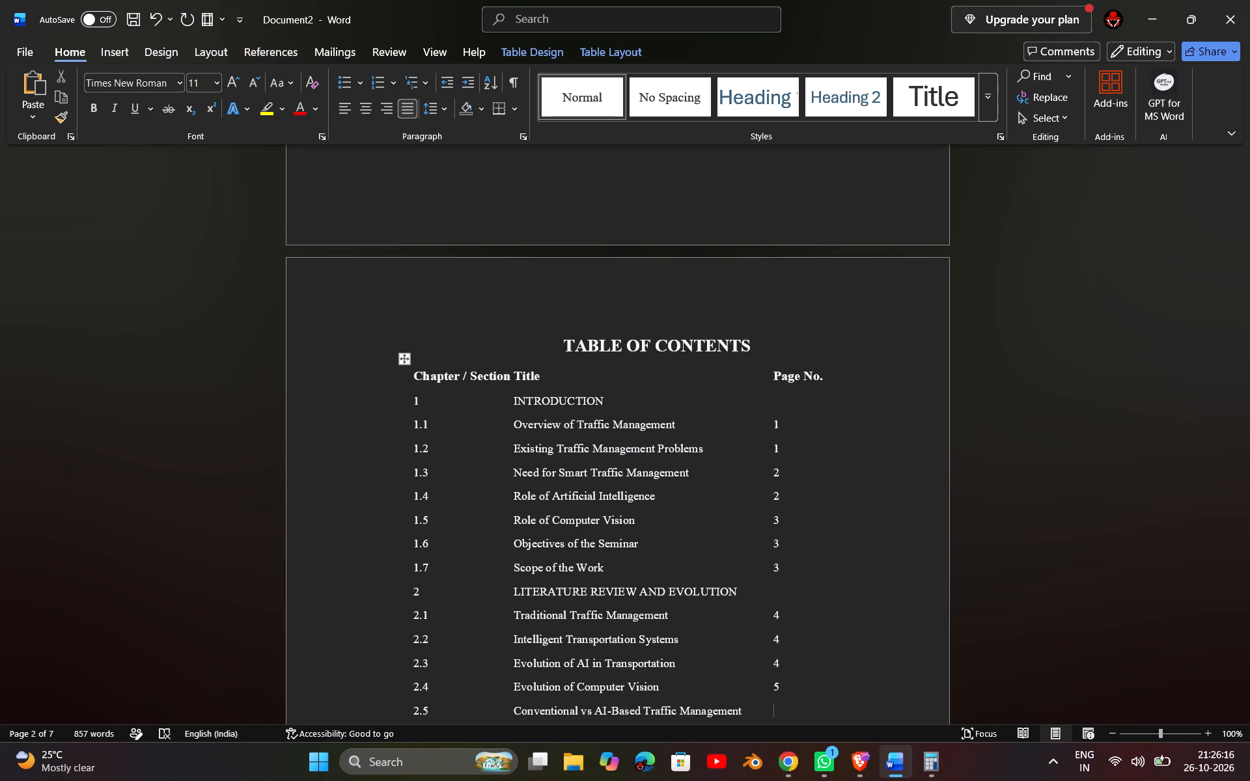
{"action": "key", "text": "5"}
Set the page number of section 2.6, Current Trends, to 6 in the contents table.
{"action": "key", "text": "Down"}
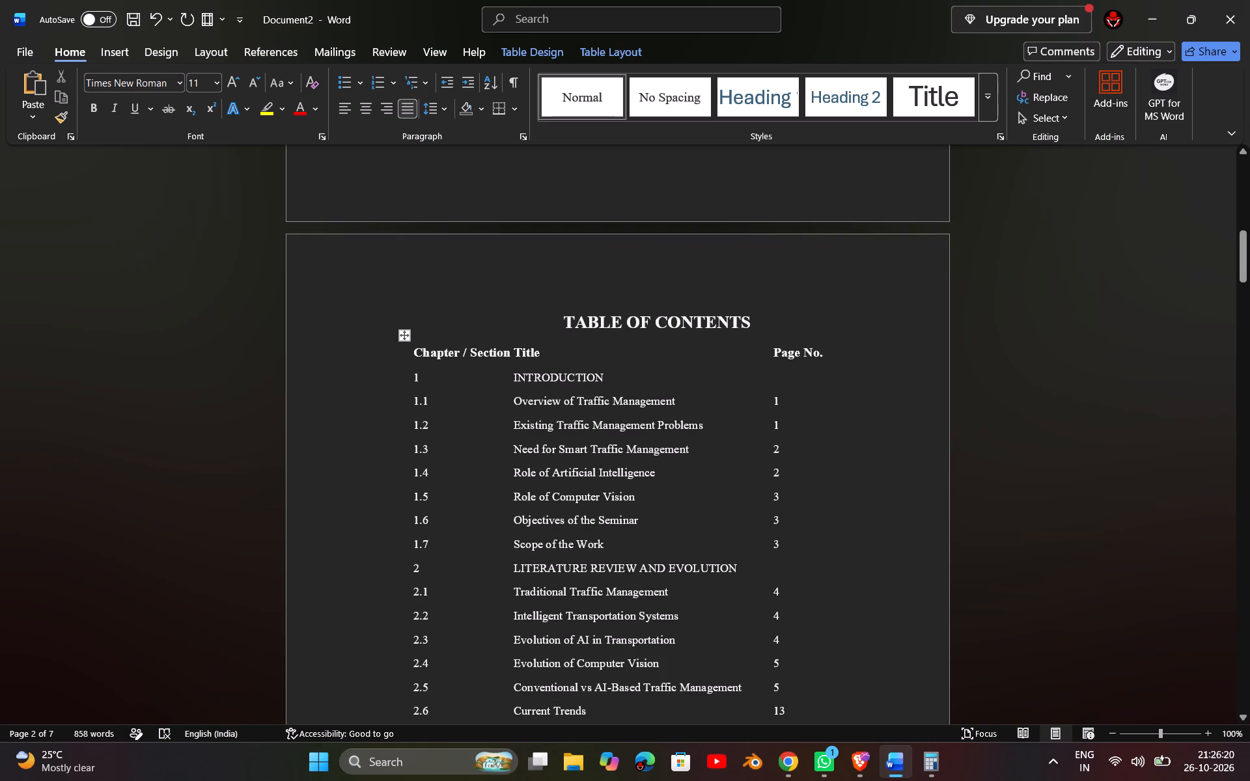
{"action": "key", "text": "Right"}
{"action": "key", "text": "BackSpace"}
{"action": "key", "text": "BackSpace"}
{"action": "key", "text": "6"}
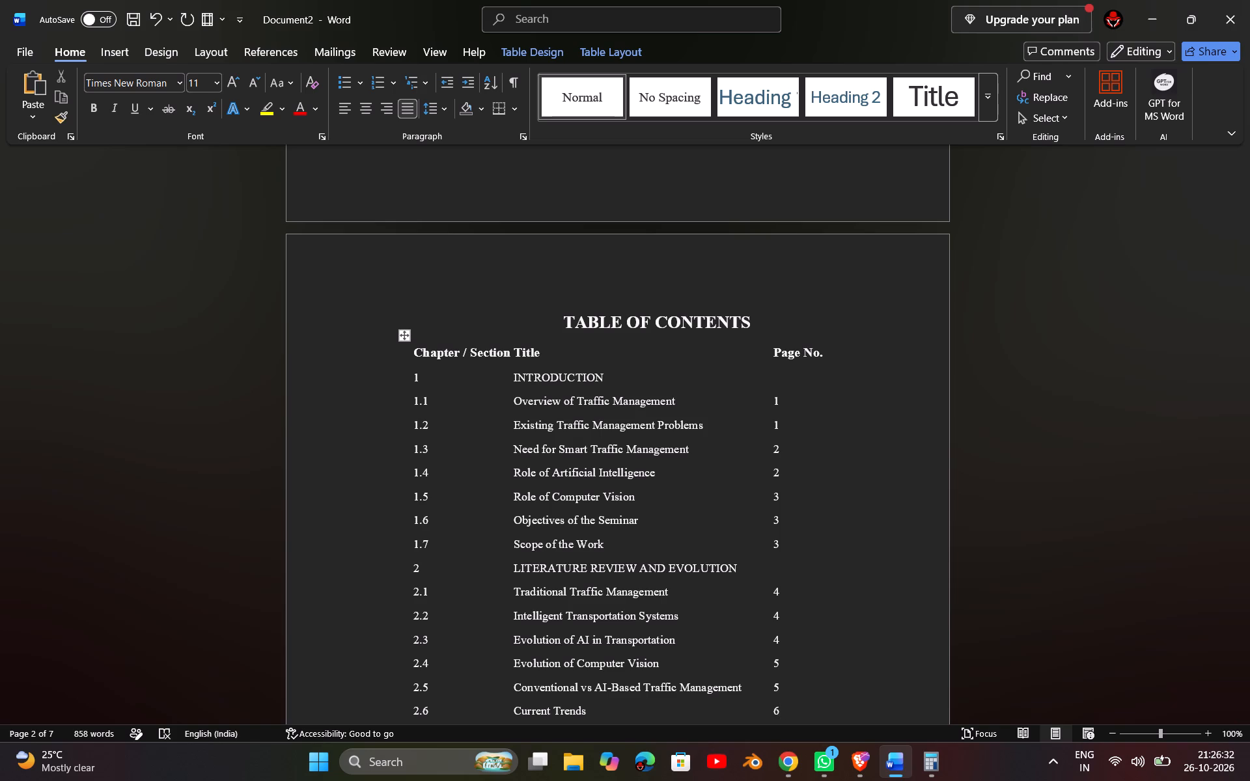
Set the page number of section 3.1, Artificial Intelligence, to 7 in the contents table.
{"action": "key", "text": "Down"}
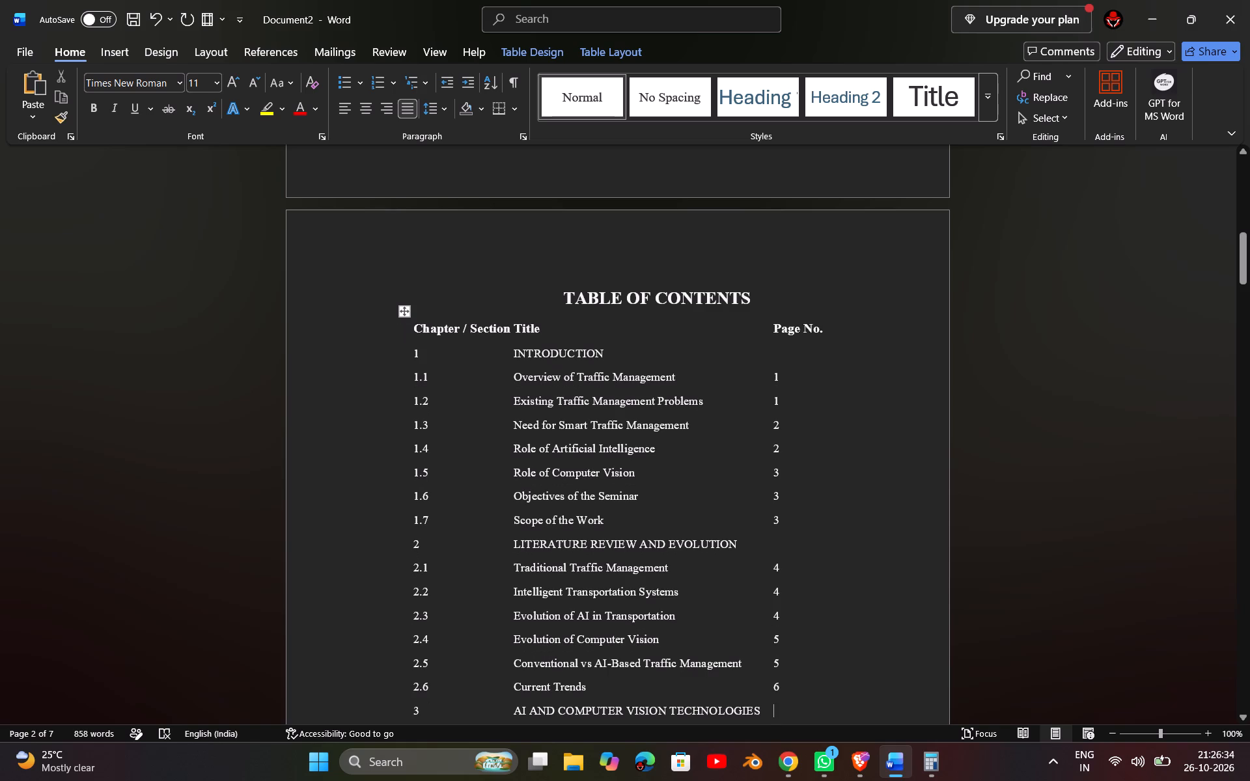
{"action": "key", "text": "Down"}
{"action": "key", "text": "Down"}
{"action": "key", "text": "Right"}
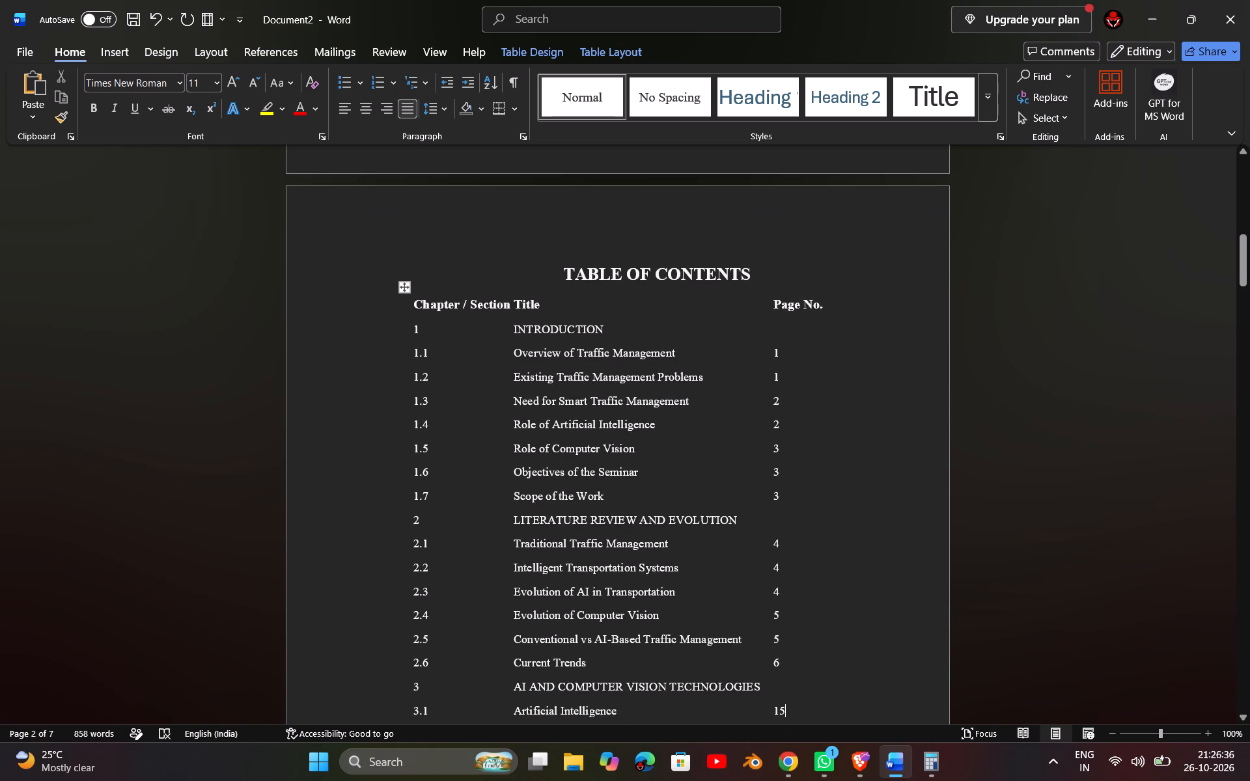
{"action": "key", "text": "BackSpace"}
{"action": "key", "text": "BackSpace"}
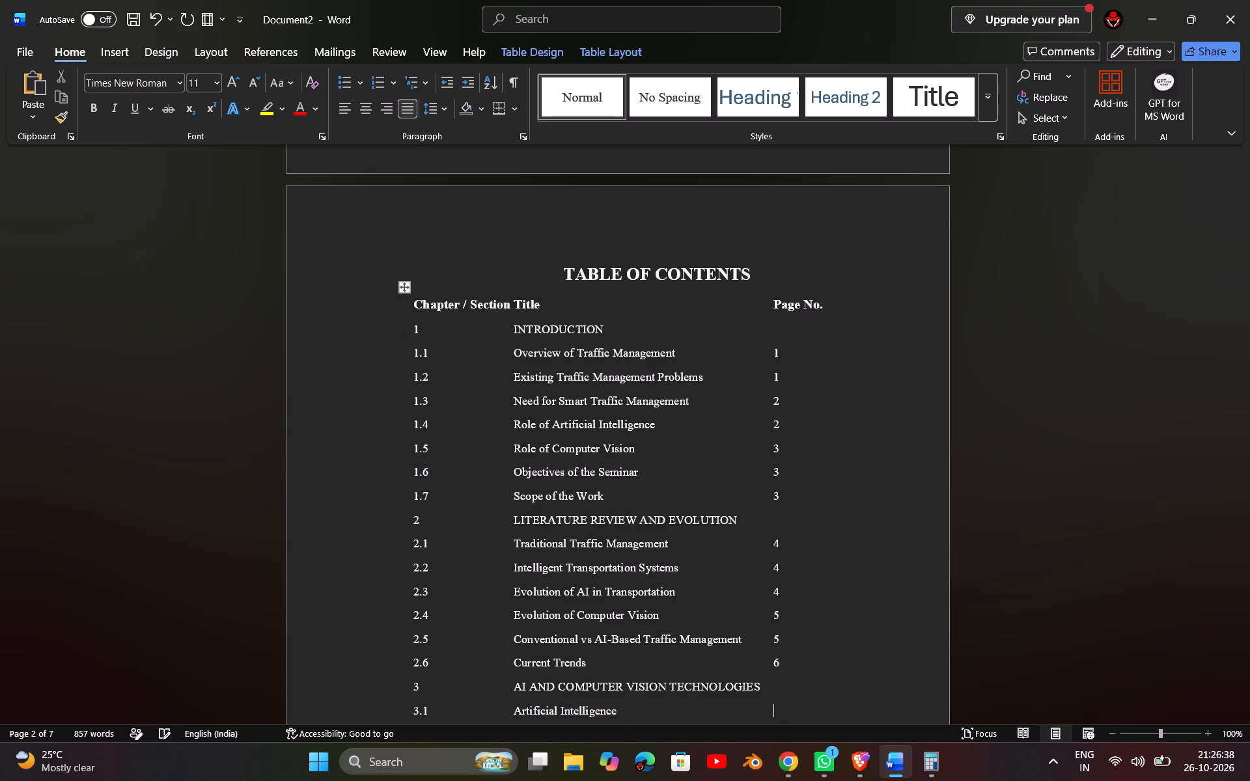
{"action": "key", "text": "7"}
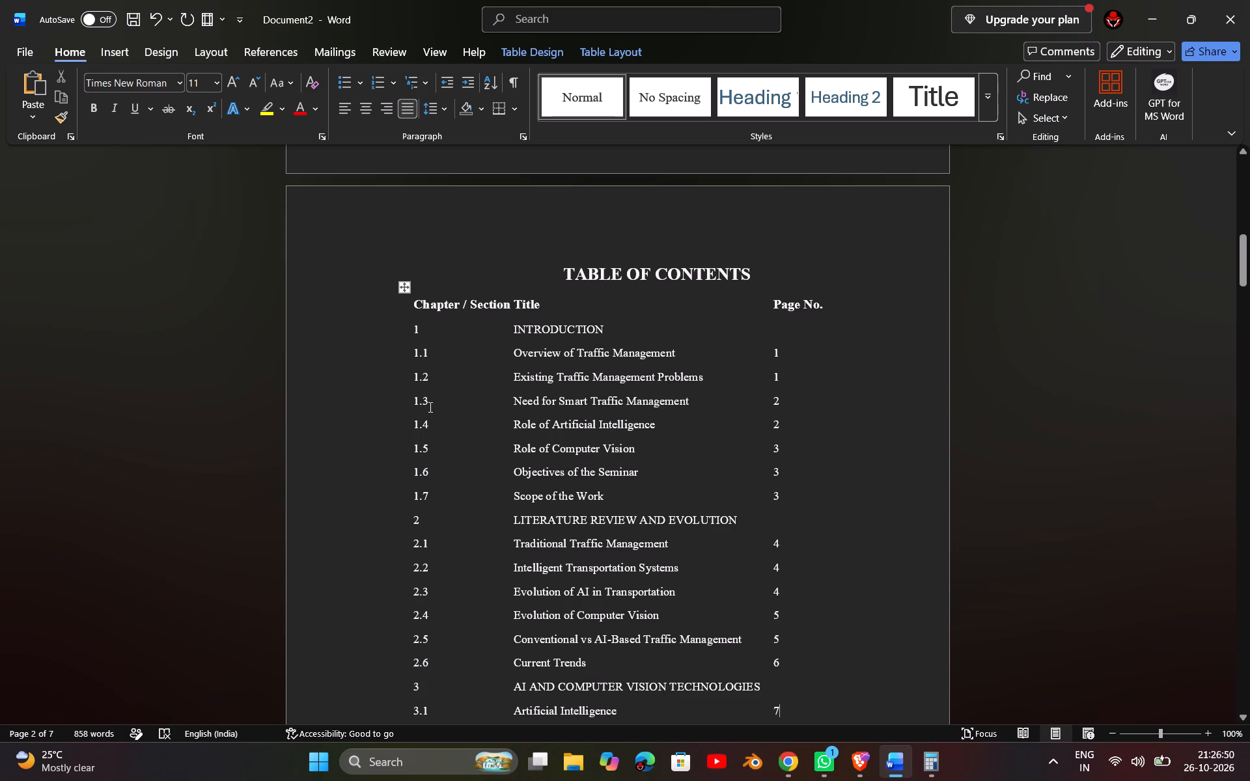
Replace "LITERATURE REVIEW" with "BACKGROUND" in the chapter 2 title of the contents table, keeping "AND EVOLUTION".
{"action": "left_click", "coordinate": [633, 523]}
{"action": "key", "text": "BackSpace"}
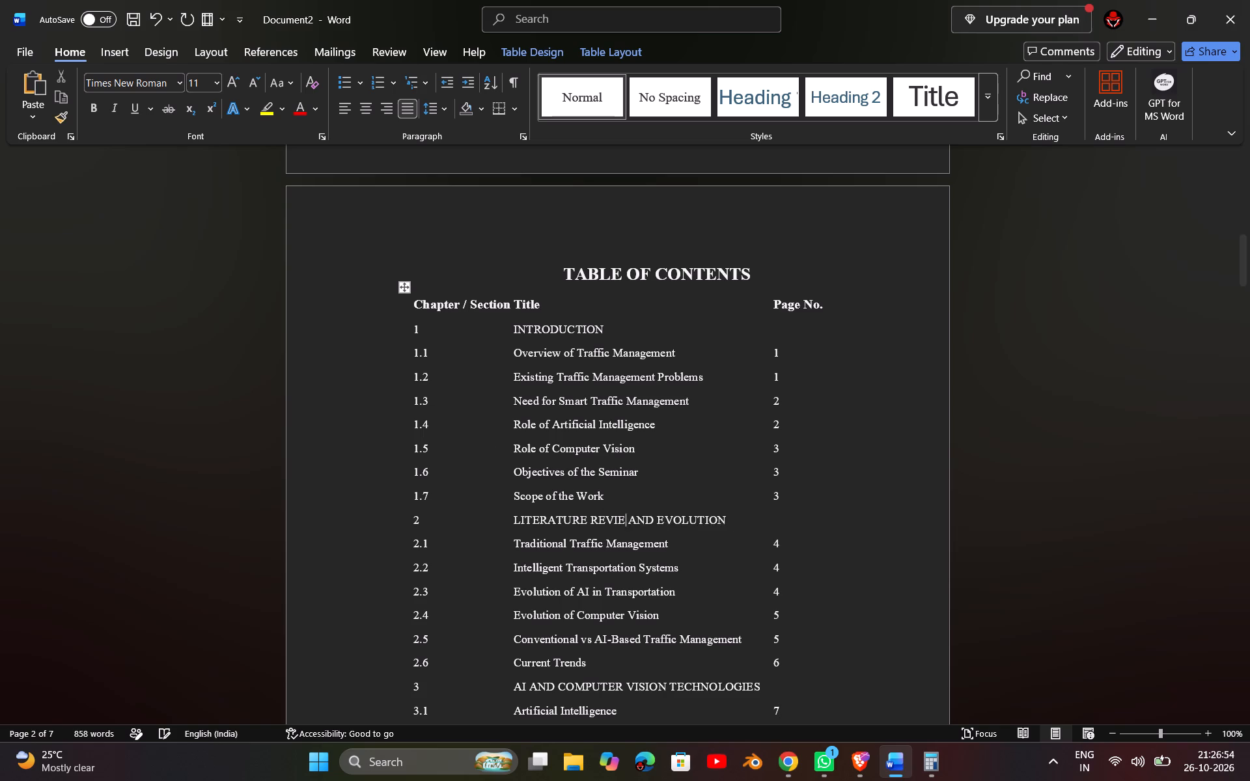
{"action": "key", "text": "BackSpace"}
{"action": "key", "text": "BackSpace"}
{"action": "key", "text": "BackSpace"}
{"action": "key", "text": "BackSpace"}
{"action": "key", "text": "BackSpace"}
{"action": "key", "text": "BackSpace"}
{"action": "key", "text": "BackSpace"}
{"action": "key", "text": "BackSpace"}
{"action": "key", "text": "BackSpace"}
{"action": "key", "text": "BackSpace"}
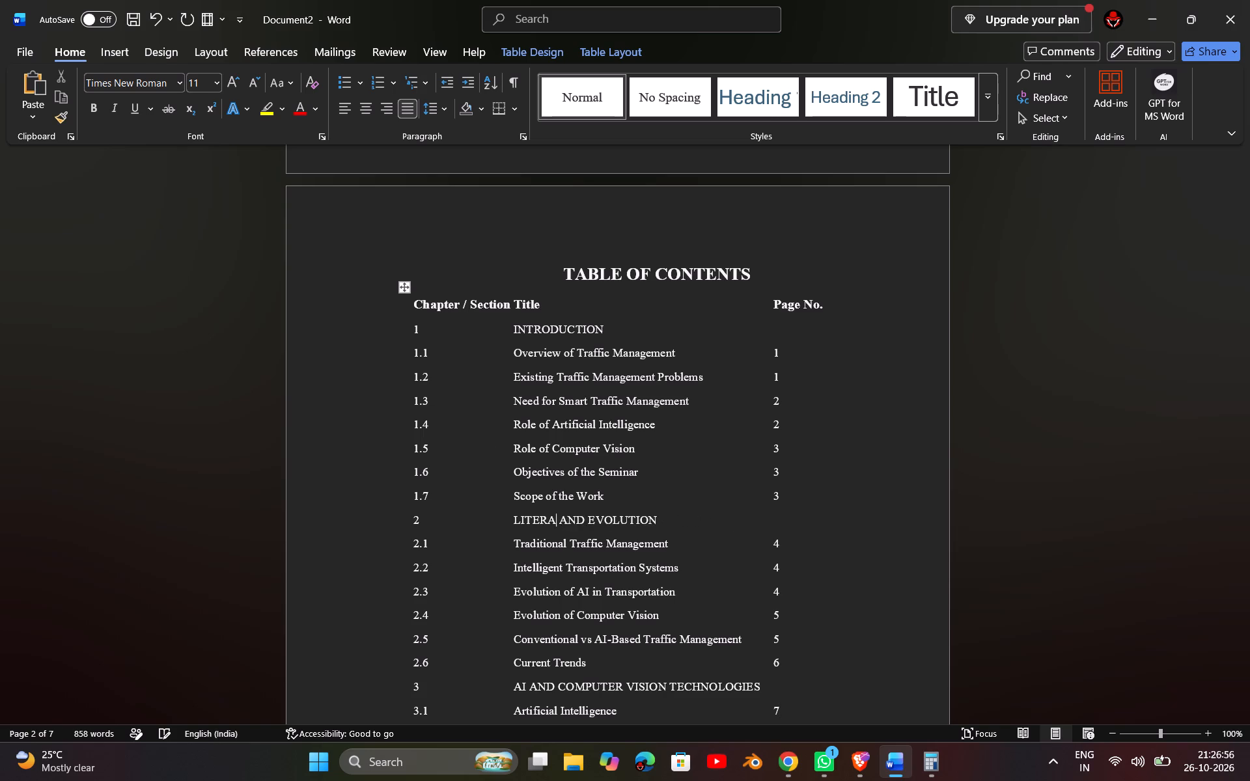
{"action": "key", "text": "BackSpace"}
{"action": "key", "text": "BackSpace"}
{"action": "key", "text": "BackSpace"}
{"action": "key", "text": "BackSpace"}
{"action": "key", "text": "BackSpace"}
{"action": "key", "text": "BackSpace"}
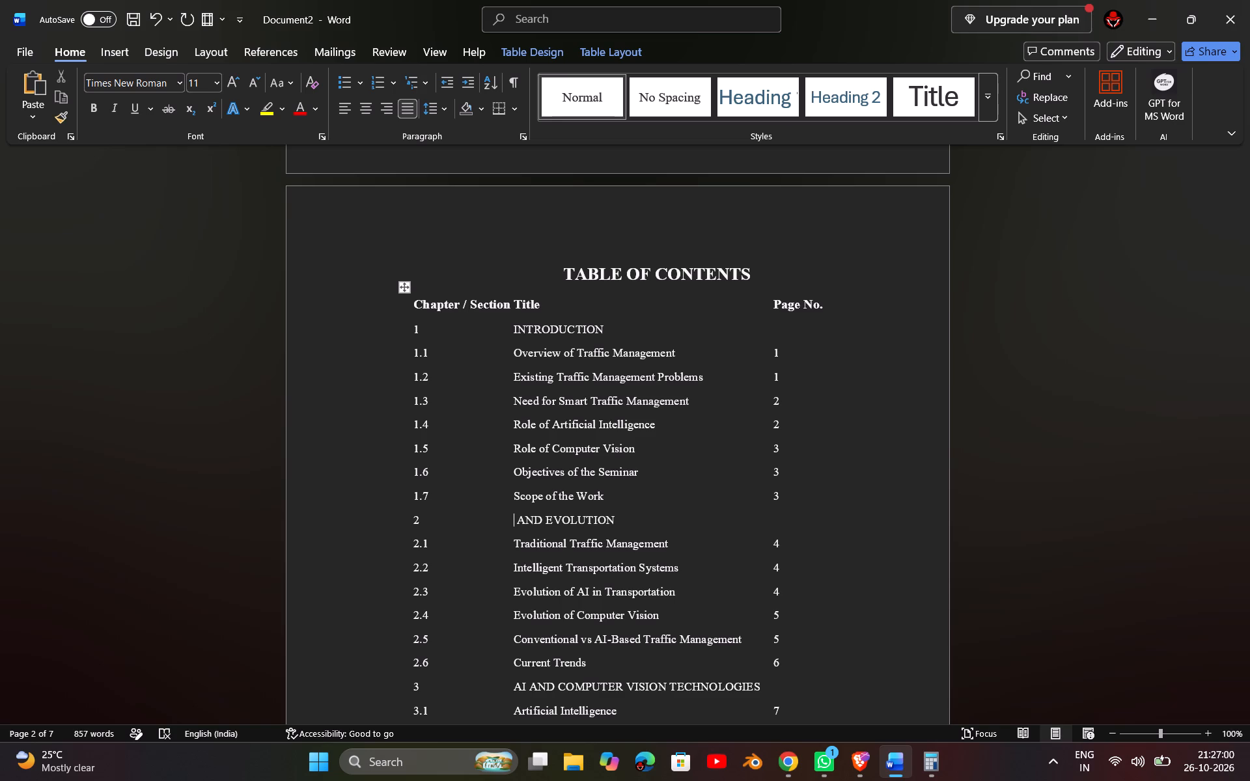
{"action": "type", "text": "BACK"}
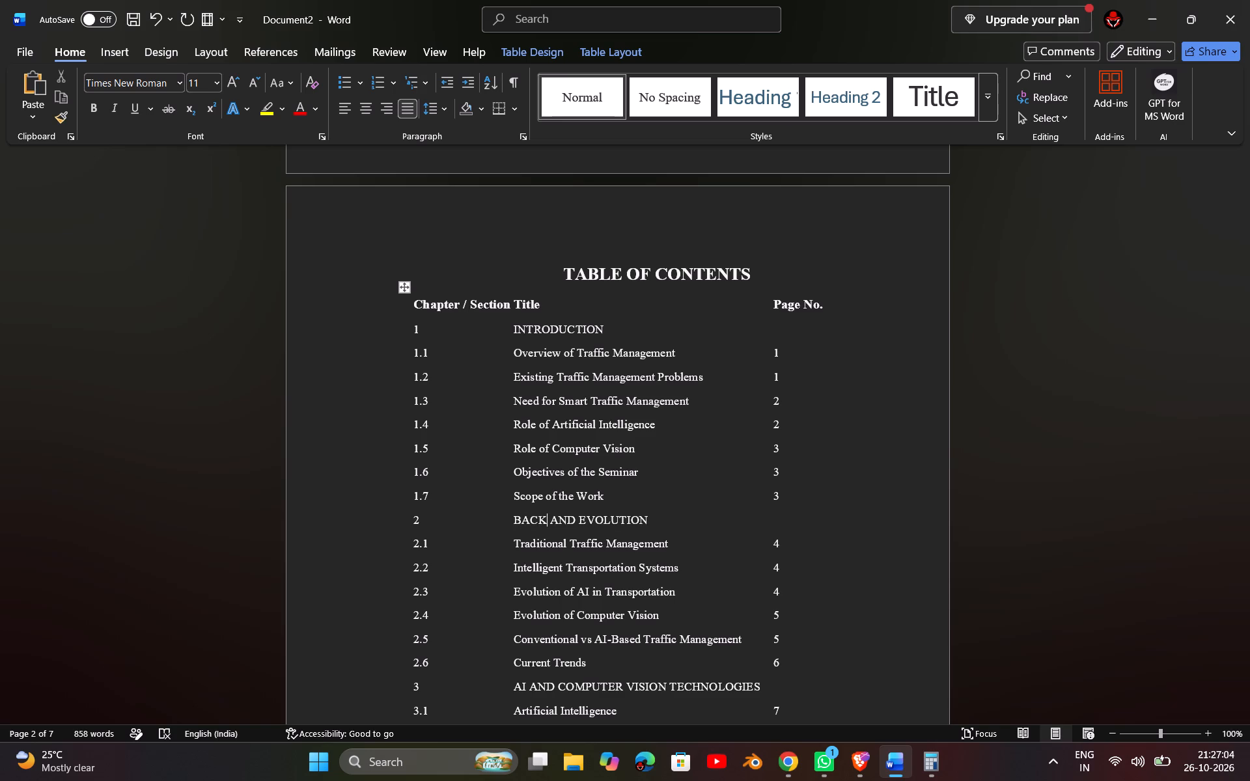
{"action": "type", "text": "GROUND"}
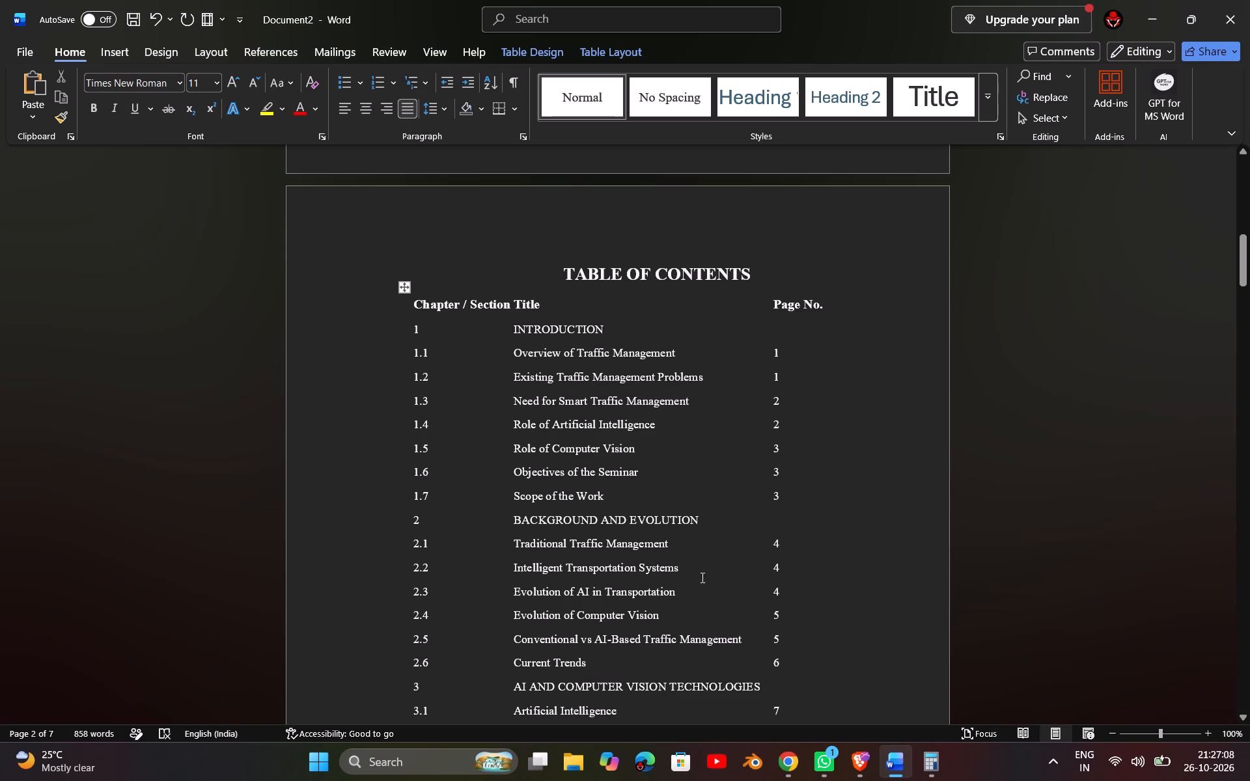
Set the page number of section 3.2, Machine Learning, to 7 in the contents table.
{"action": "scroll", "coordinate": [740, 625], "scroll_direction": "down", "scroll_amount": 1}
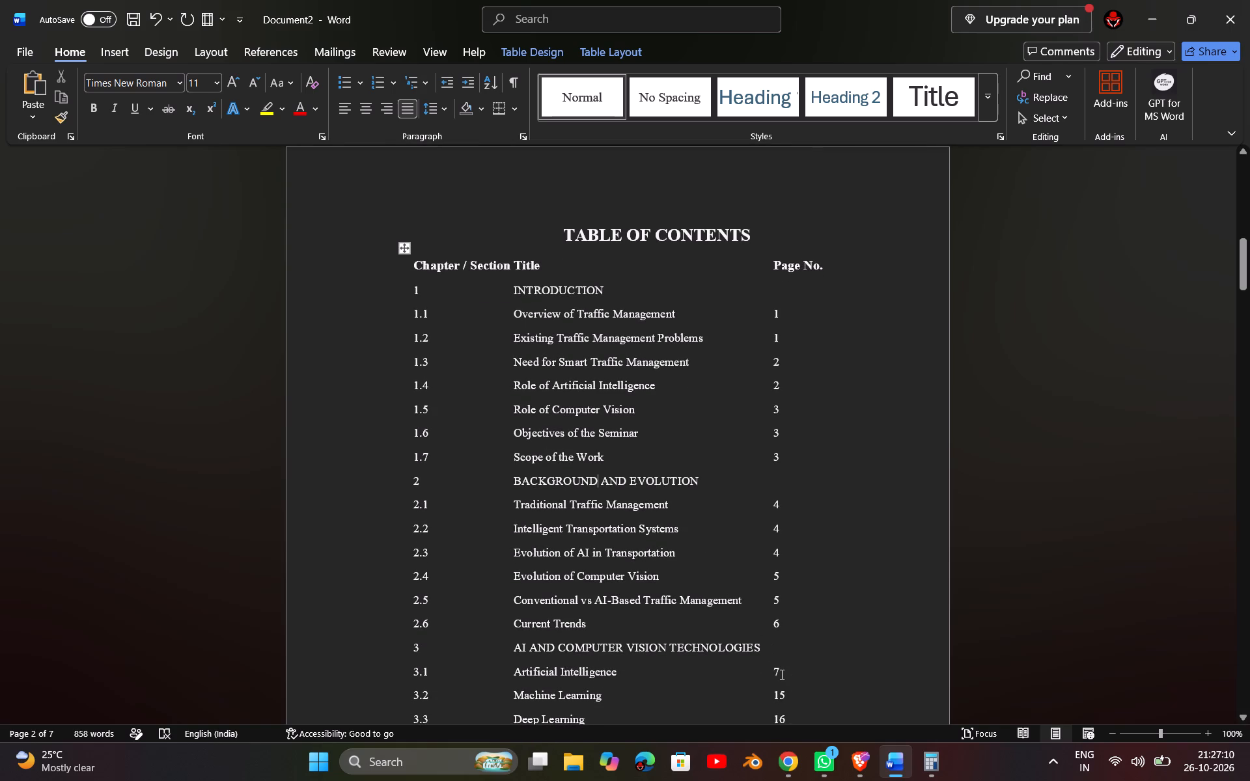
{"action": "left_click", "coordinate": [781, 674]}
{"action": "key", "text": "Down"}
{"action": "key", "text": "Right"}
{"action": "key", "text": "BackSpace"}
{"action": "key", "text": "BackSpace"}
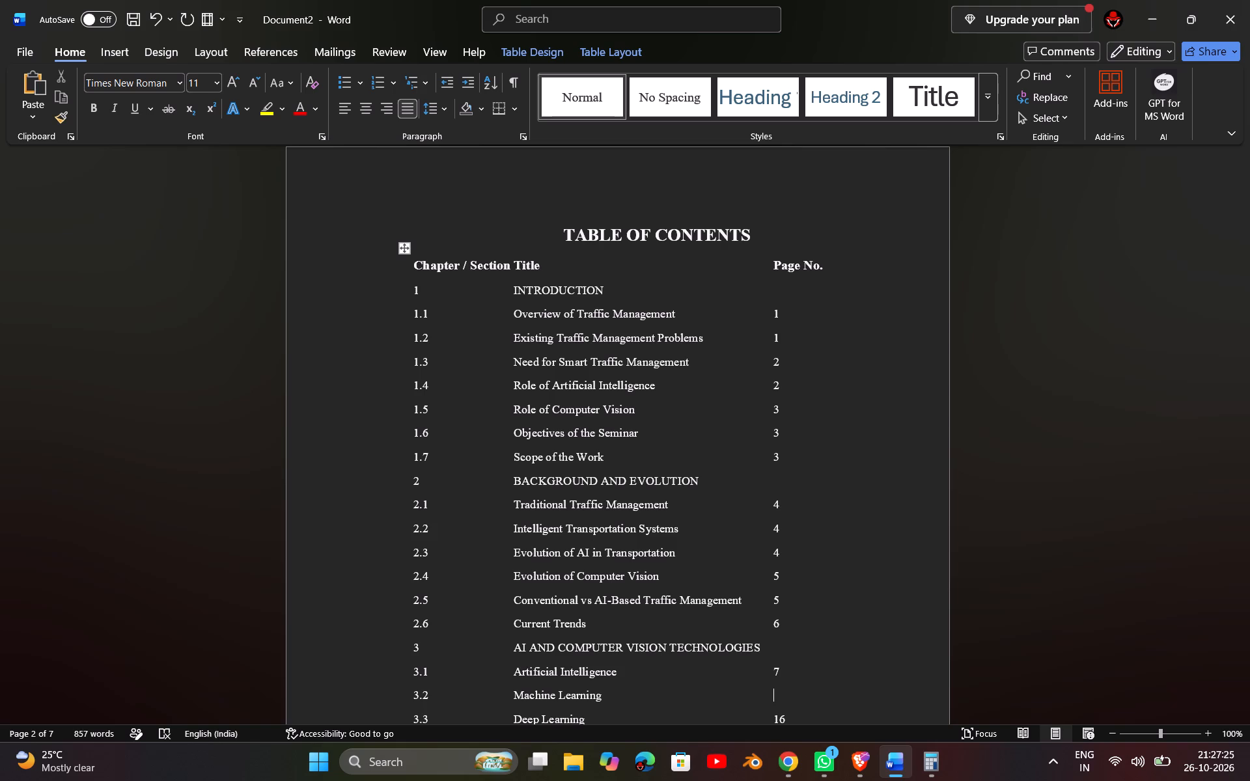
{"action": "key", "text": "7"}
Set the page numbers of sections 3.3, Deep Learning, and 3.4, Convolutional Neural Networks, to 8 in the contents table.
{"action": "key", "text": "Down"}
{"action": "key", "text": "Right"}
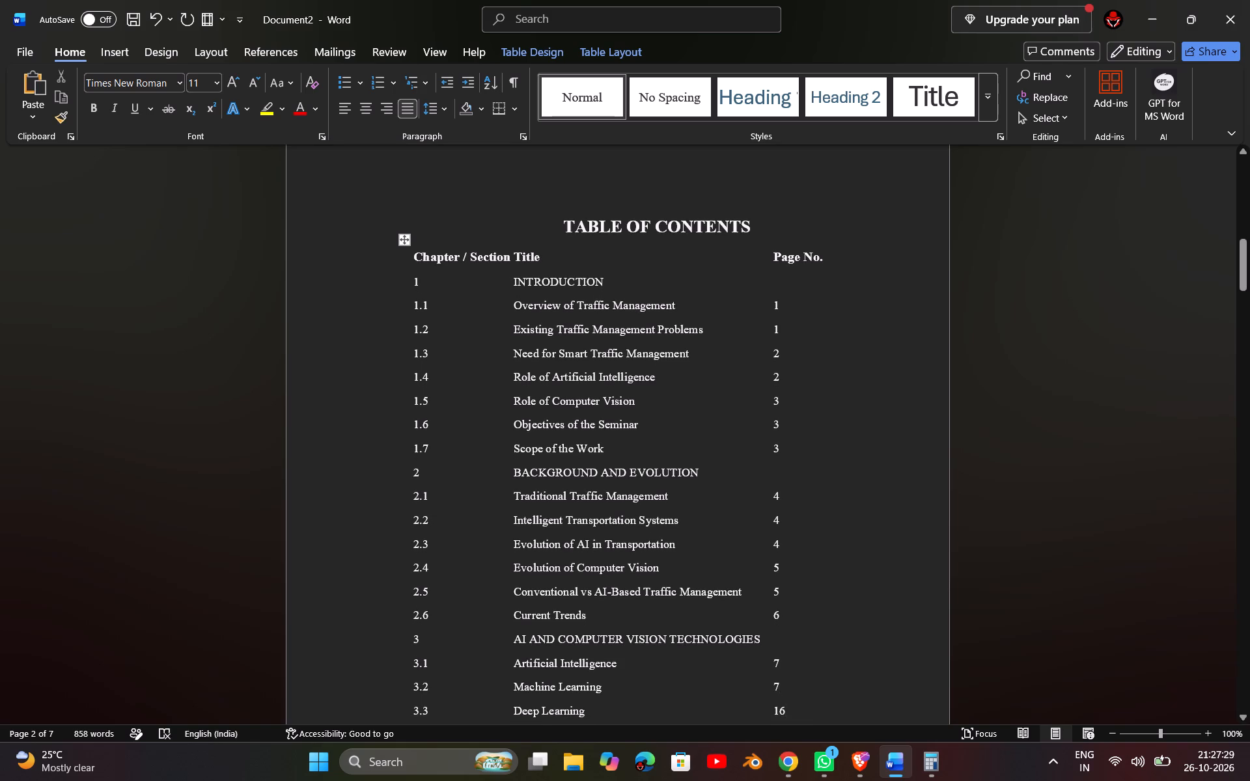
{"action": "key", "text": "BackSpace"}
{"action": "key", "text": "BackSpace"}
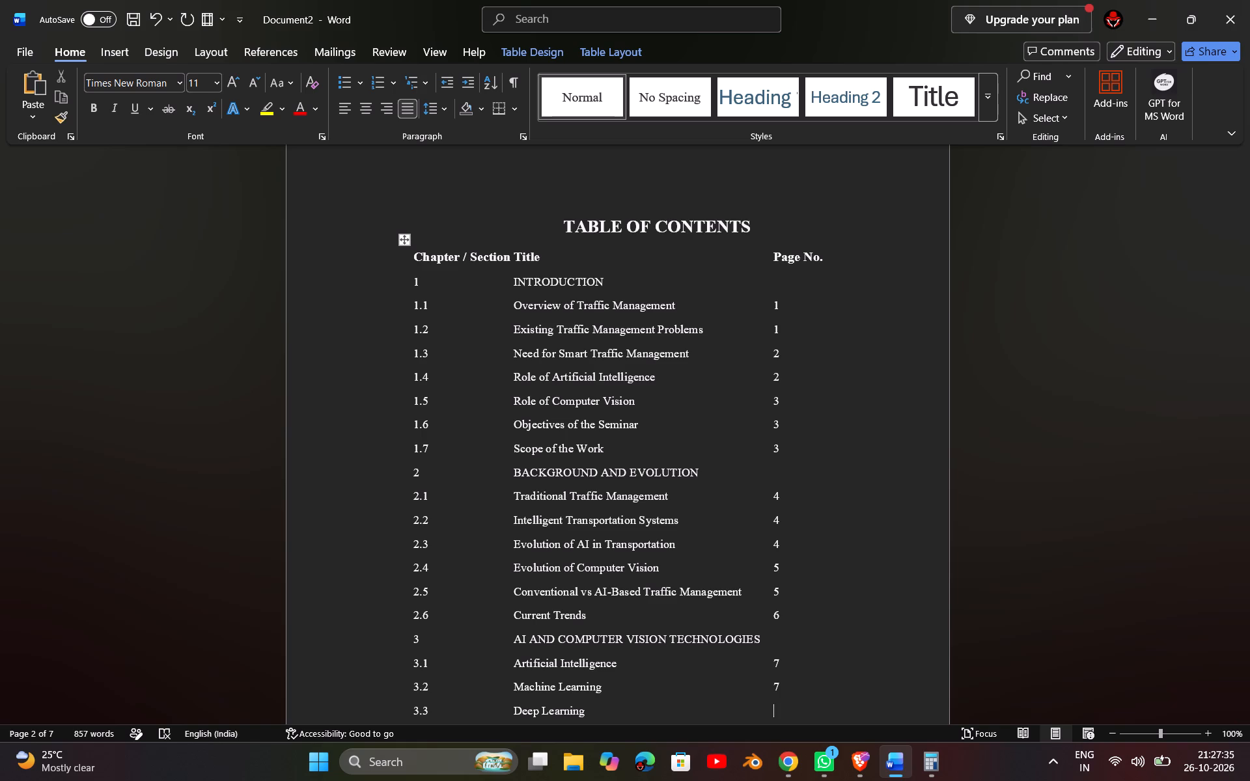
{"action": "key", "text": "8"}
{"action": "key", "text": "Down"}
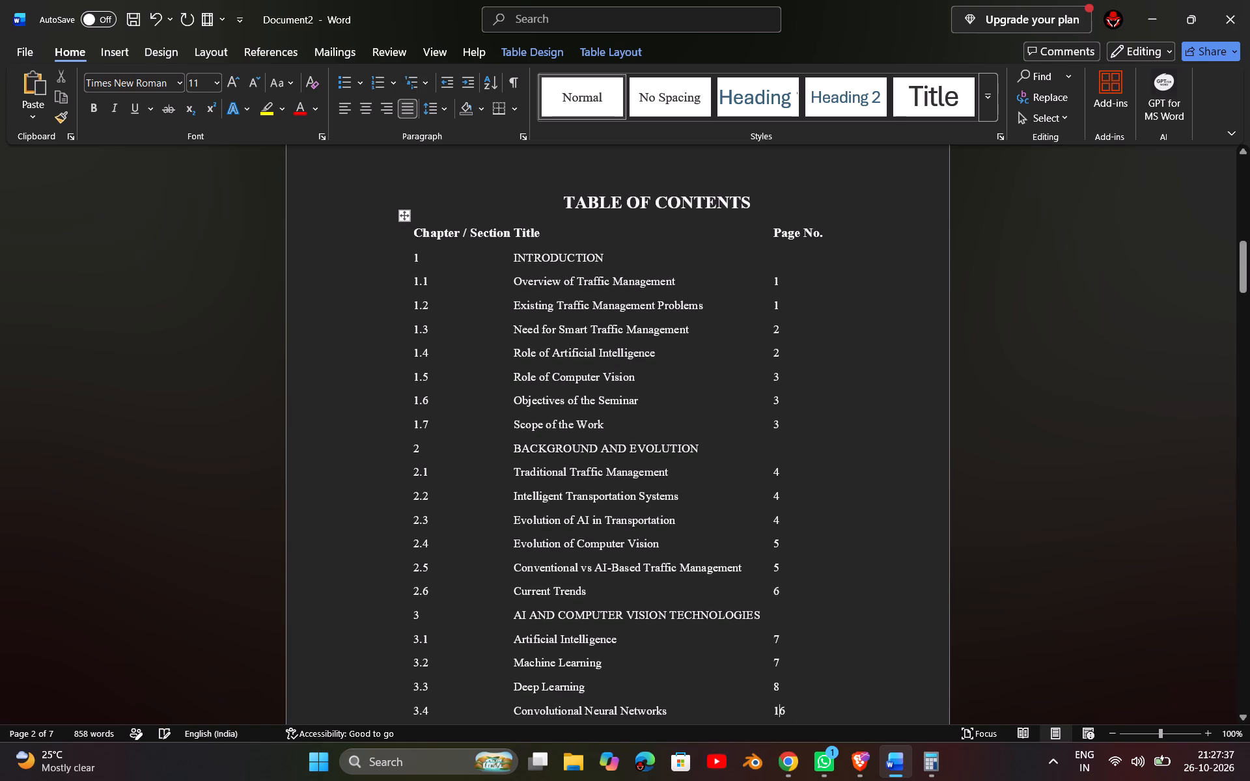
{"action": "key", "text": "Right"}
{"action": "key", "text": "BackSpace"}
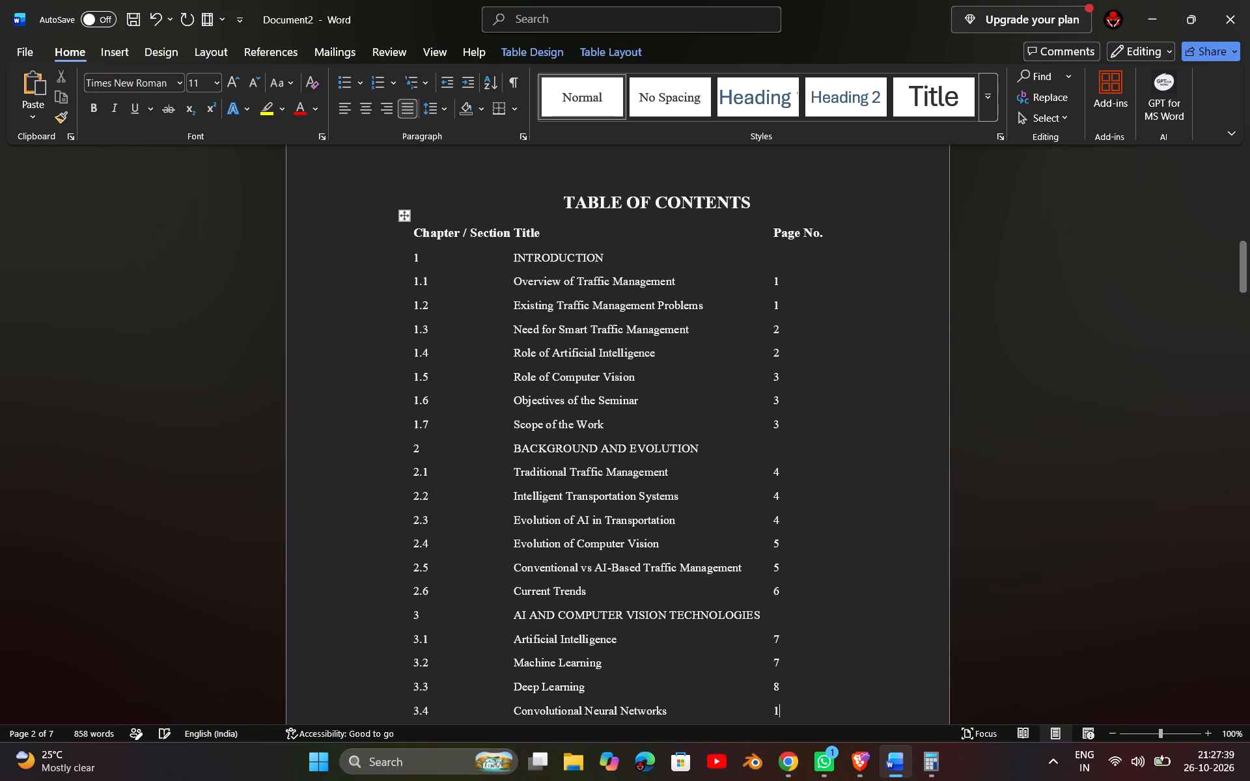
{"action": "key", "text": "BackSpace"}
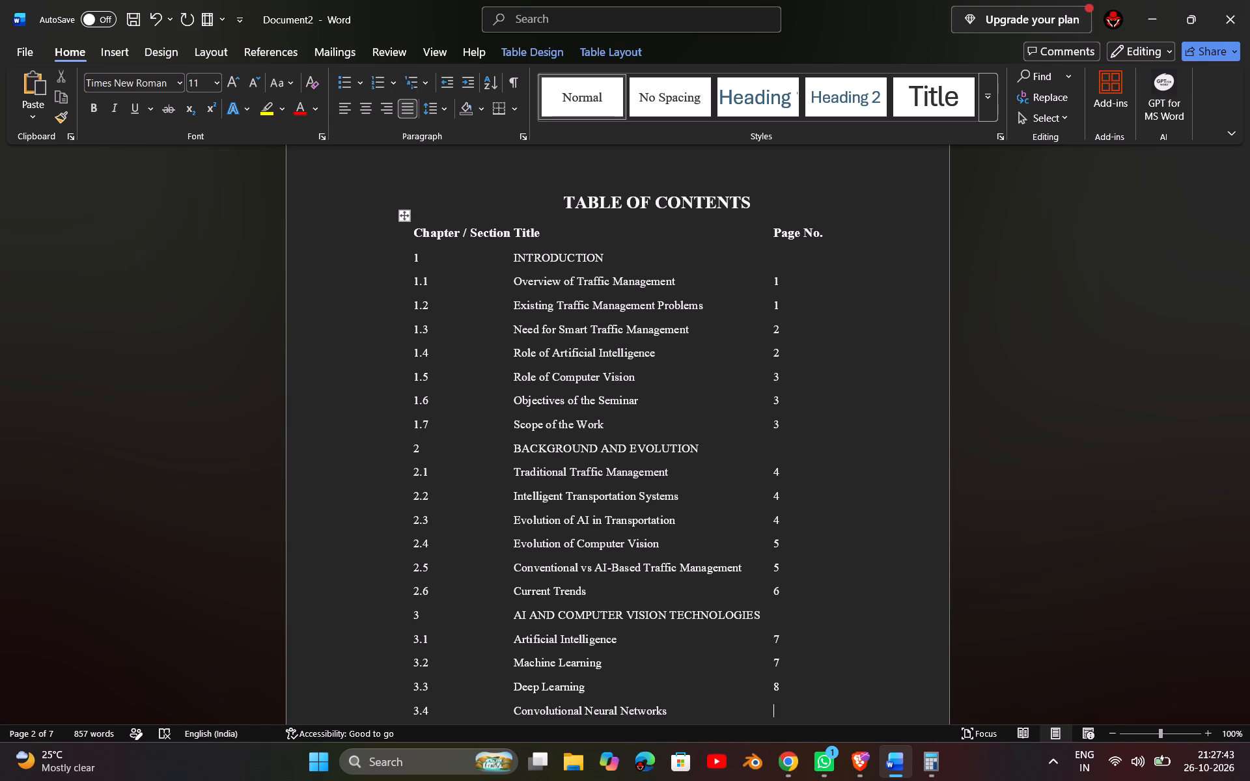
{"action": "key", "text": "8"}
Set the page numbers of sections 3.5, Object Detection, and 3.6, YOLO-Based Detection, to 9 in the contents table.
{"action": "key", "text": "Down"}
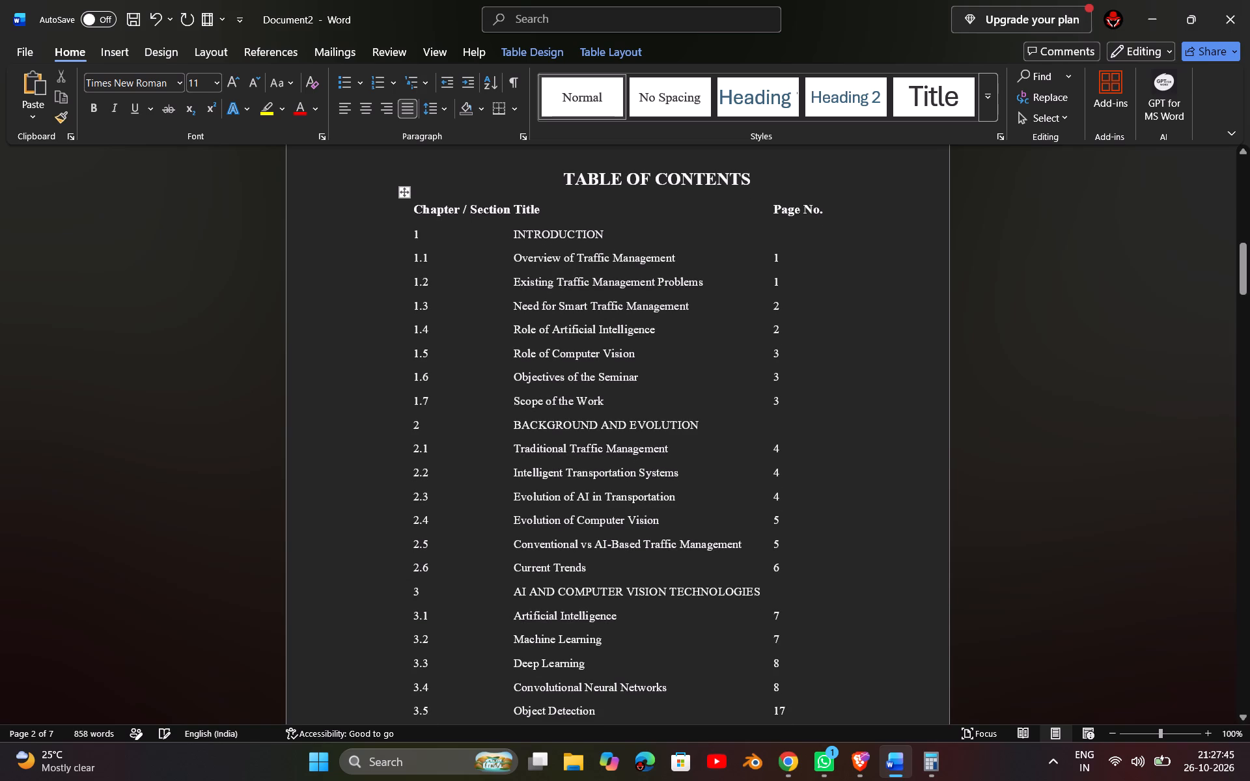
{"action": "key", "text": "Right"}
{"action": "key", "text": "BackSpace"}
{"action": "key", "text": "BackSpace"}
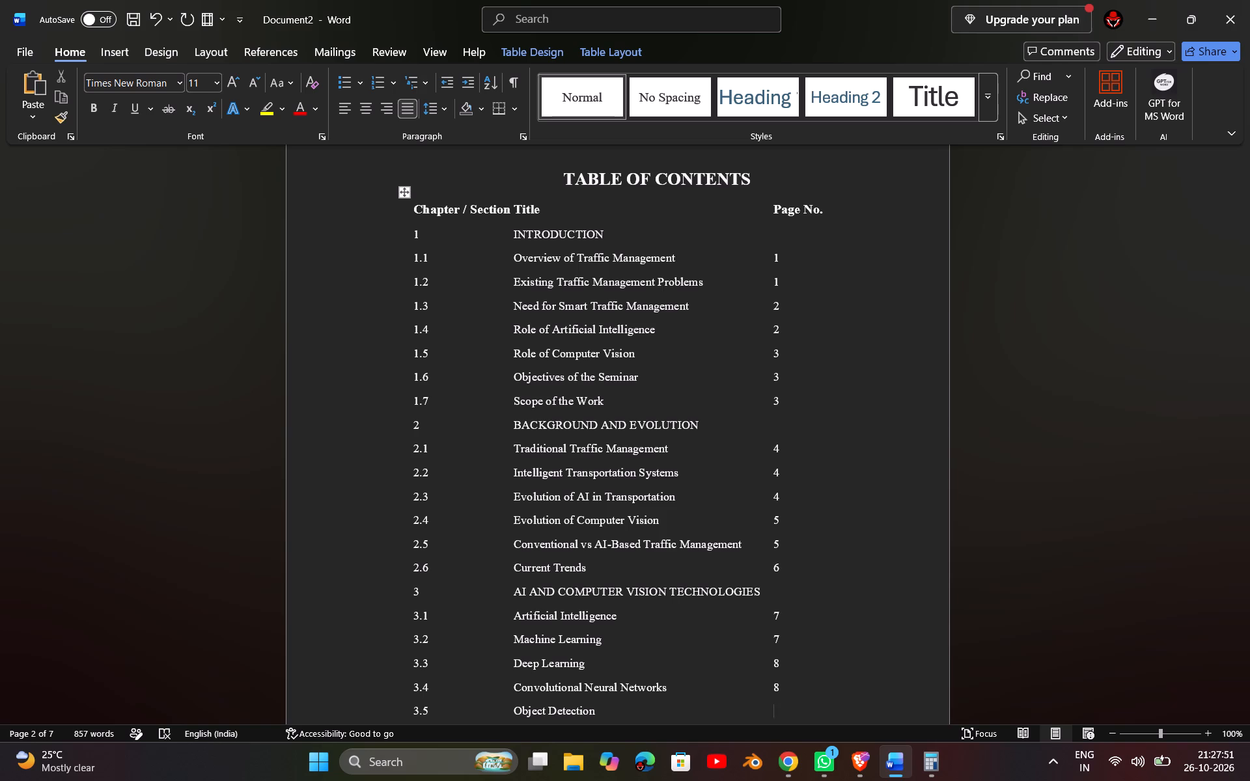
{"action": "key", "text": "9"}
{"action": "key", "text": "Down"}
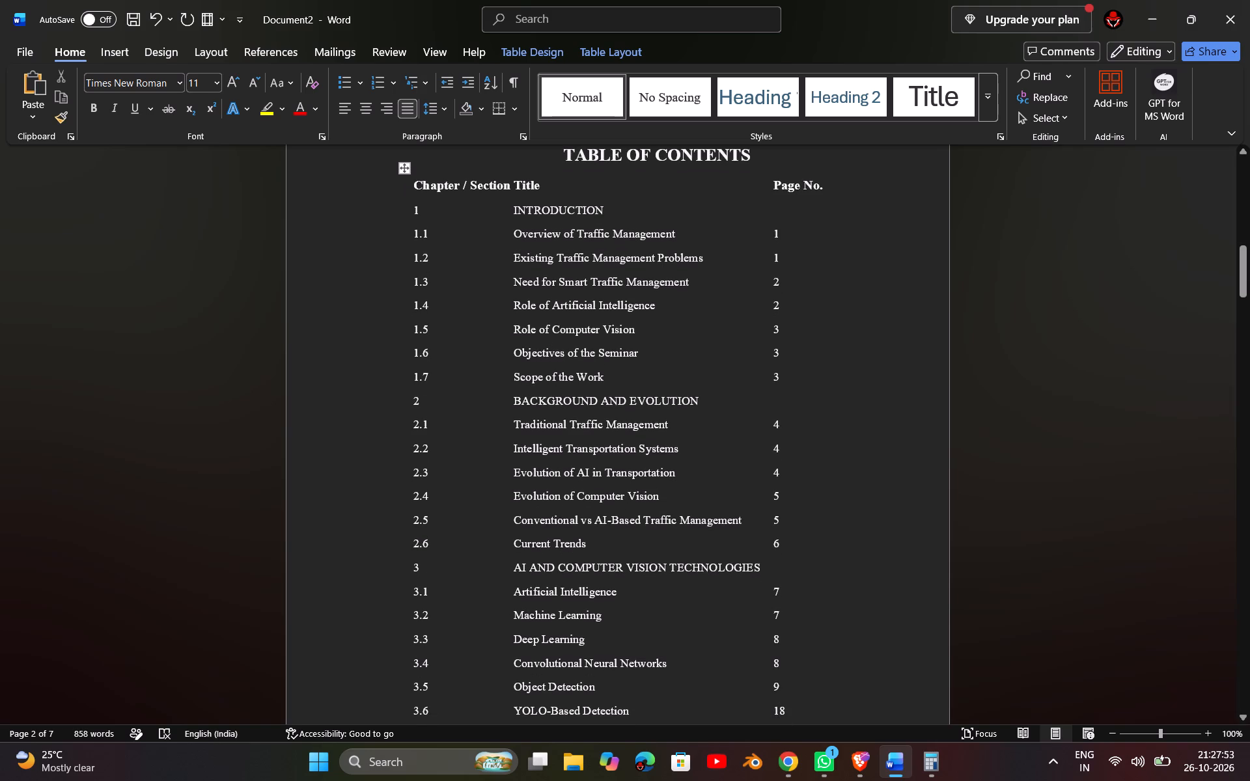
{"action": "key", "text": "Right"}
{"action": "key", "text": "BackSpace"}
{"action": "key", "text": "BackSpace"}
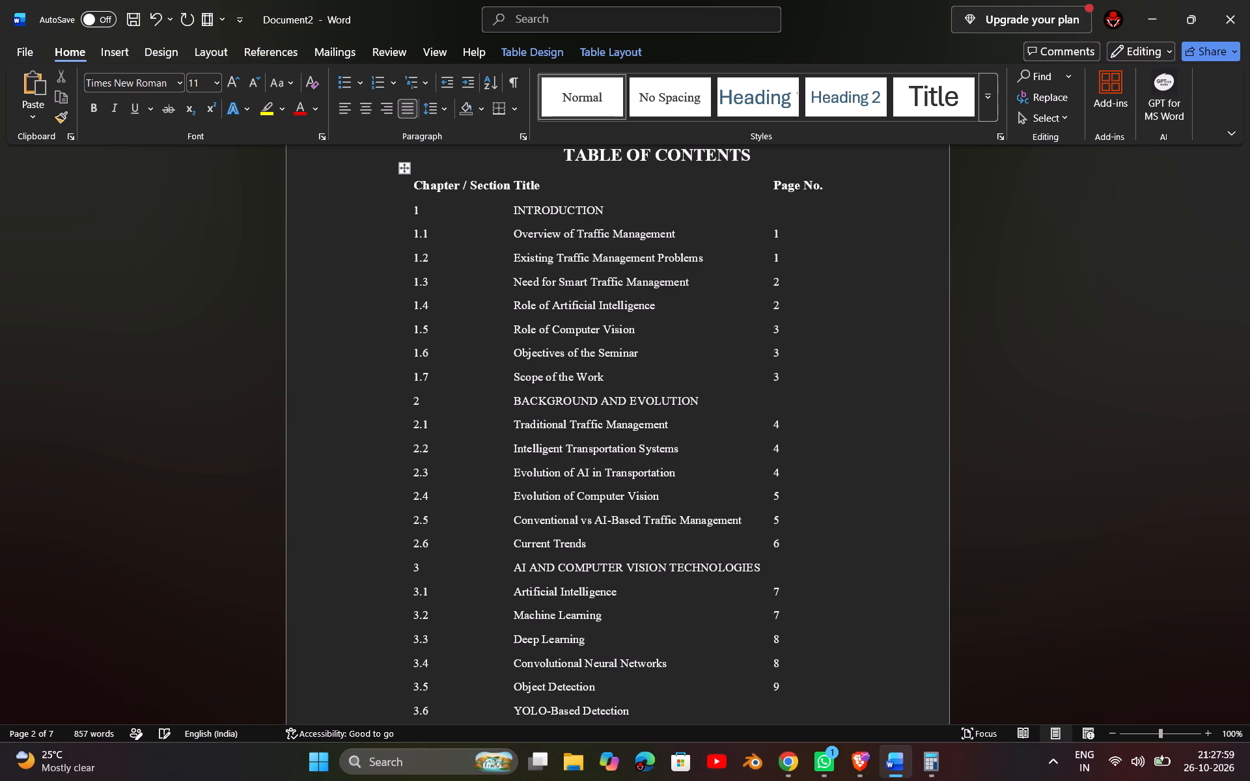
{"action": "key", "text": "9"}
Set the page number of section 3.7, Image Processing, to 10 in the contents table.
{"action": "key", "text": "Down"}
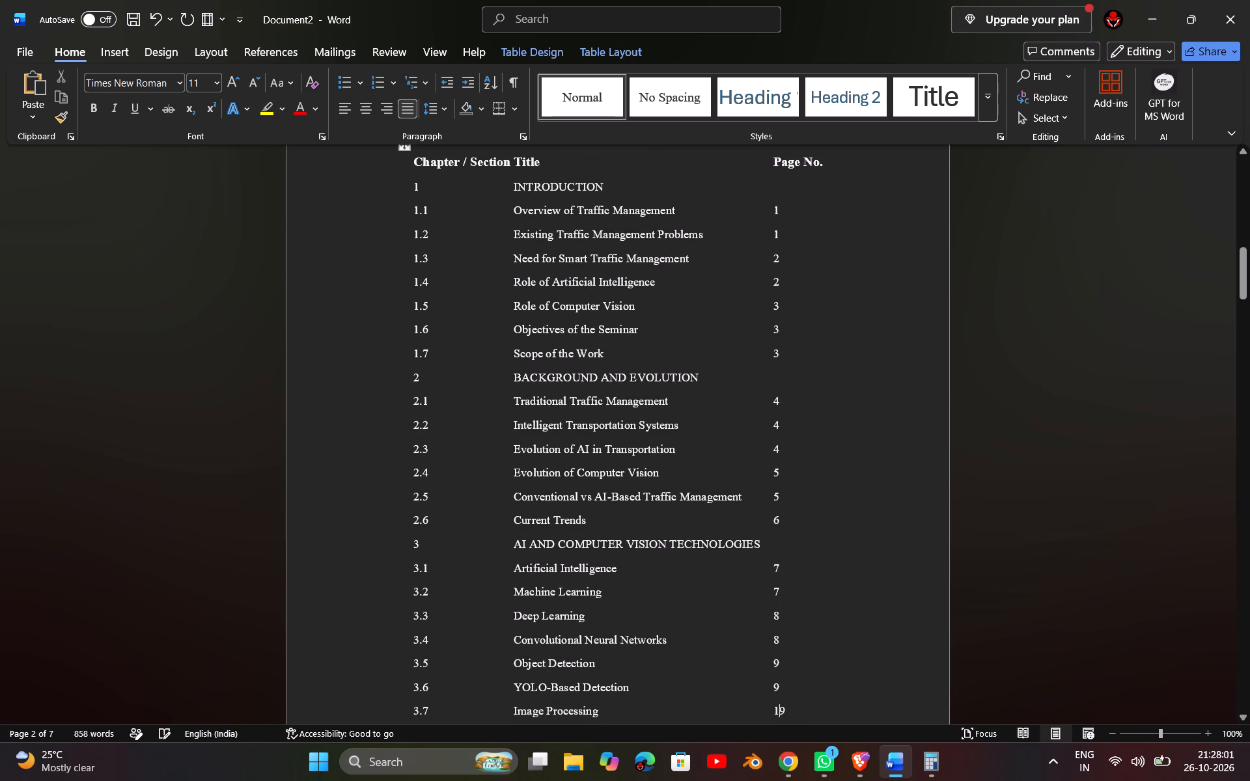
{"action": "key", "text": "Right"}
{"action": "key", "text": "BackSpace"}
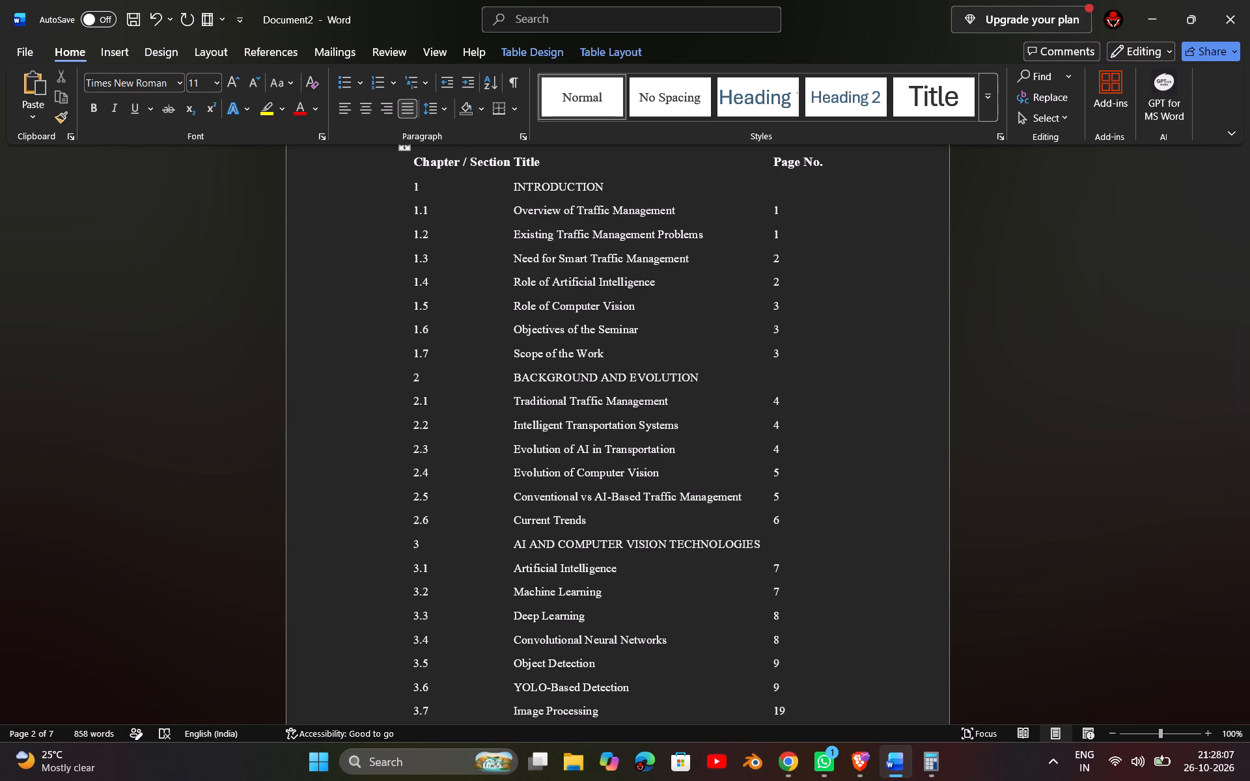
{"action": "key", "text": "0"}
Set the page numbers of sections 3.8, Vehicle Detection and Classification, and 3.9, Automatic Number Plate Recognition, to 11 in the contents table.
{"action": "key", "text": "Down"}
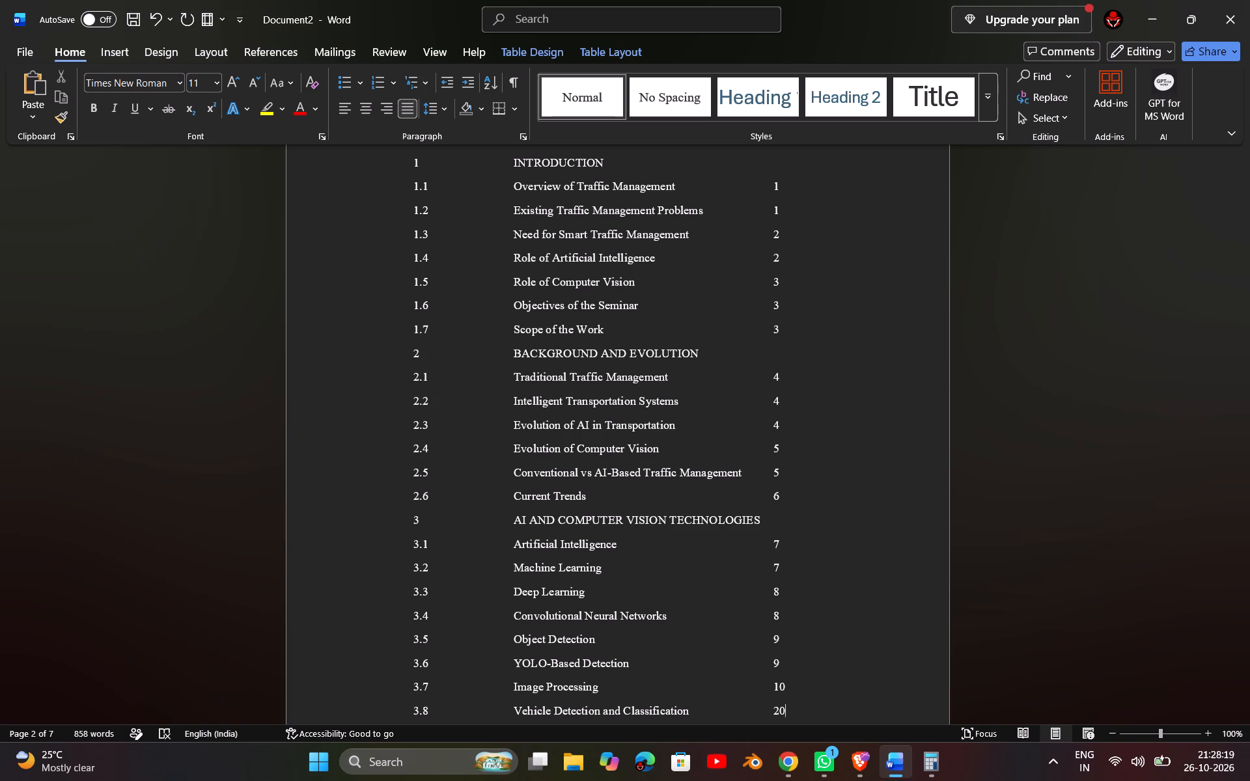
{"action": "key", "text": "BackSpace"}
{"action": "key", "text": "BackSpace"}
{"action": "type", "text": "11"}
{"action": "key", "text": "Down"}
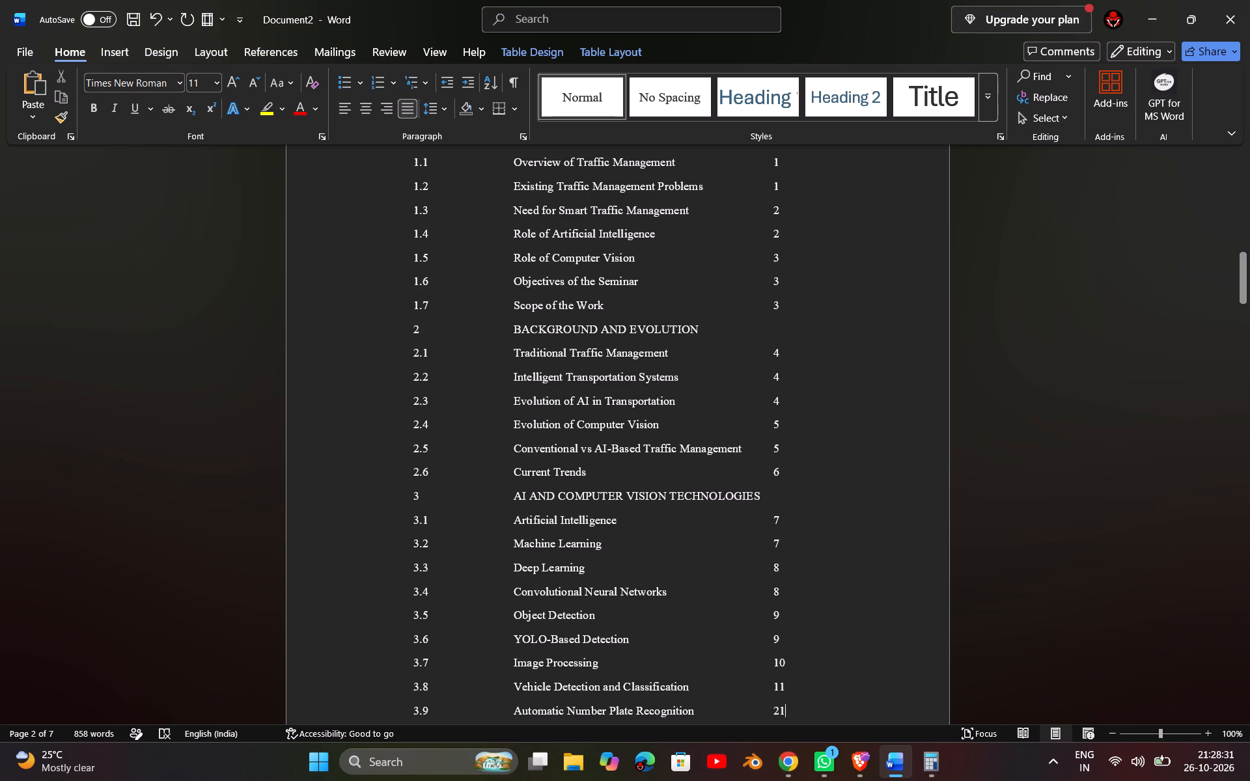
{"action": "key", "text": "BackSpace"}
{"action": "key", "text": "BackSpace"}
{"action": "type", "text": "11"}
Set the page number of section 3.10, Object Tracking, to 12 in the contents table.
{"action": "key", "text": "Down"}
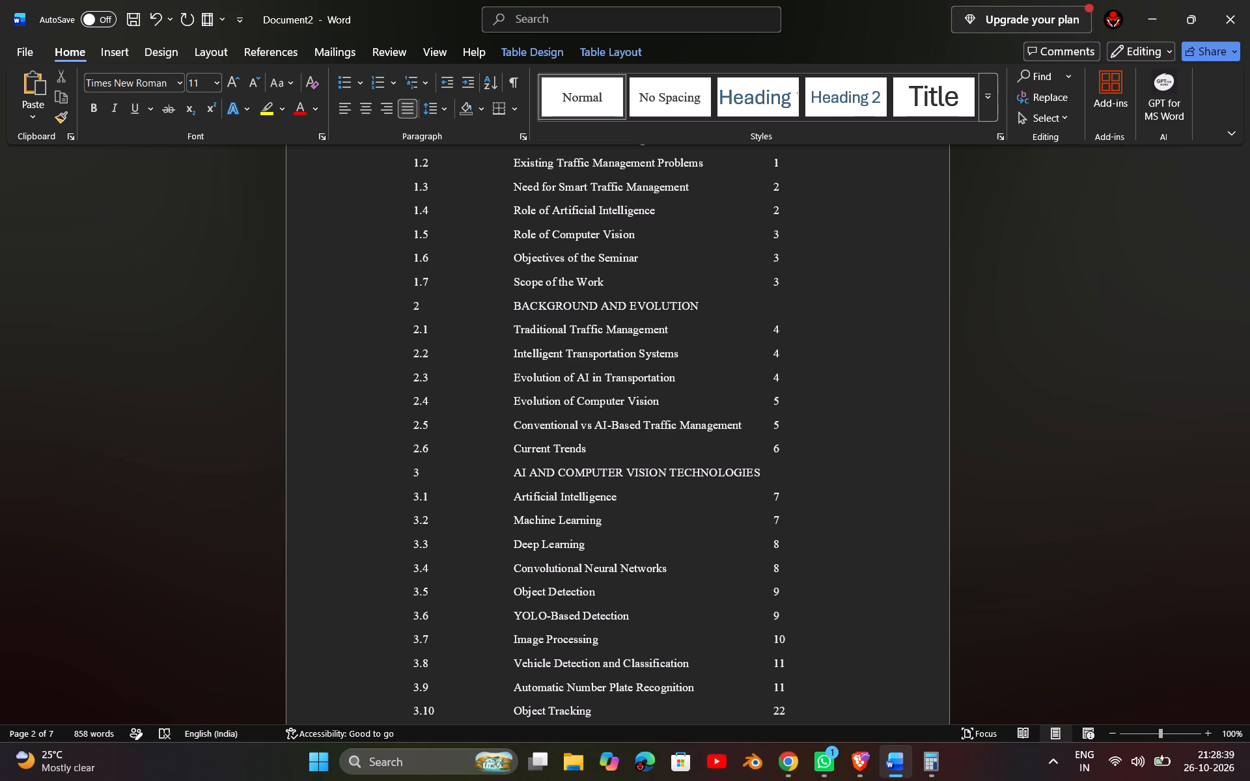
{"action": "key", "text": "BackSpace"}
{"action": "key", "text": "BackSpace"}
{"action": "type", "text": "12"}
Remove the extra blank line from the page number cell of chapter 4, System Architecture and Design, in the contents table.
{"action": "key", "text": "Down"}
{"action": "key", "text": "Down"}
{"action": "key", "text": "Down"}
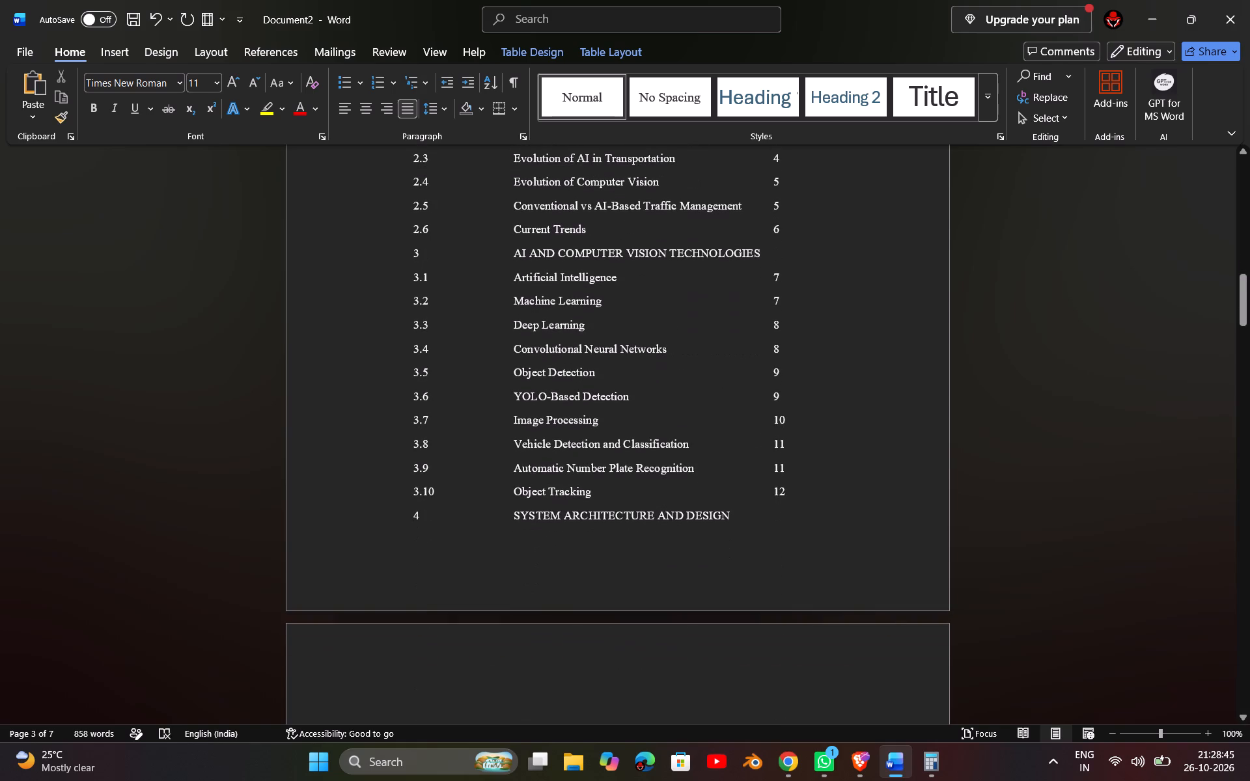
{"action": "key", "text": "Down"}
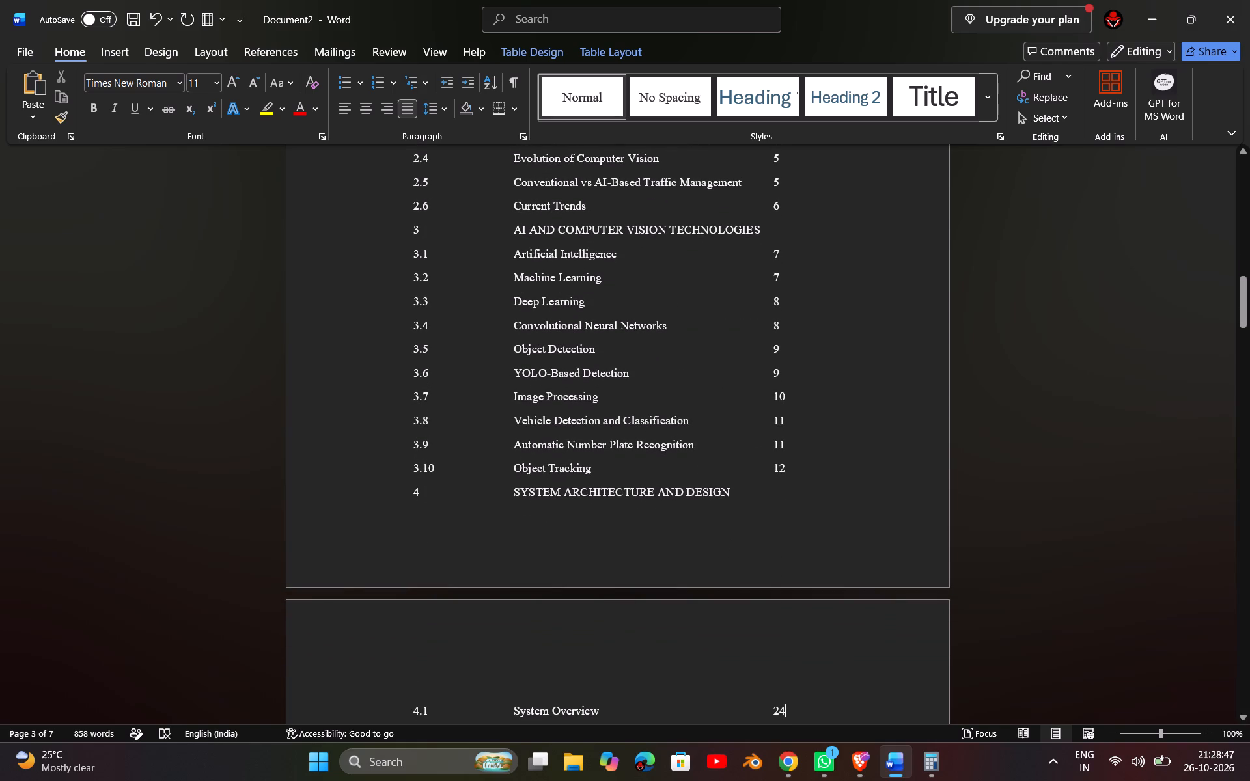
{"action": "key", "text": "Up"}
{"action": "key", "text": "Up"}
{"action": "key", "text": "BackSpace"}
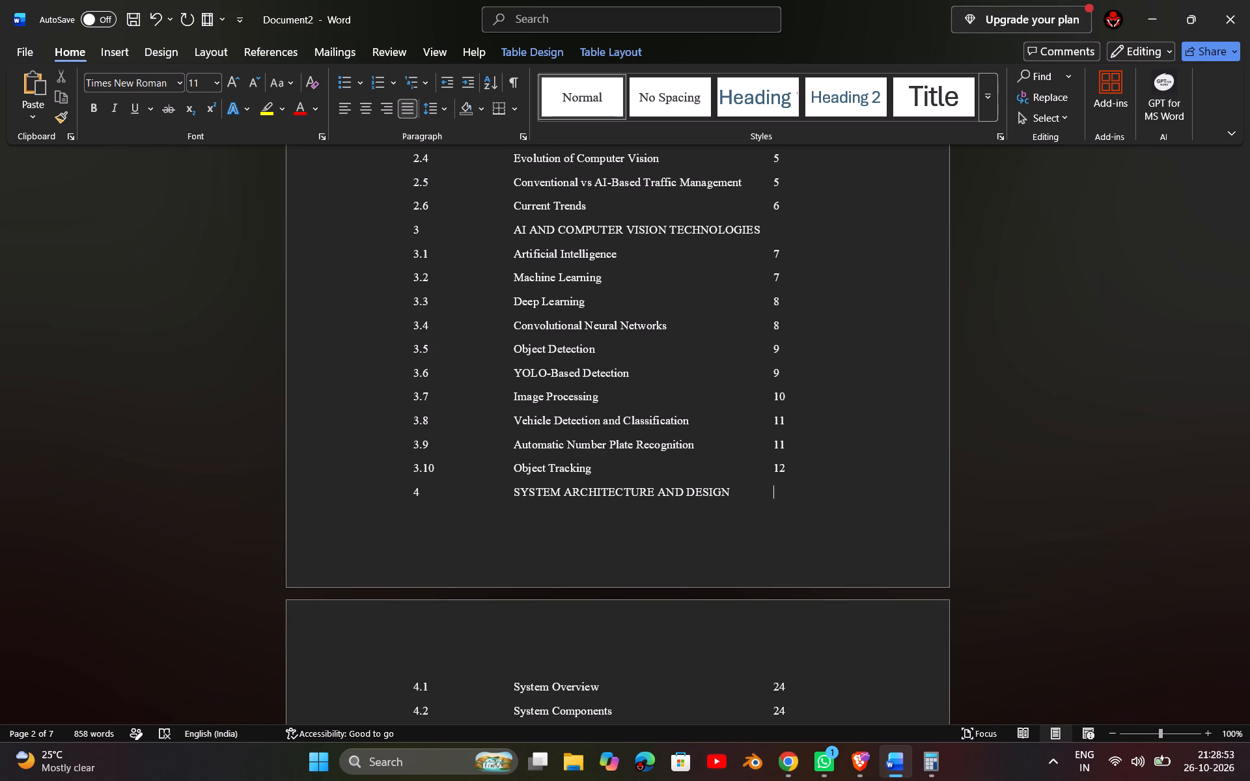
Set the page numbers of sections 4.1, System Overview, and 4.2, System Components, to 13 in the contents table.
{"action": "key", "text": "Down"}
{"action": "key", "text": "Down"}
{"action": "key", "text": "Right"}
{"action": "key", "text": "Right"}
{"action": "key", "text": "BackSpace"}
{"action": "key", "text": "BackSpace"}
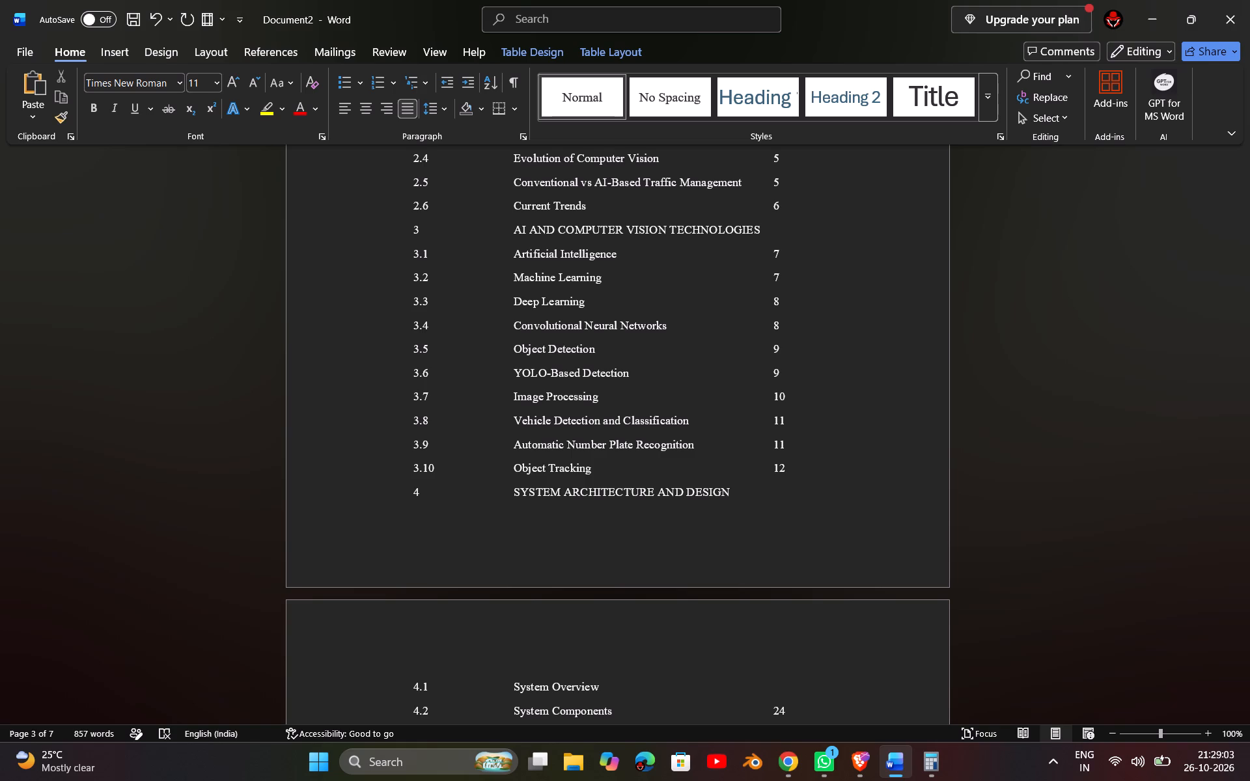
{"action": "type", "text": "13"}
{"action": "key", "text": "Down"}
{"action": "key", "text": "BackSpace"}
{"action": "key", "text": "BackSpace"}
{"action": "type", "text": "13"}
Set the page number of section 4.3, Camera and Sensor Layer, to 14 in the contents table.
{"action": "key", "text": "Down"}
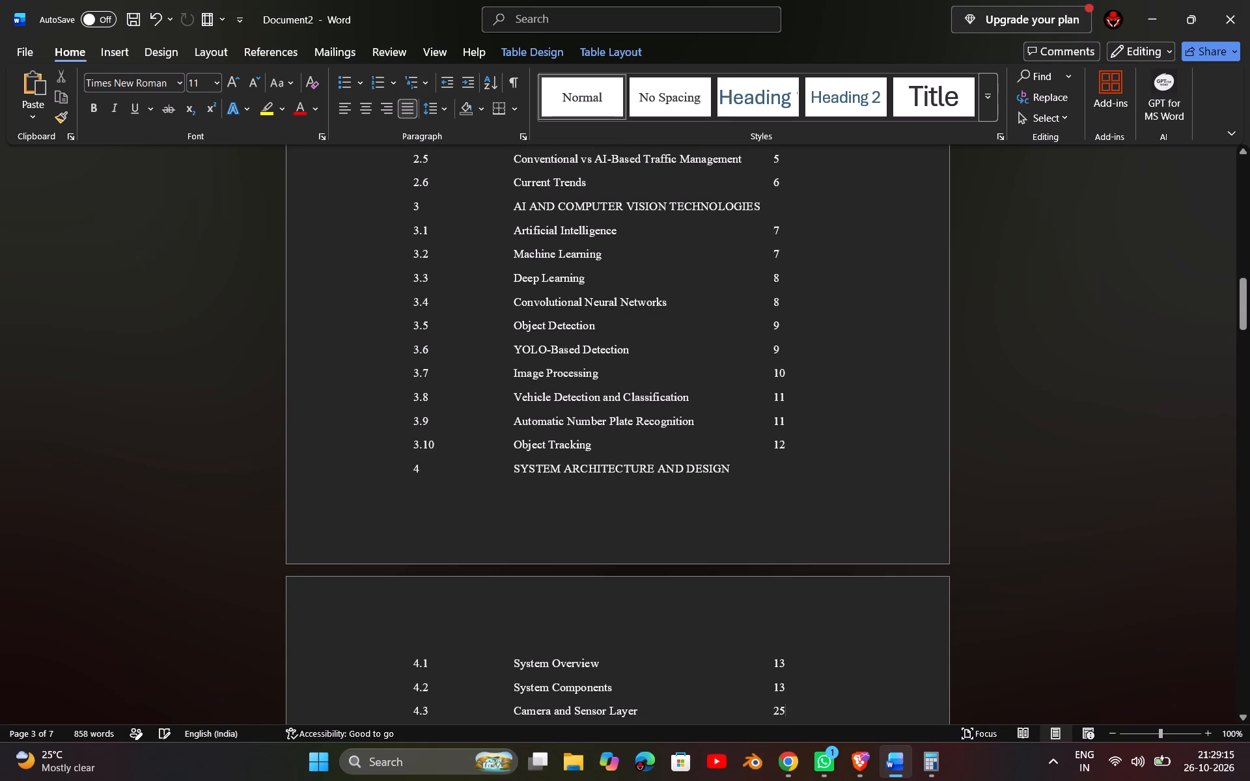
{"action": "key", "text": "BackSpace"}
{"action": "key", "text": "BackSpace"}
{"action": "type", "text": "14"}
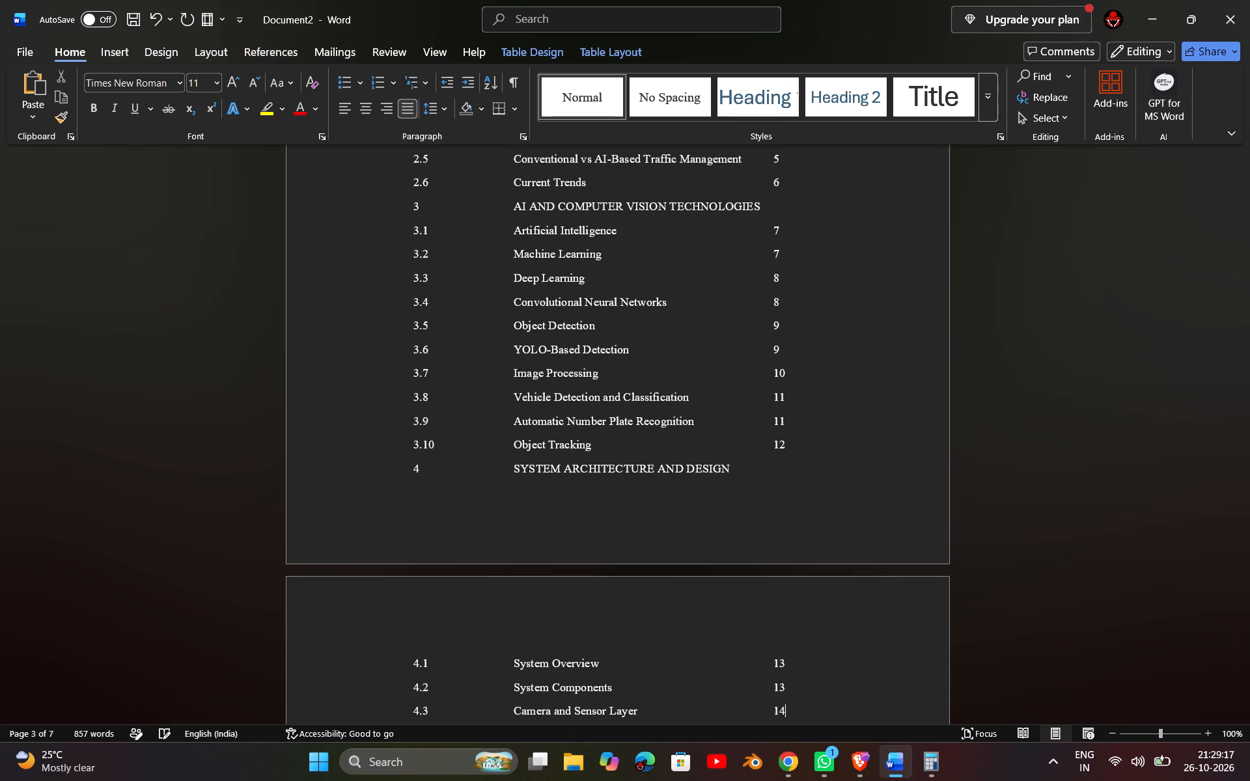
Set the page number of section 4.4, Computer Vision Pipeline, to 15 in the contents table.
{"action": "key", "text": "Down"}
{"action": "key", "text": "BackSpace"}
{"action": "key", "text": "BackSpace"}
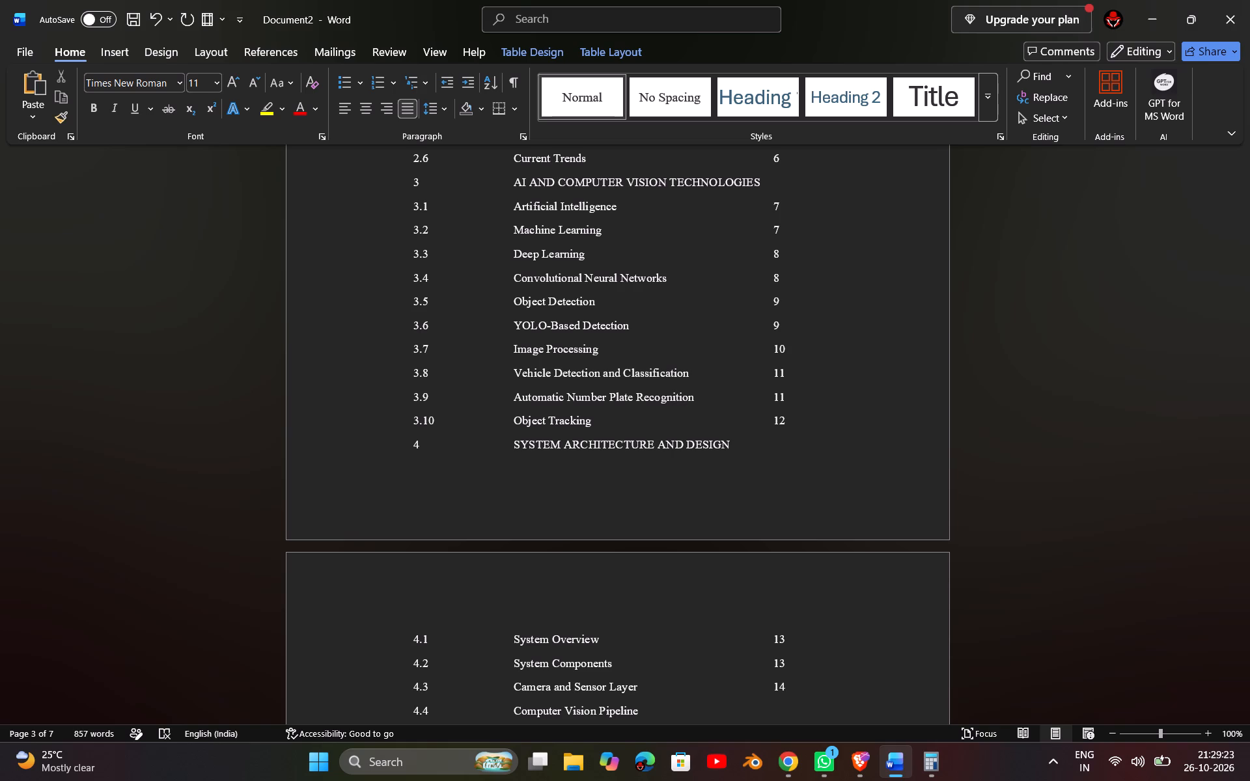
{"action": "type", "text": "15"}
{"action": "key", "text": "Down"}
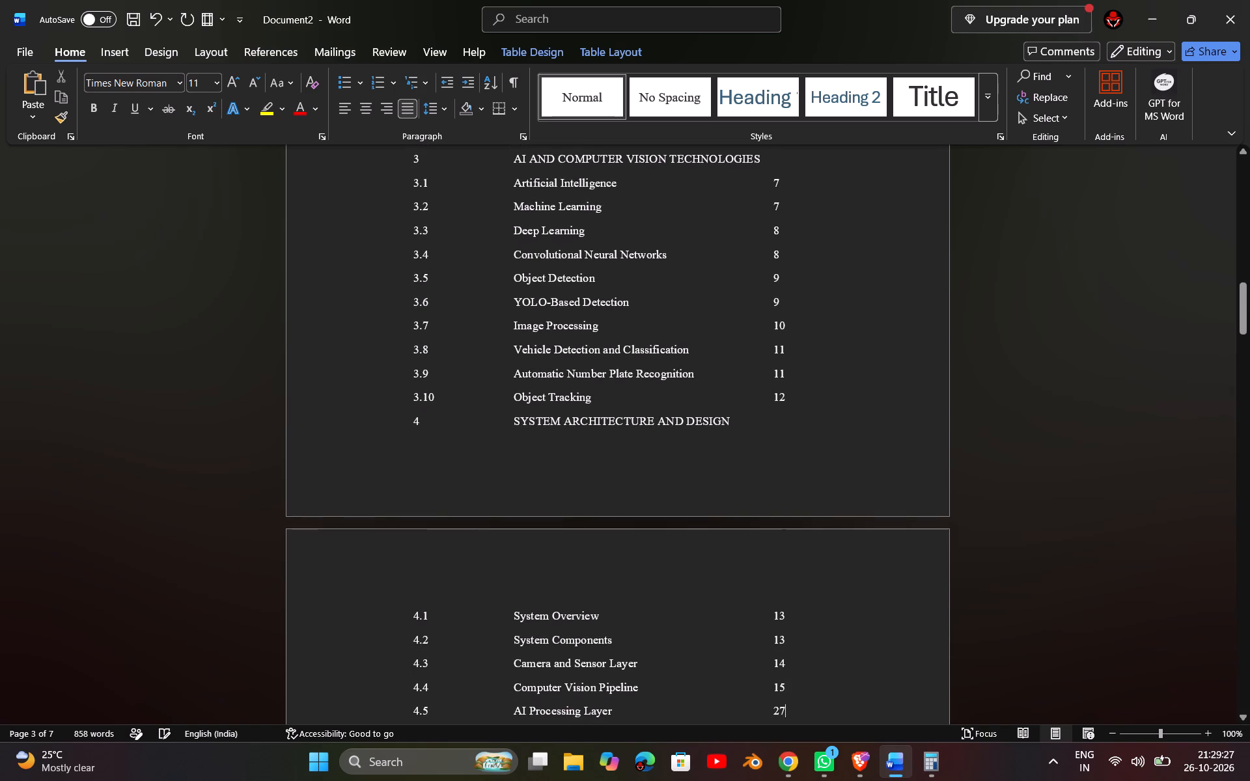
Set the page number of section 4.5, AI Processing Layer, to 15 in the contents table.
{"action": "key", "text": "BackSpace"}
{"action": "key", "text": "BackSpace"}
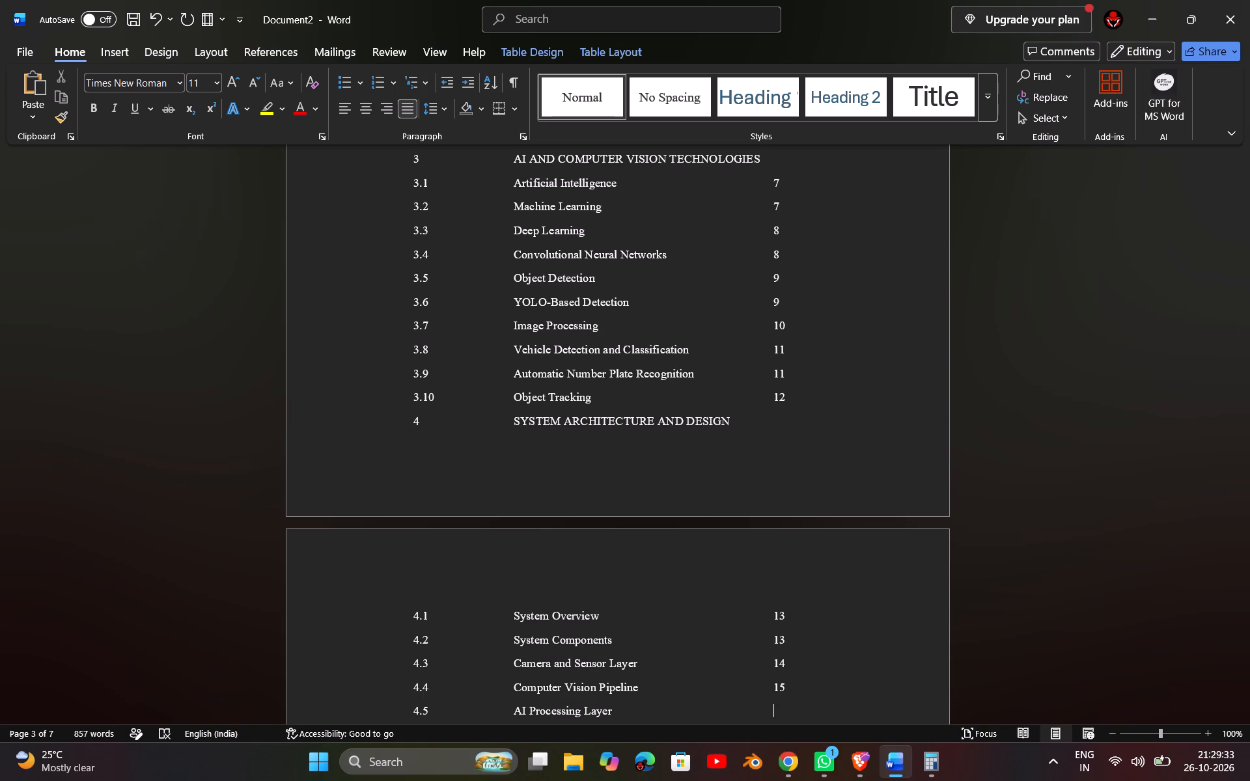
{"action": "type", "text": "15"}
Set the page numbers of sections 4.6, Traffic Data Processing, and 4.7, Decision-Making Layer, to 16 in the contents table.
{"action": "key", "text": "Down"}
{"action": "key", "text": "BackSpace"}
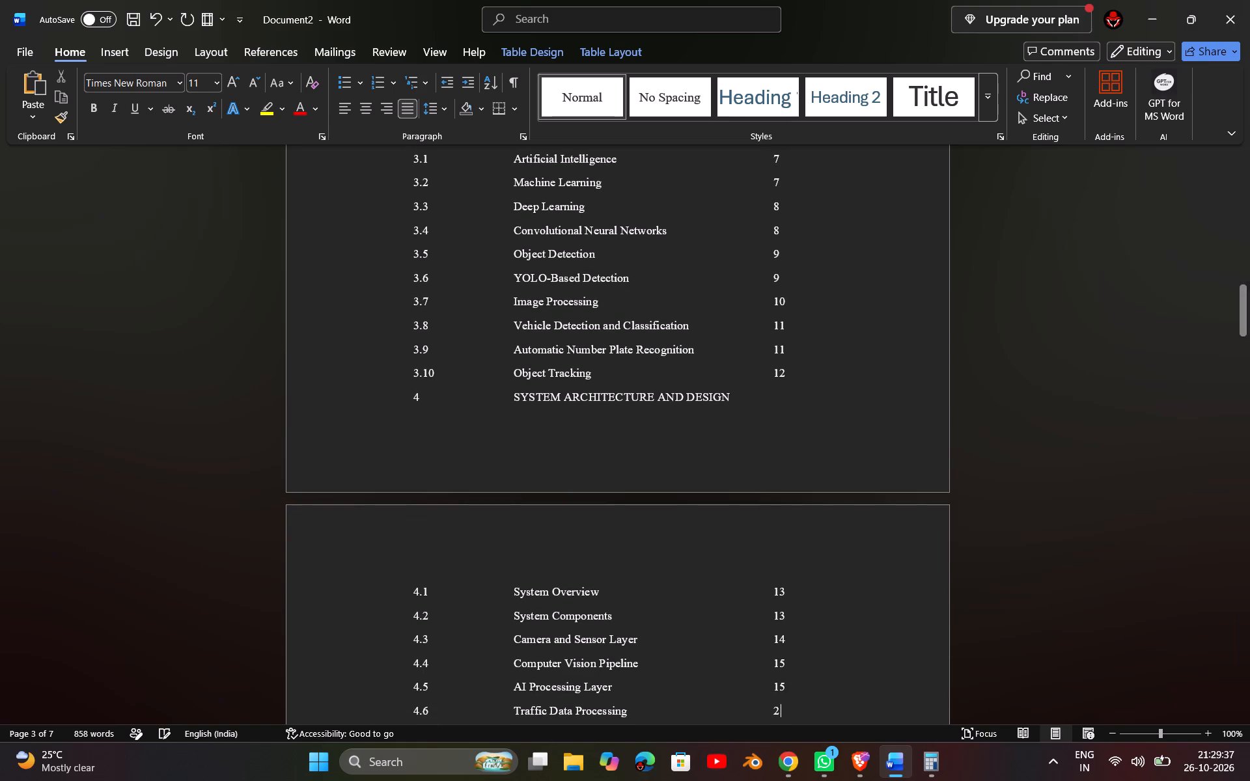
{"action": "key", "text": "BackSpace"}
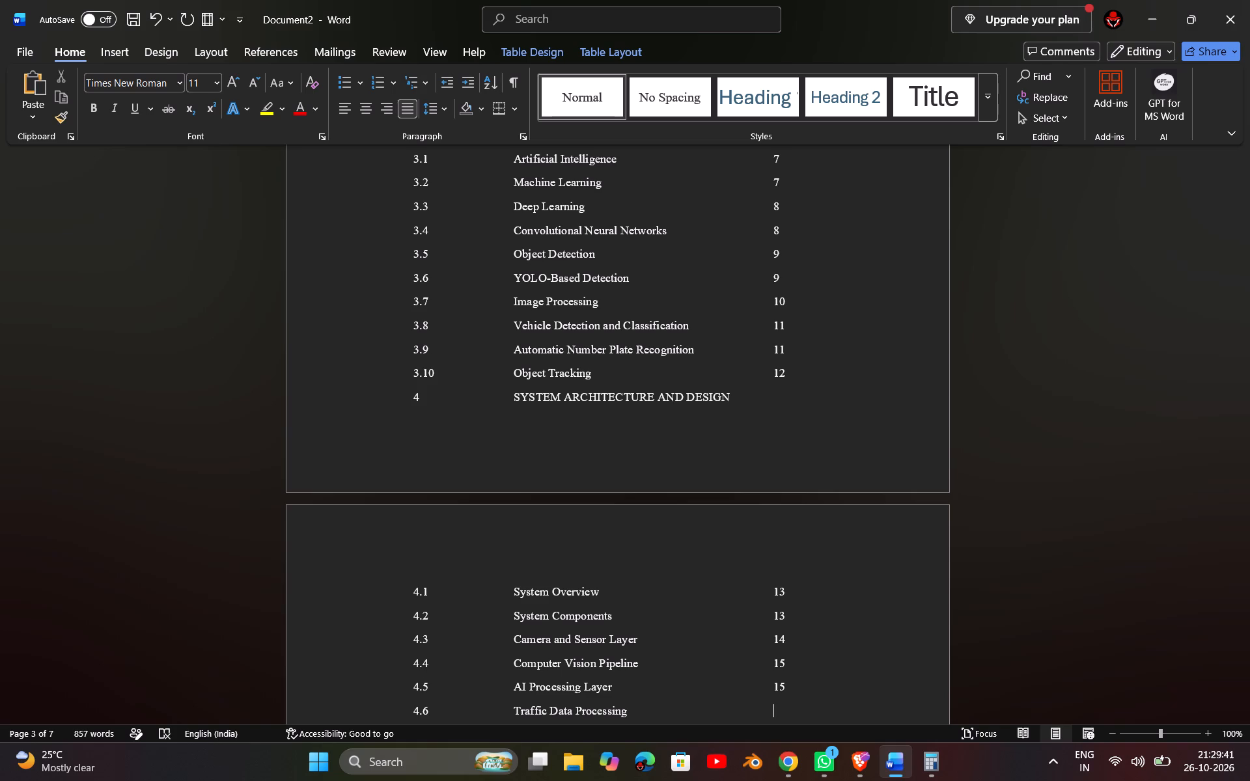
{"action": "type", "text": "16"}
{"action": "key", "text": "Down"}
{"action": "key", "text": "BackSpace"}
{"action": "key", "text": "BackSpace"}
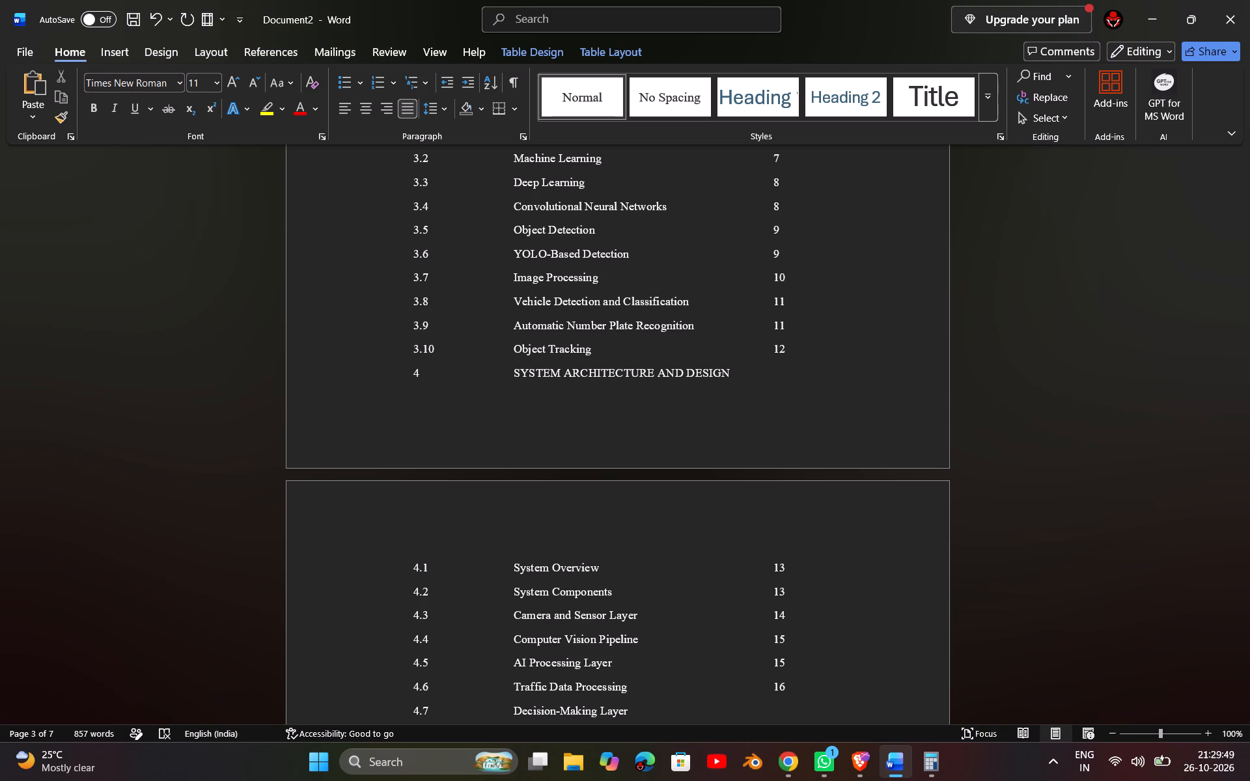
{"action": "type", "text": "16"}
Set the page numbers of sections 4.8, Adaptive Signal Feedback Loop, and 4.9, Complete System Architecture, to 17 in the contents table.
{"action": "key", "text": "Down"}
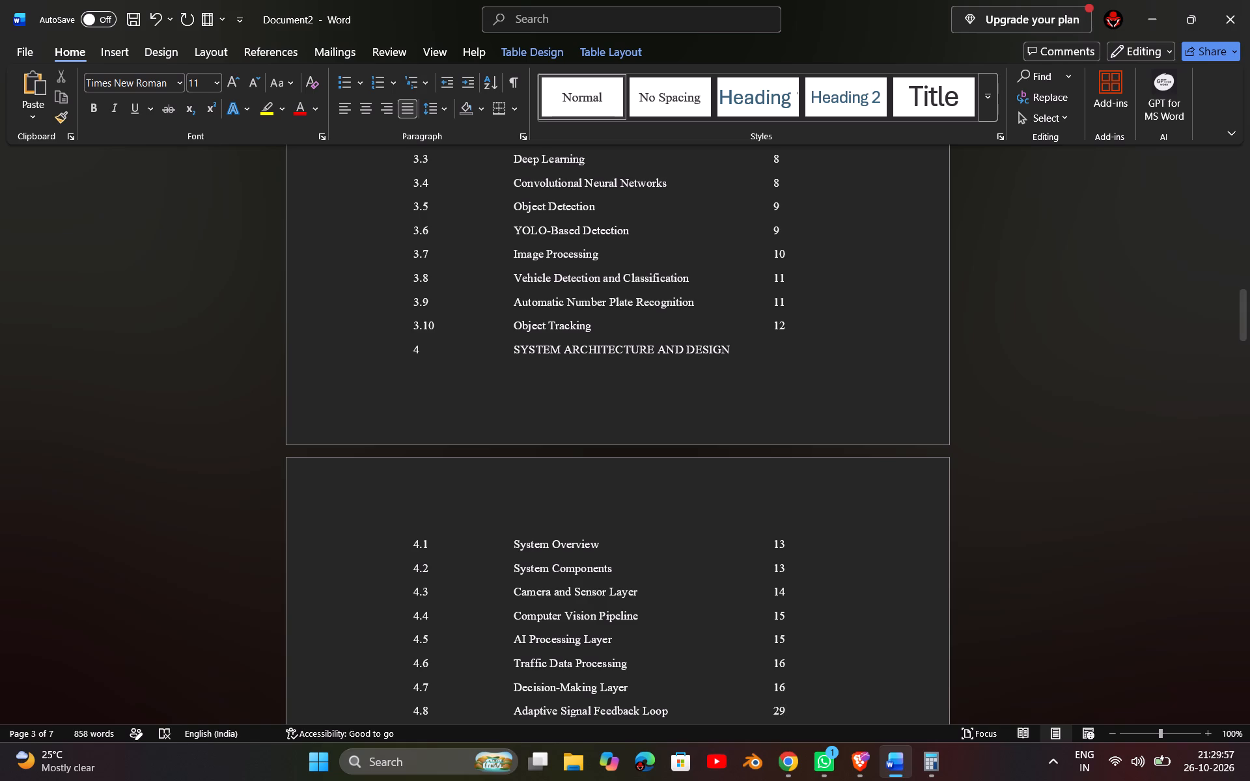
{"action": "key", "text": "BackSpace"}
{"action": "key", "text": "BackSpace"}
{"action": "type", "text": "17"}
{"action": "key", "text": "Down"}
{"action": "key", "text": "BackSpace"}
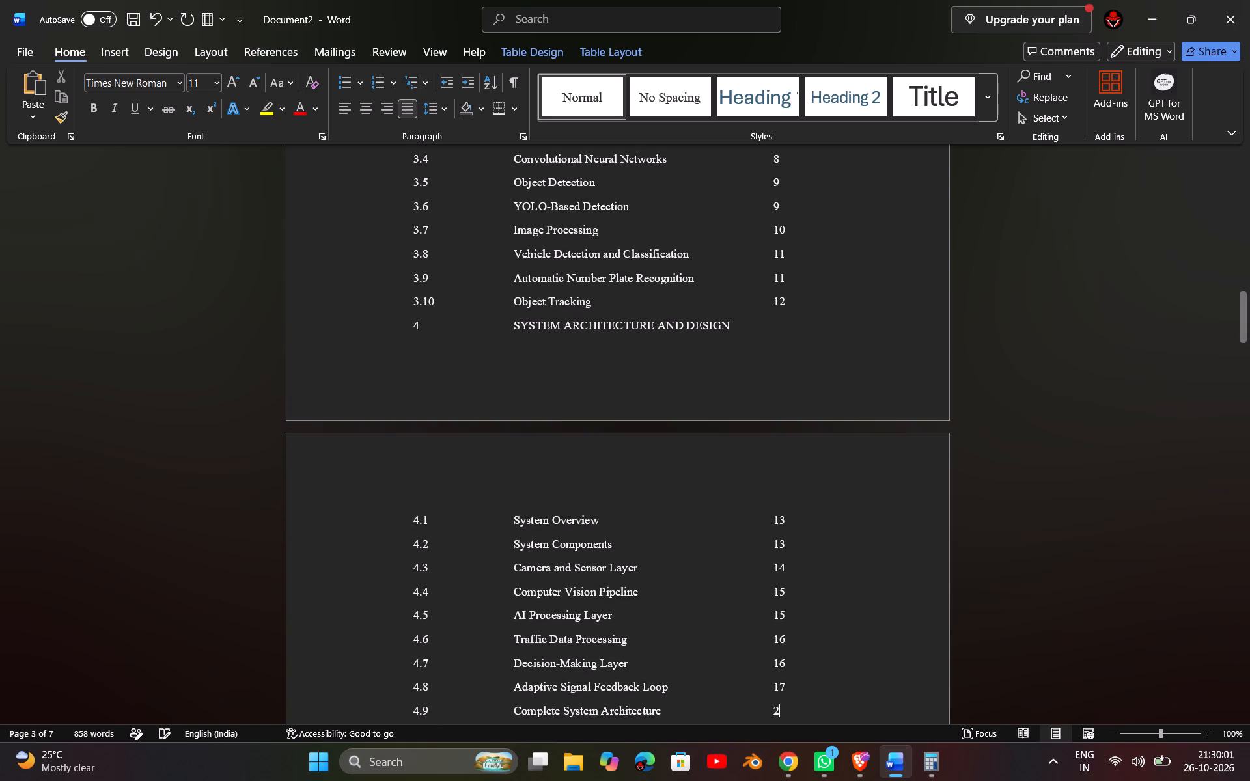
{"action": "key", "text": "BackSpace"}
{"action": "type", "text": "17"}
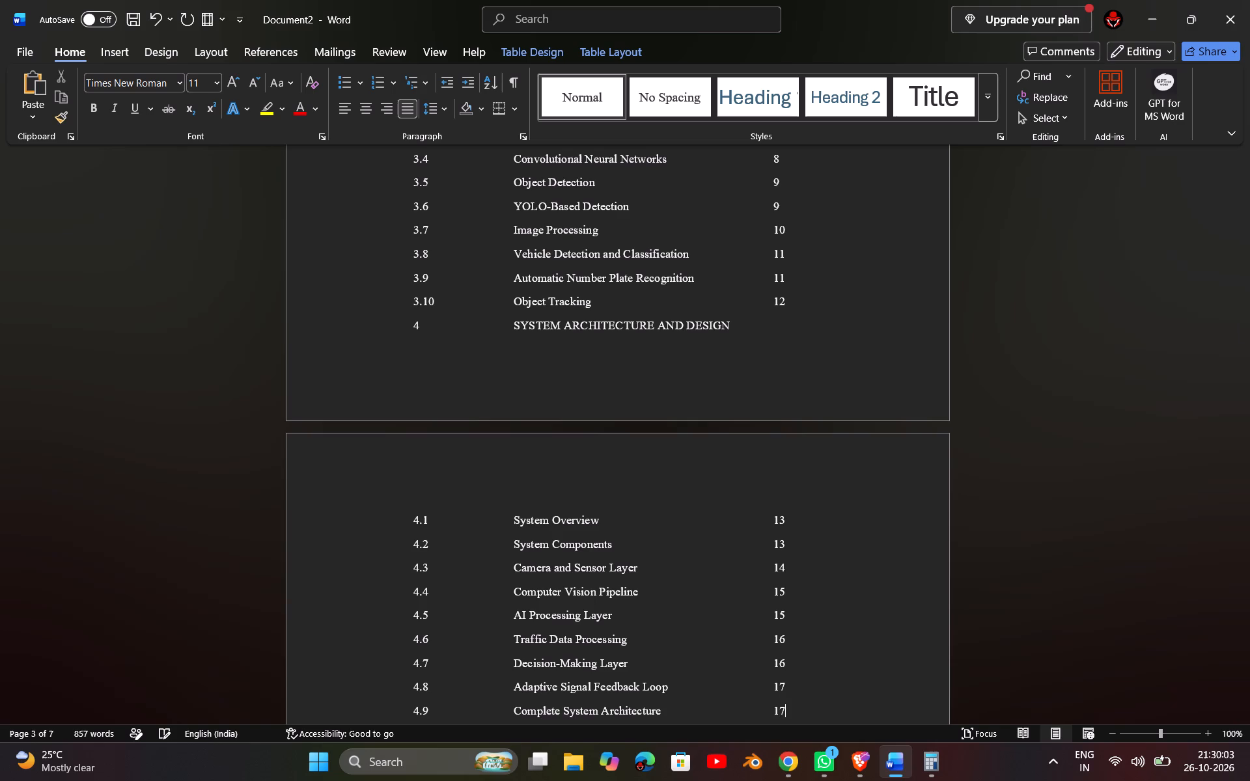
Set the page numbers of sections 5.1, Vehicle Detection, 5.2, Vehicle Classification, and 5.3, Vehicle Counting, to 19 in the contents table.
{"action": "key", "text": "Down"}
{"action": "key", "text": "Down"}
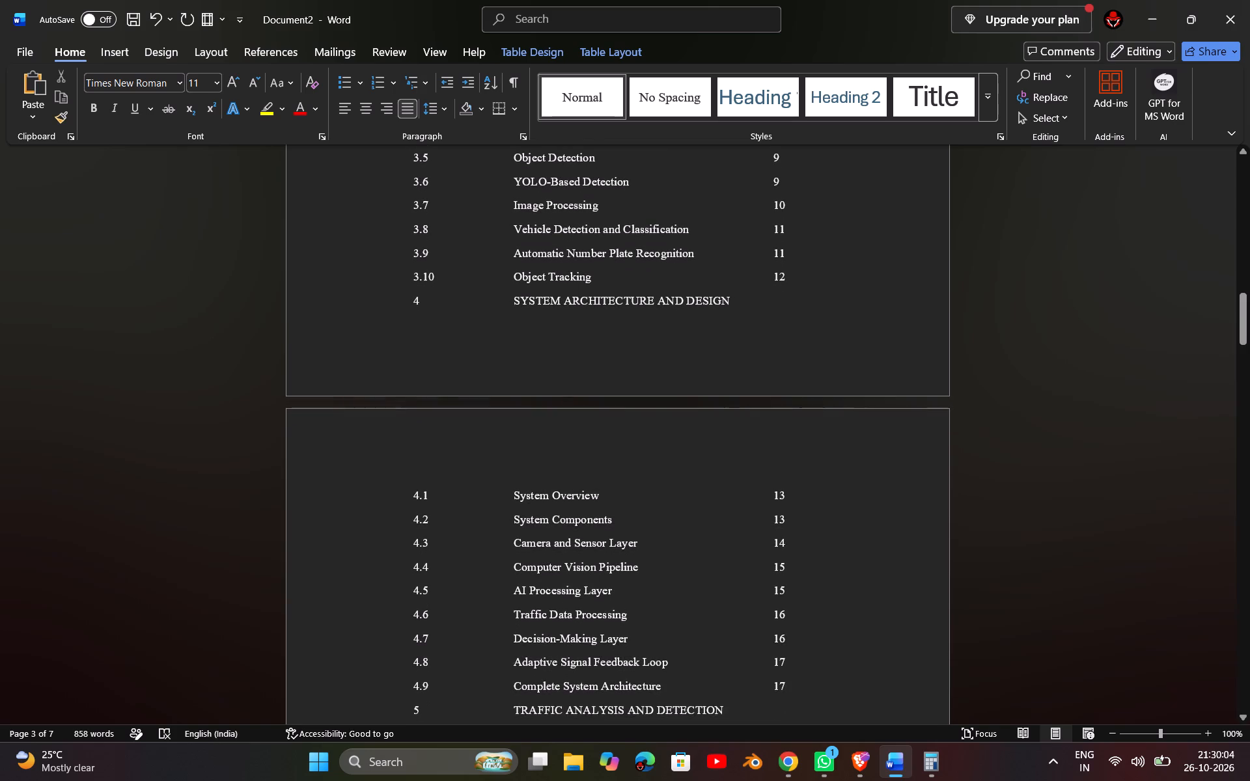
{"action": "key", "text": "Down"}
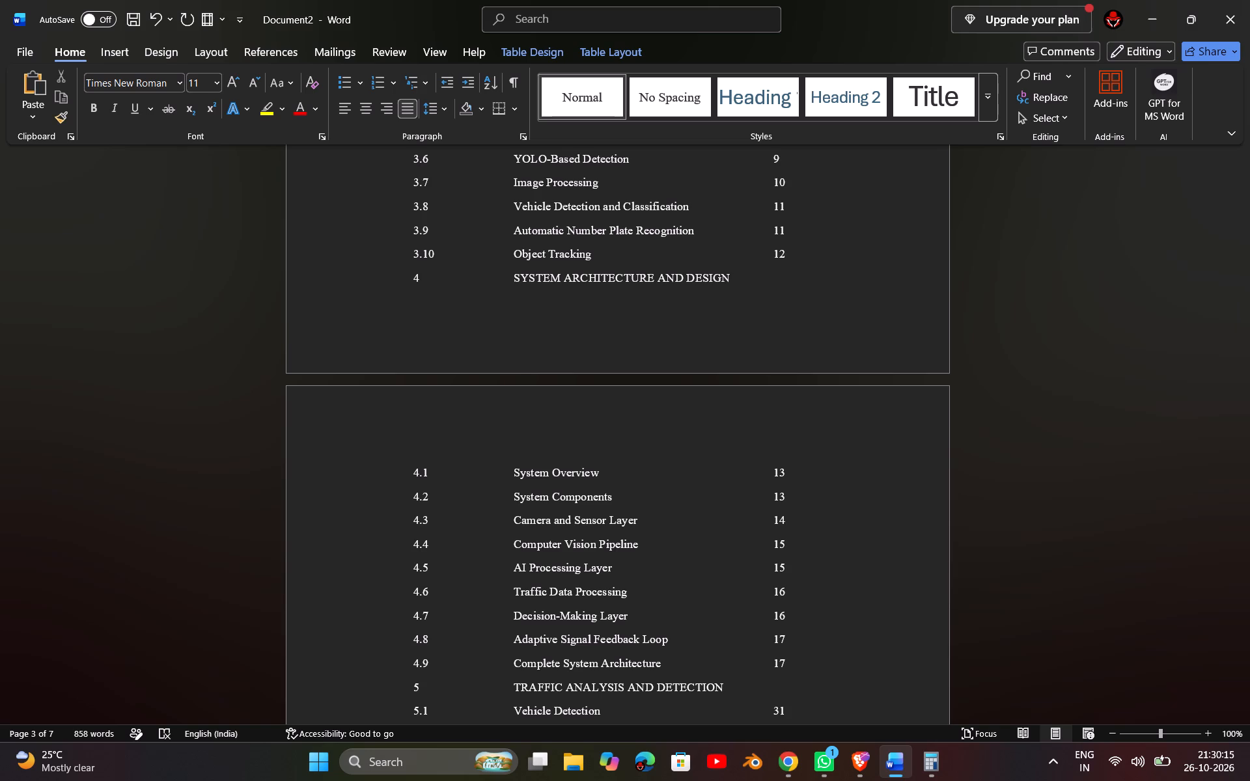
{"action": "key", "text": "BackSpace"}
{"action": "key", "text": "BackSpace"}
{"action": "type", "text": "19"}
{"action": "key", "text": "Down"}
{"action": "key", "text": "BackSpace"}
{"action": "key", "text": "BackSpace"}
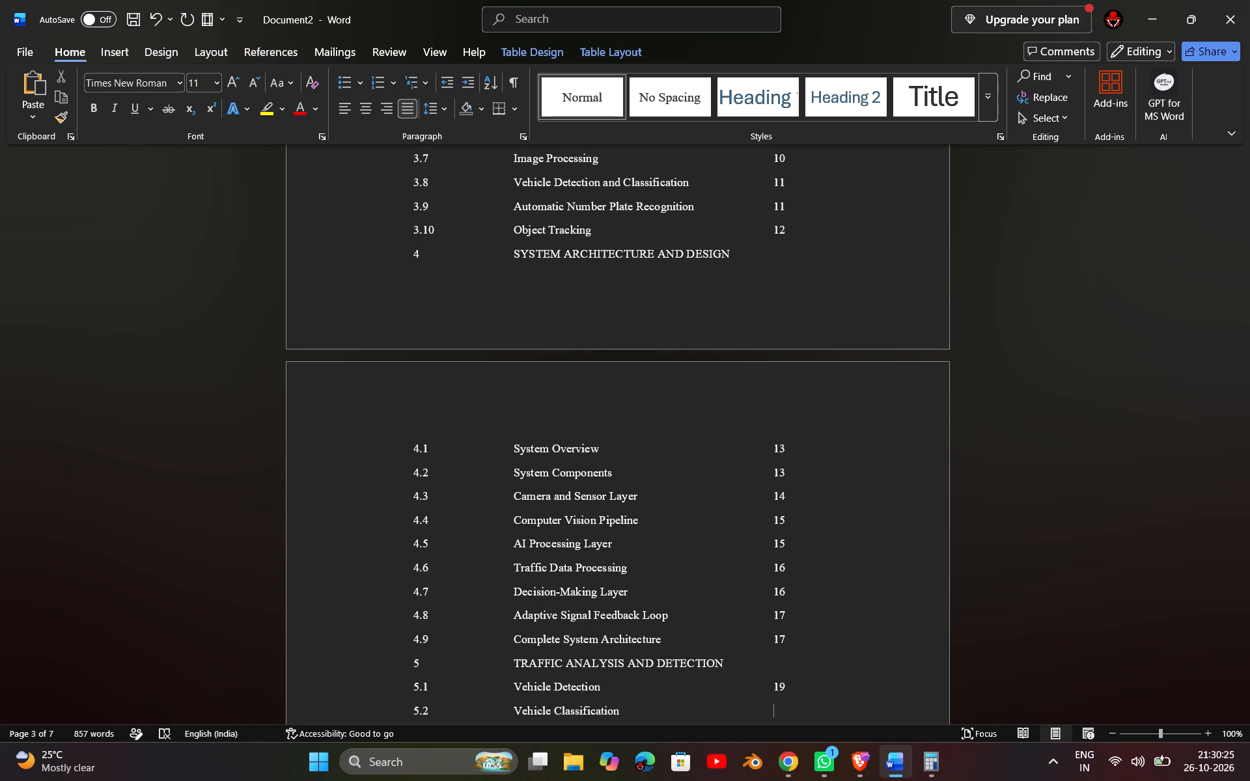
{"action": "type", "text": "19"}
{"action": "key", "text": "Down"}
{"action": "key", "text": "Down"}
{"action": "key", "text": "Up"}
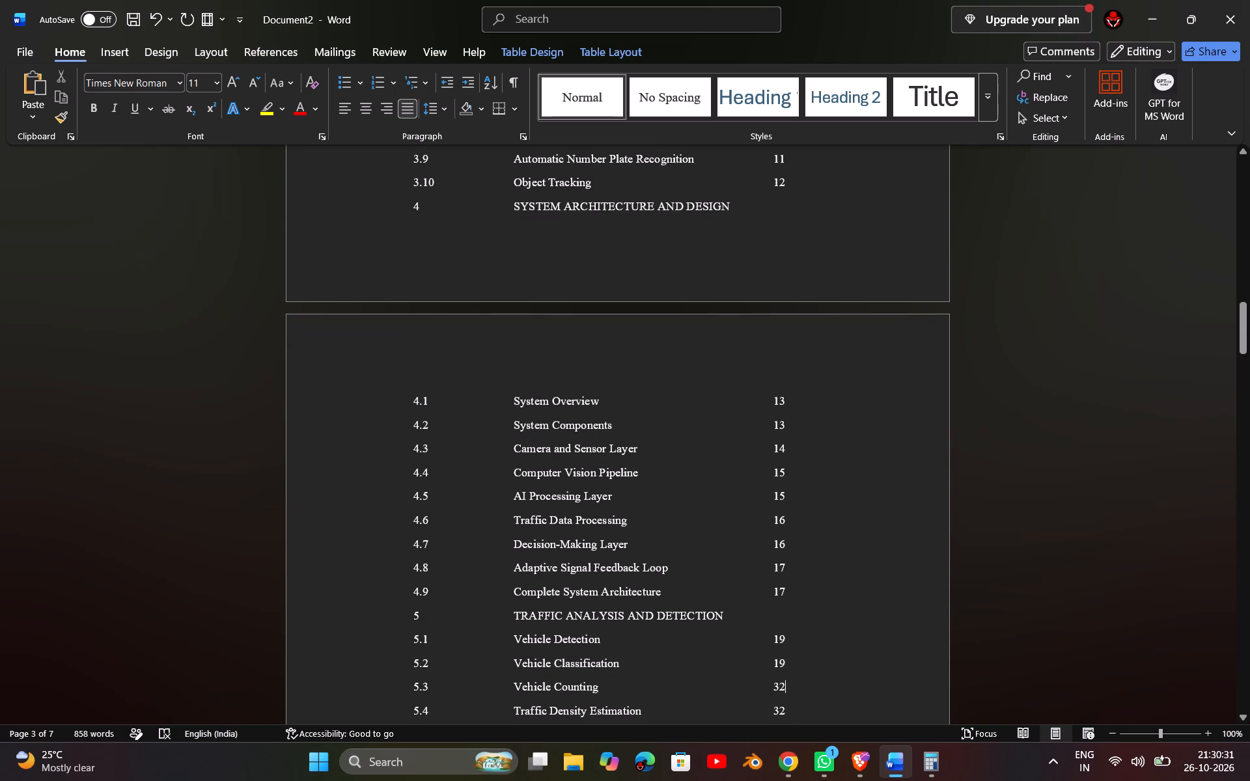
{"action": "key", "text": "BackSpace"}
{"action": "key", "text": "BackSpace"}
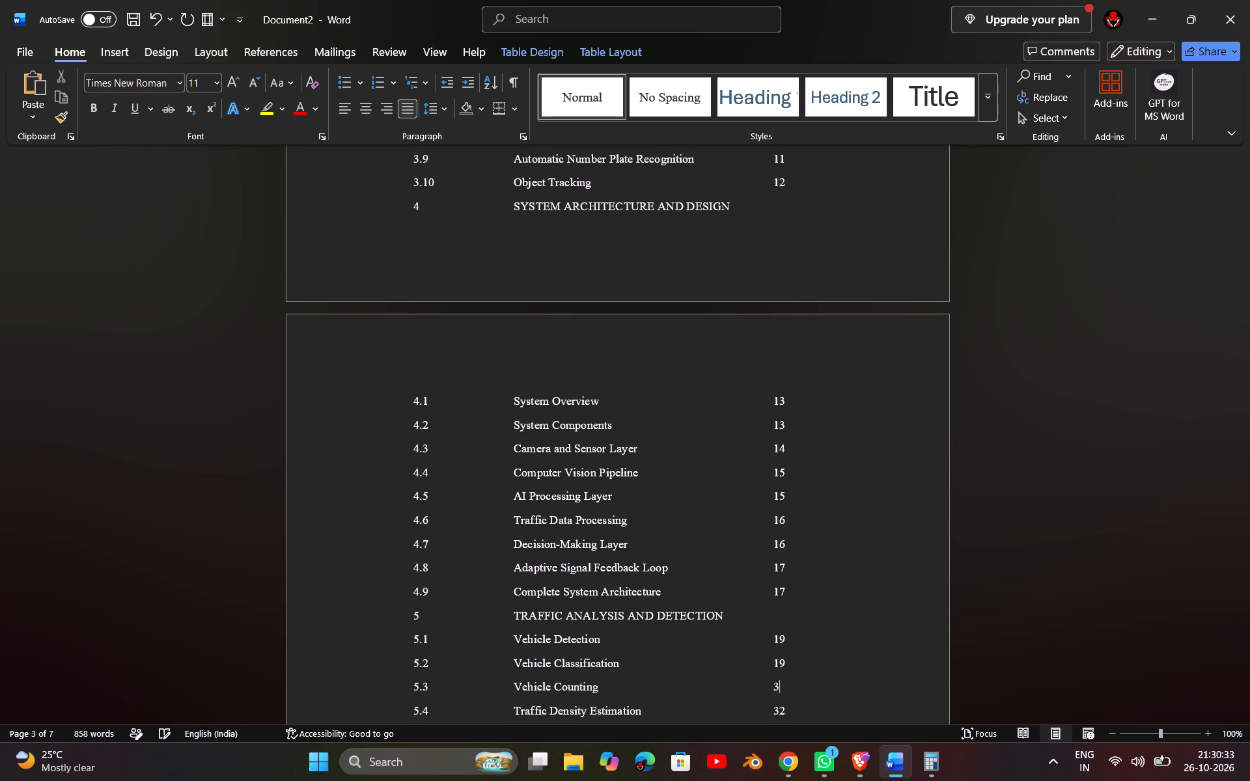
{"action": "type", "text": "19"}
Set the page number of section 5.4, Traffic Density Estimation, to 20 in the contents table.
{"action": "key", "text": "Down"}
{"action": "key", "text": "BackSpace"}
{"action": "key", "text": "BackSpace"}
{"action": "type", "text": "20"}
Set the page numbers of sections 5.5, Vehicle Tracking, and 5.6, Traffic Flow Analysis, to 21 in the contents table.
{"action": "key", "text": "Down"}
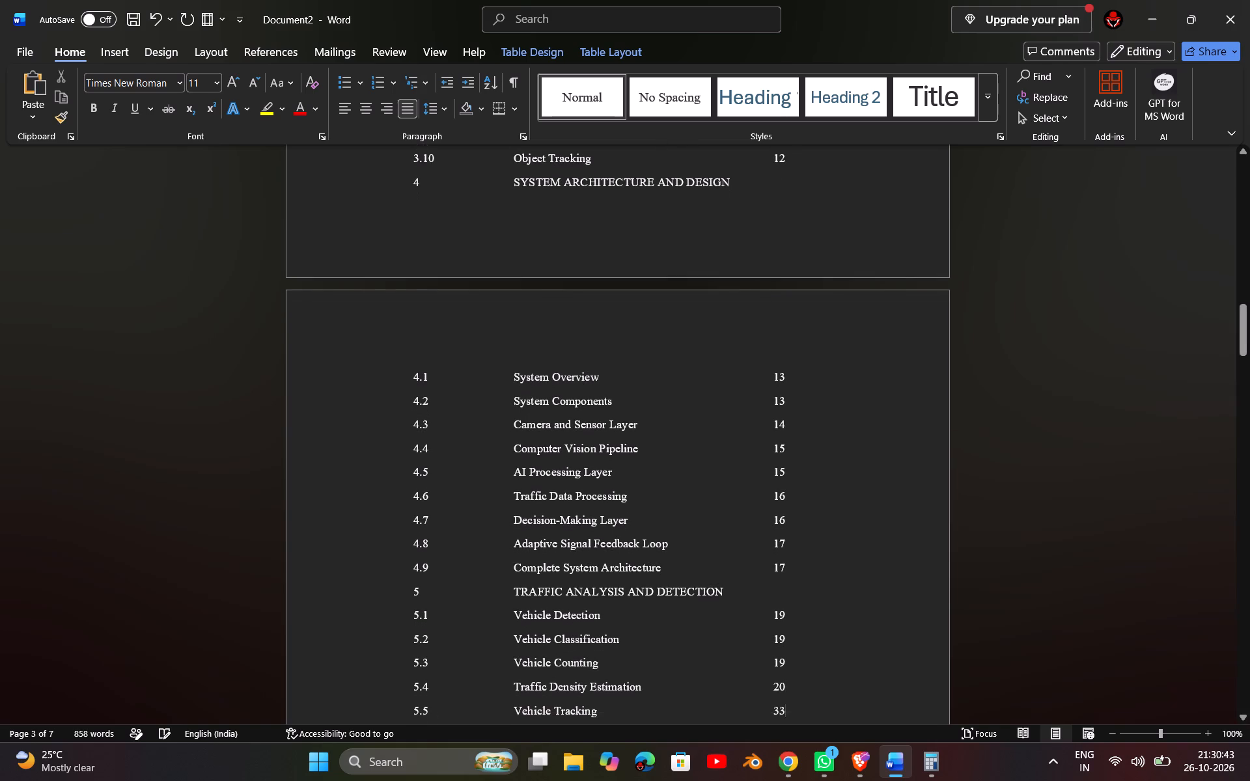
{"action": "key", "text": "BackSpace"}
{"action": "key", "text": "BackSpace"}
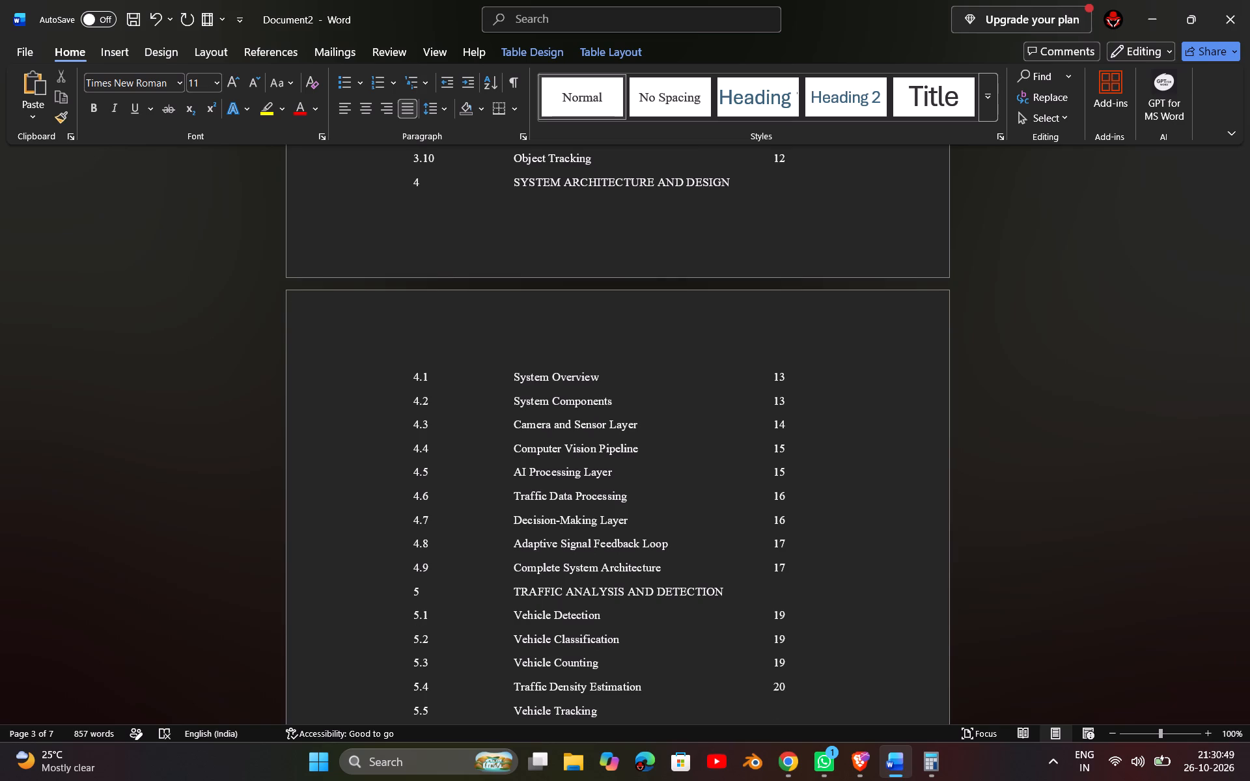
{"action": "type", "text": "21"}
{"action": "key", "text": "Down"}
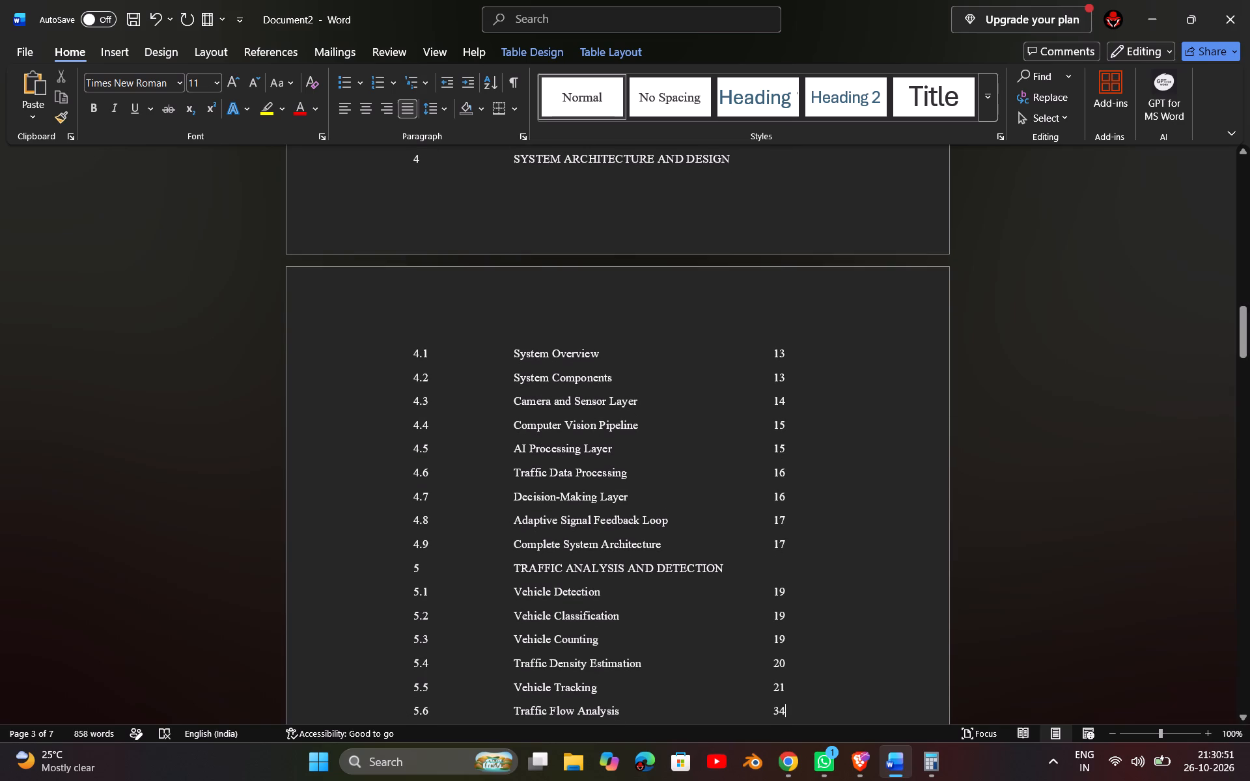
{"action": "key", "text": "BackSpace"}
{"action": "key", "text": "BackSpace"}
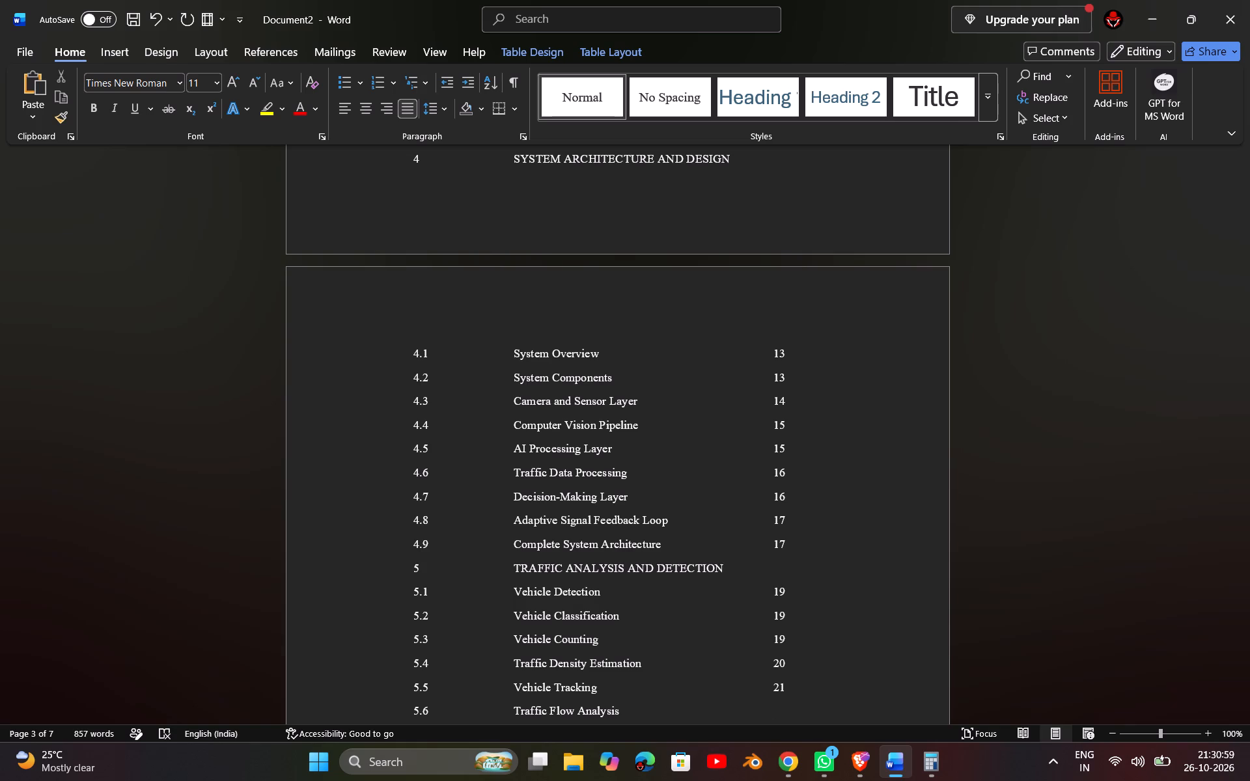
{"action": "type", "text": "21"}
Set the page number of section 5.7, Congestion Detection, to 22 in the contents table.
{"action": "key", "text": "Down"}
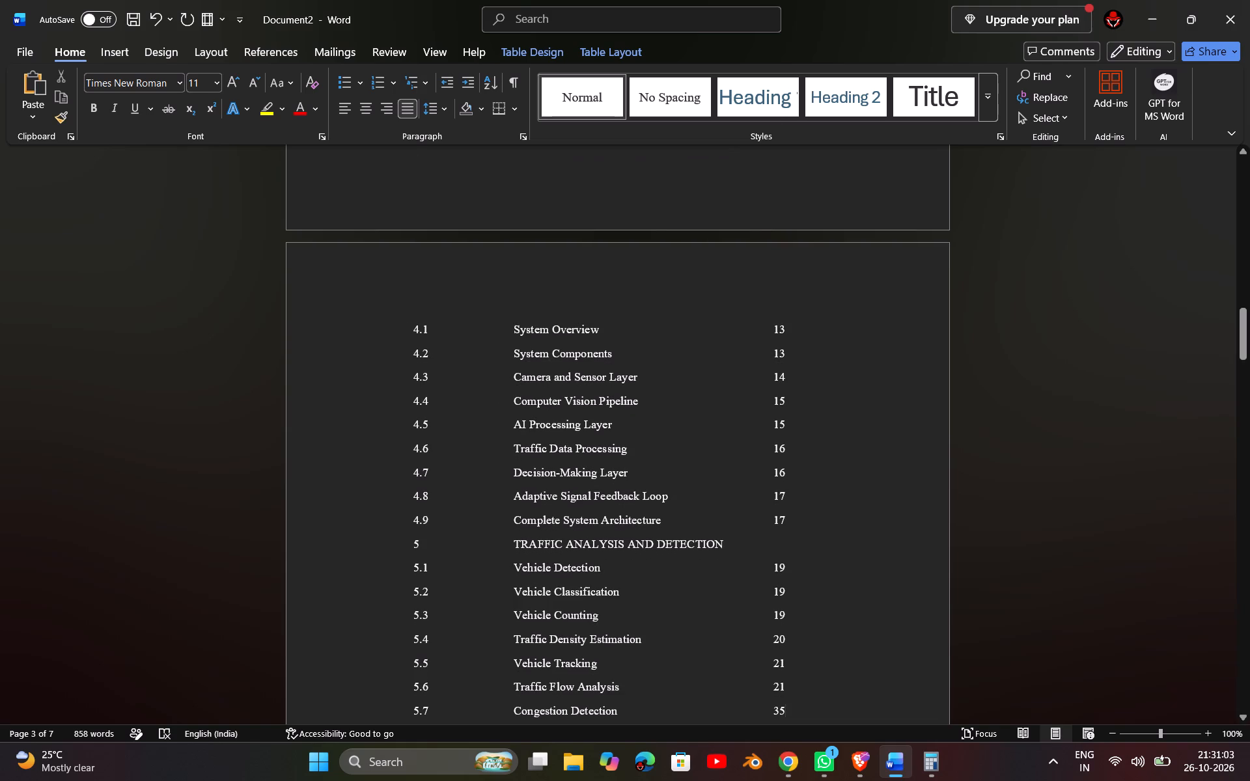
{"action": "key", "text": "BackSpace"}
{"action": "key", "text": "BackSpace"}
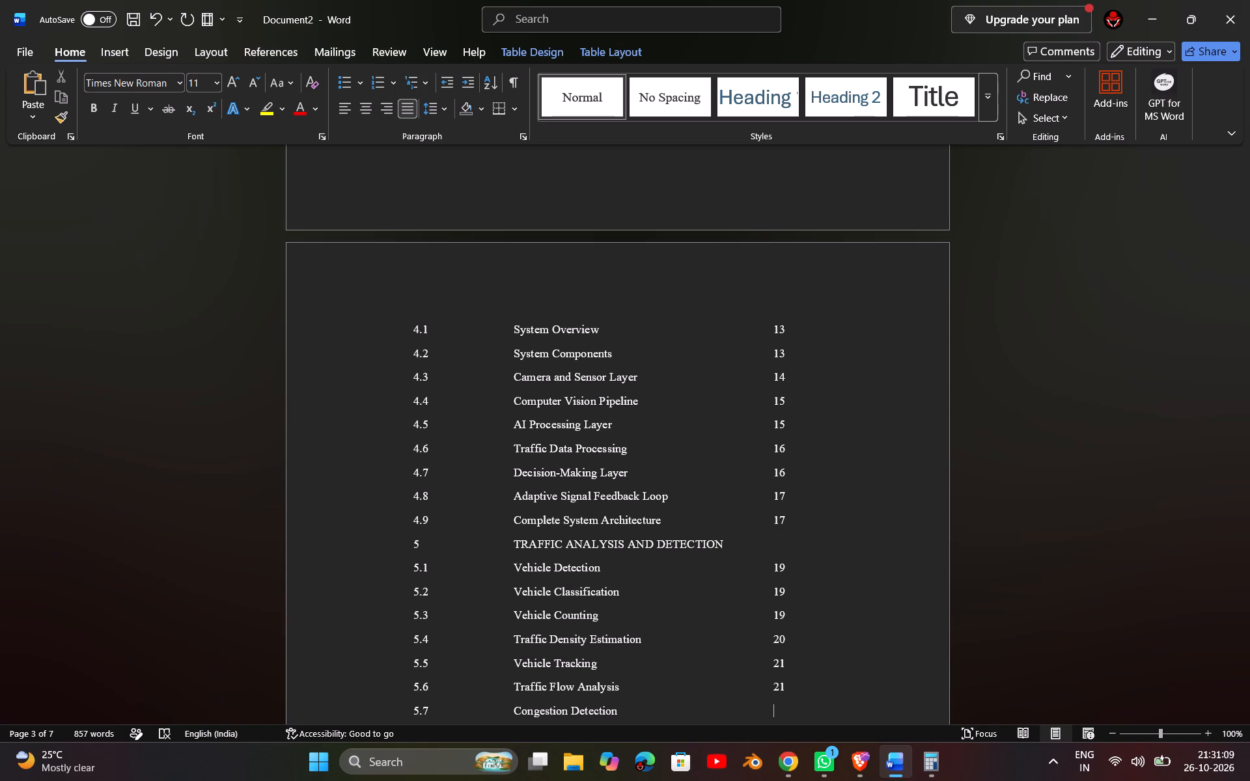
{"action": "type", "text": "22"}
Set the page number of section 5.8, Traffic Prediction, to 23 in the contents table.
{"action": "key", "text": "Down"}
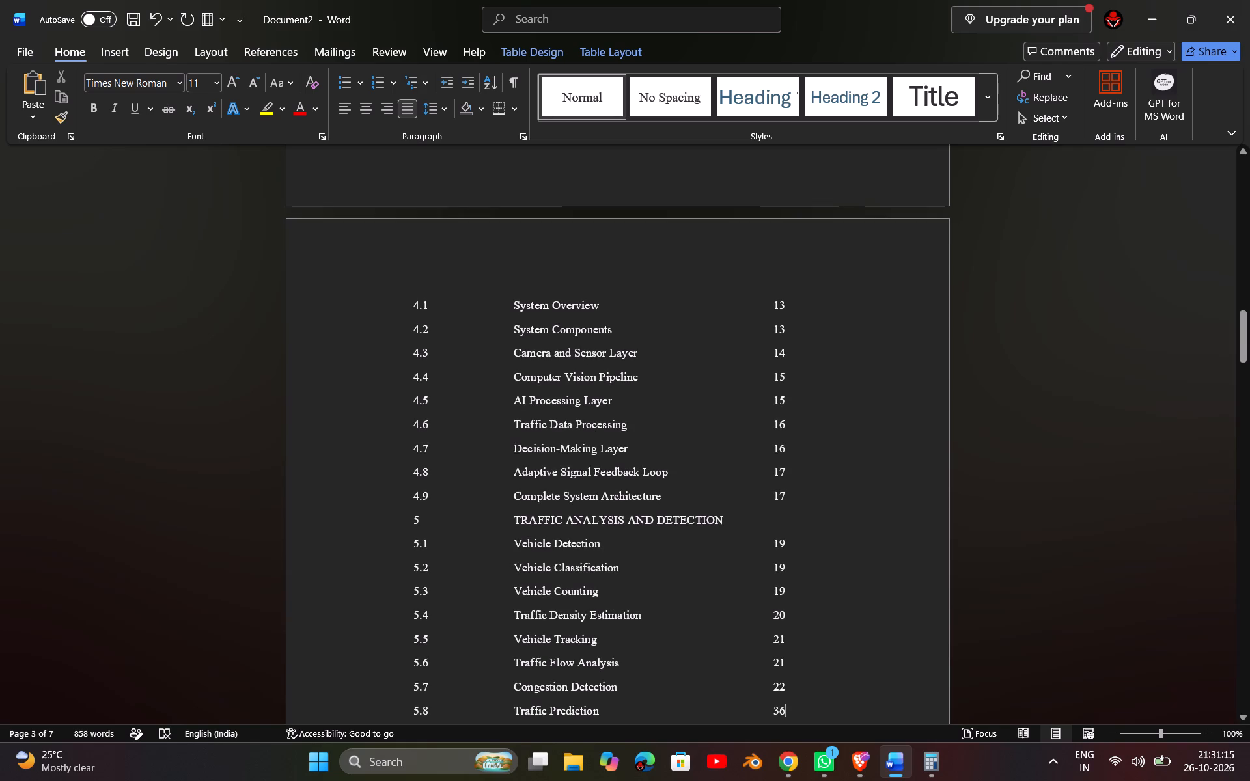
{"action": "key", "text": "BackSpace"}
{"action": "key", "text": "BackSpace"}
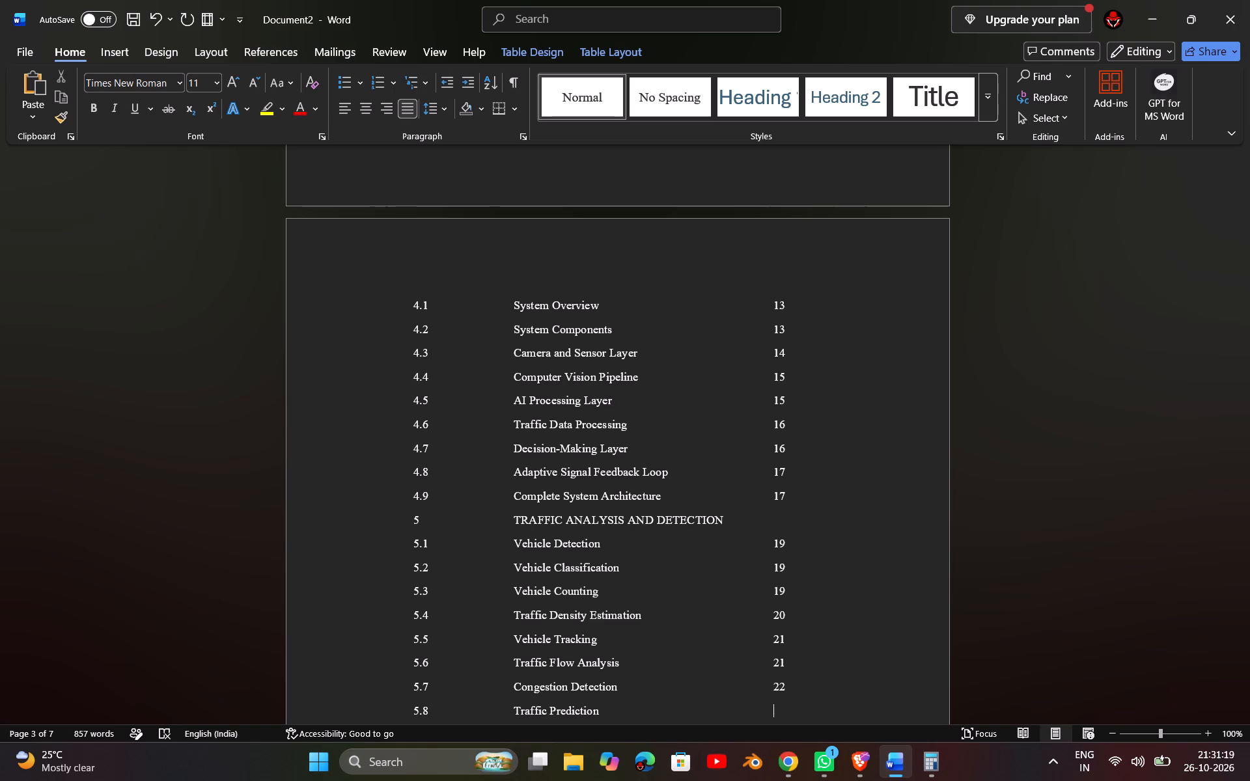
{"action": "type", "text": "232"}
{"action": "key", "text": "BackSpace"}
Set the page numbers of sections 6.1, Conventional Signal Control, and 6.2, Fixed-Time Signal Control, to 24 in the contents table.
{"action": "key", "text": "Down"}
{"action": "key", "text": "Down"}
{"action": "key", "text": "Down"}
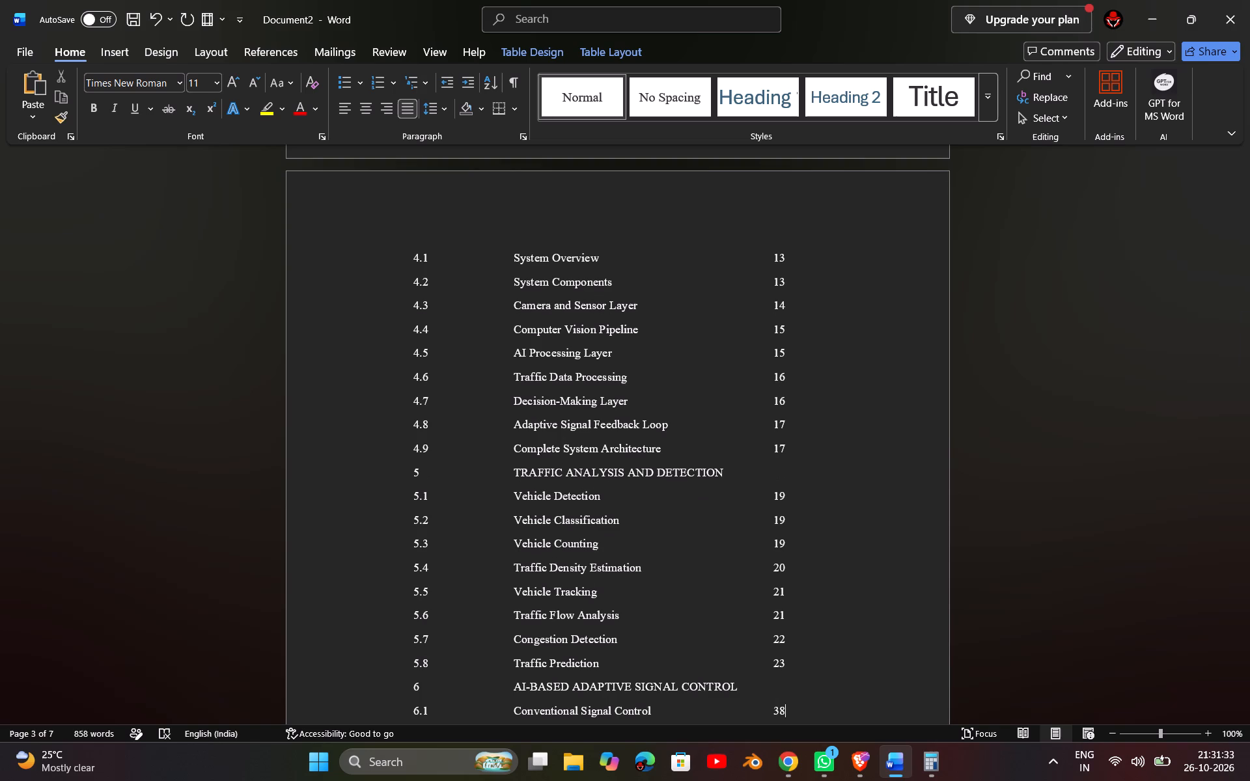
{"action": "key", "text": "BackSpace"}
{"action": "key", "text": "BackSpace"}
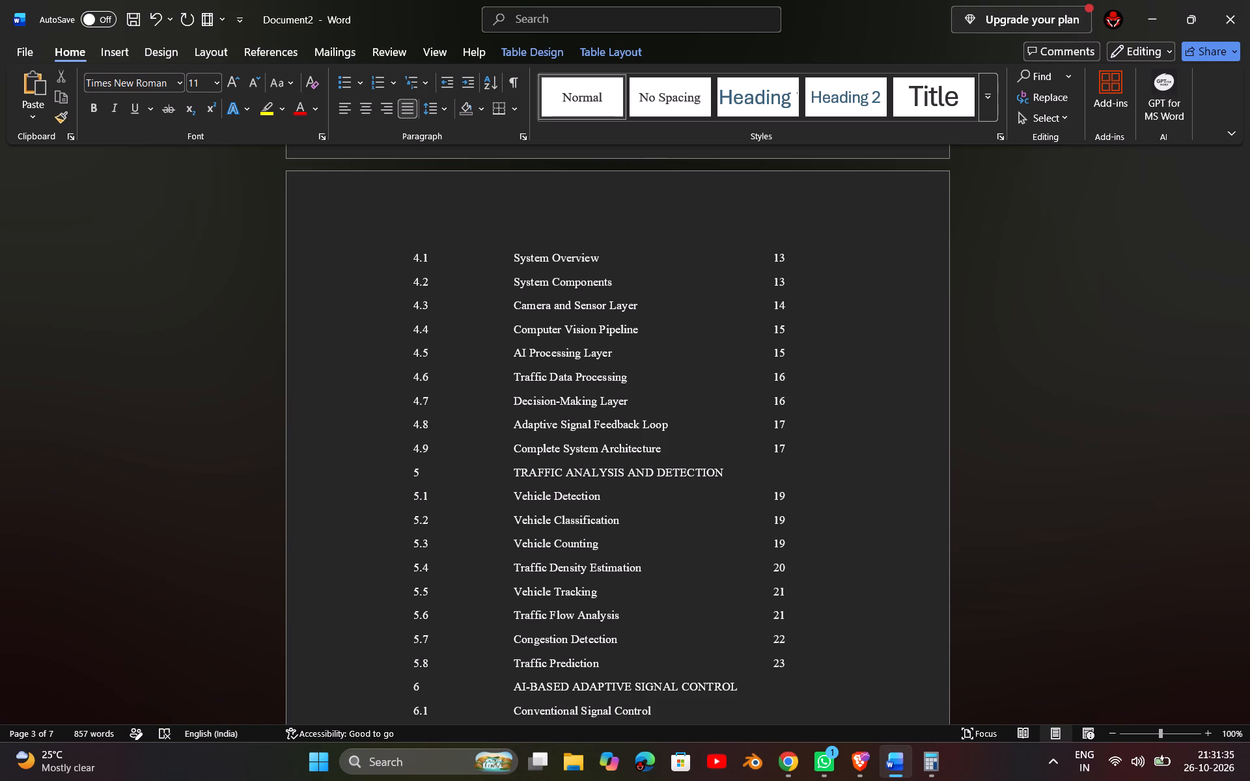
{"action": "type", "text": "24"}
{"action": "key", "text": "Down"}
{"action": "key", "text": "BackSpace"}
{"action": "key", "text": "BackSpace"}
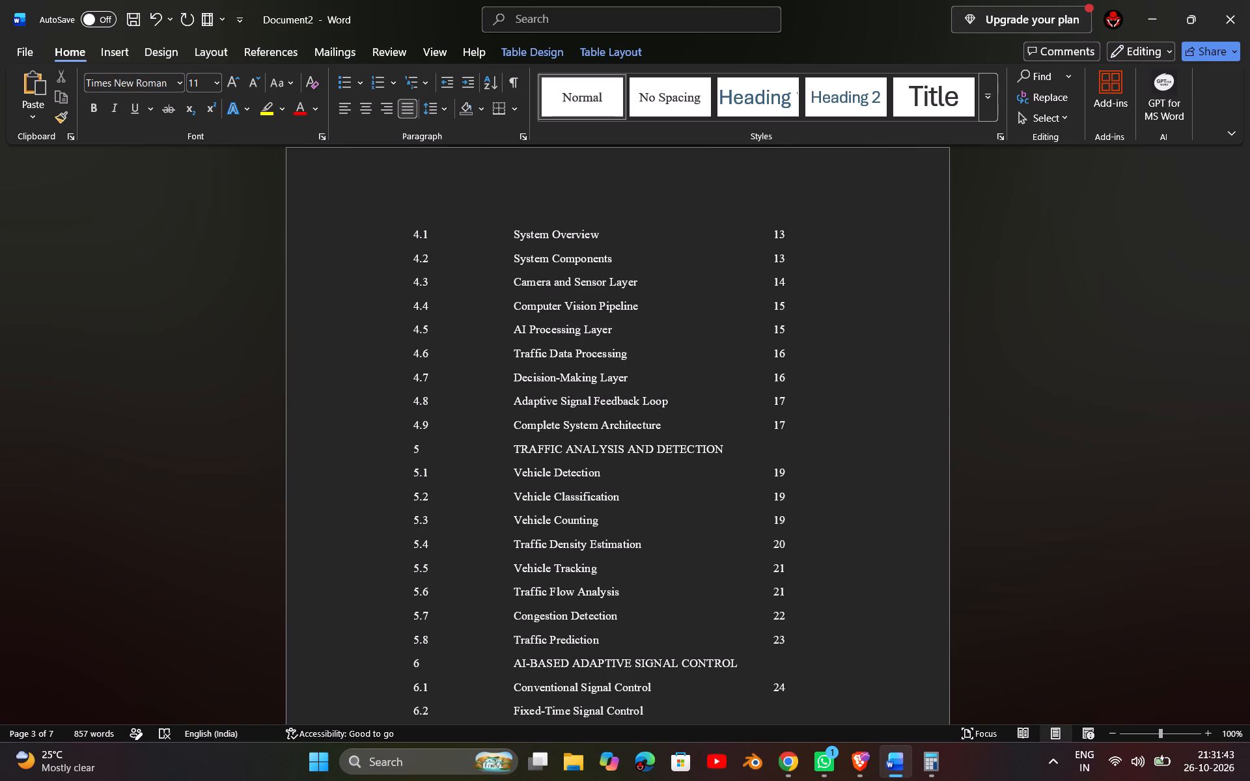
{"action": "type", "text": "24"}
Set the page numbers of sections 6.3, AI-Based Adaptive Signal Control, and 6.4, Real-Time Traffic Analysis, to 25 in the contents table.
{"action": "key", "text": "Down"}
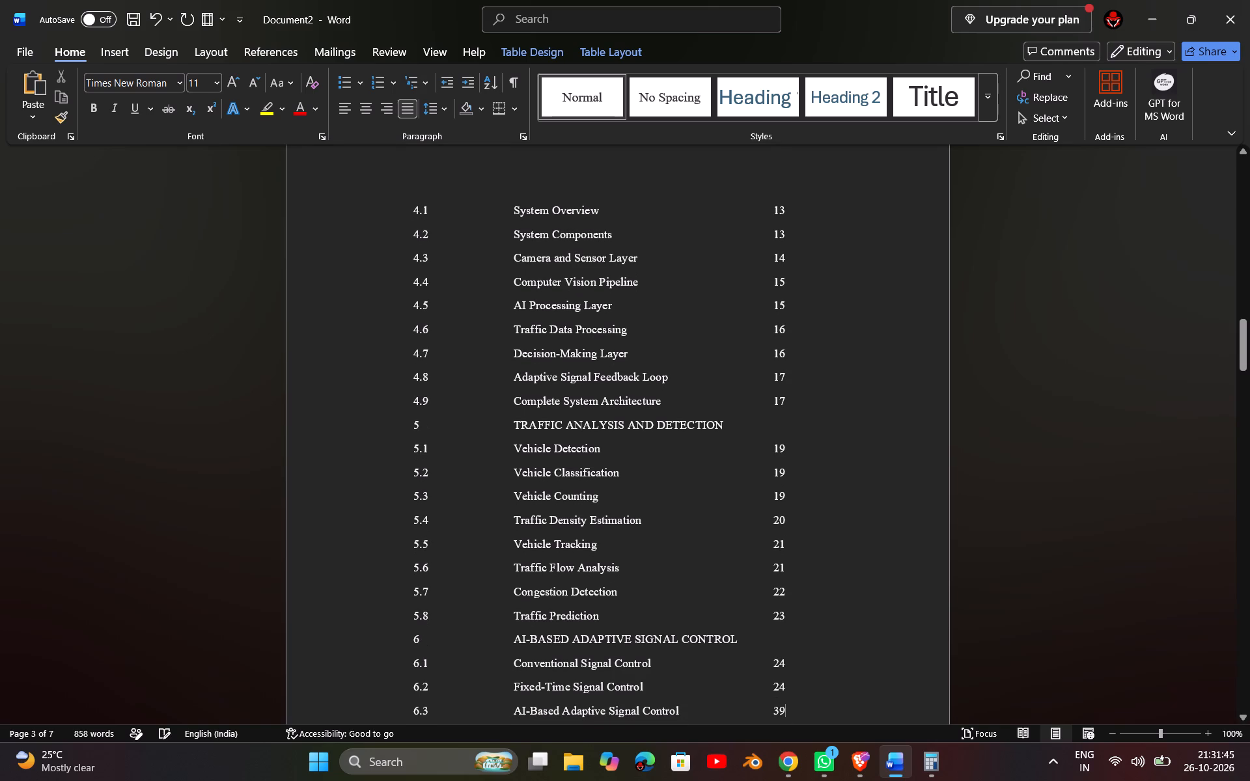
{"action": "key", "text": "BackSpace"}
{"action": "key", "text": "BackSpace"}
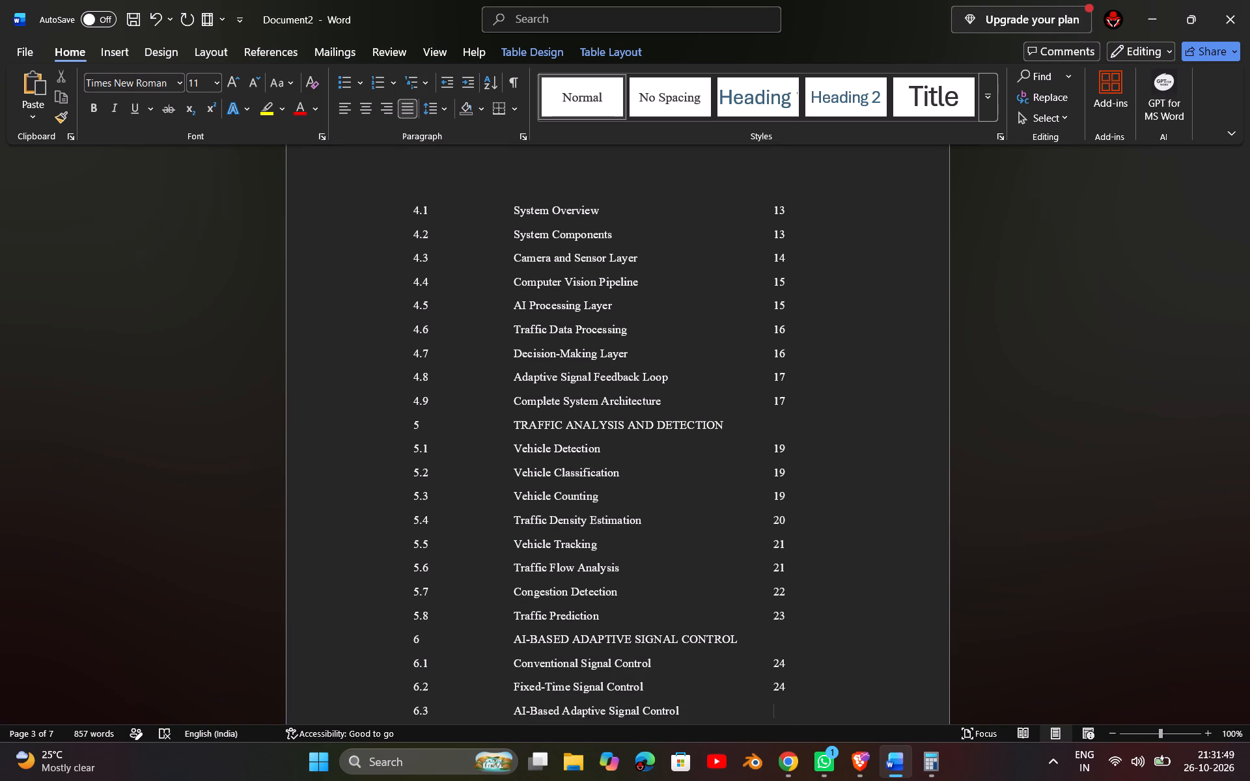
{"action": "type", "text": "25"}
{"action": "key", "text": "Down"}
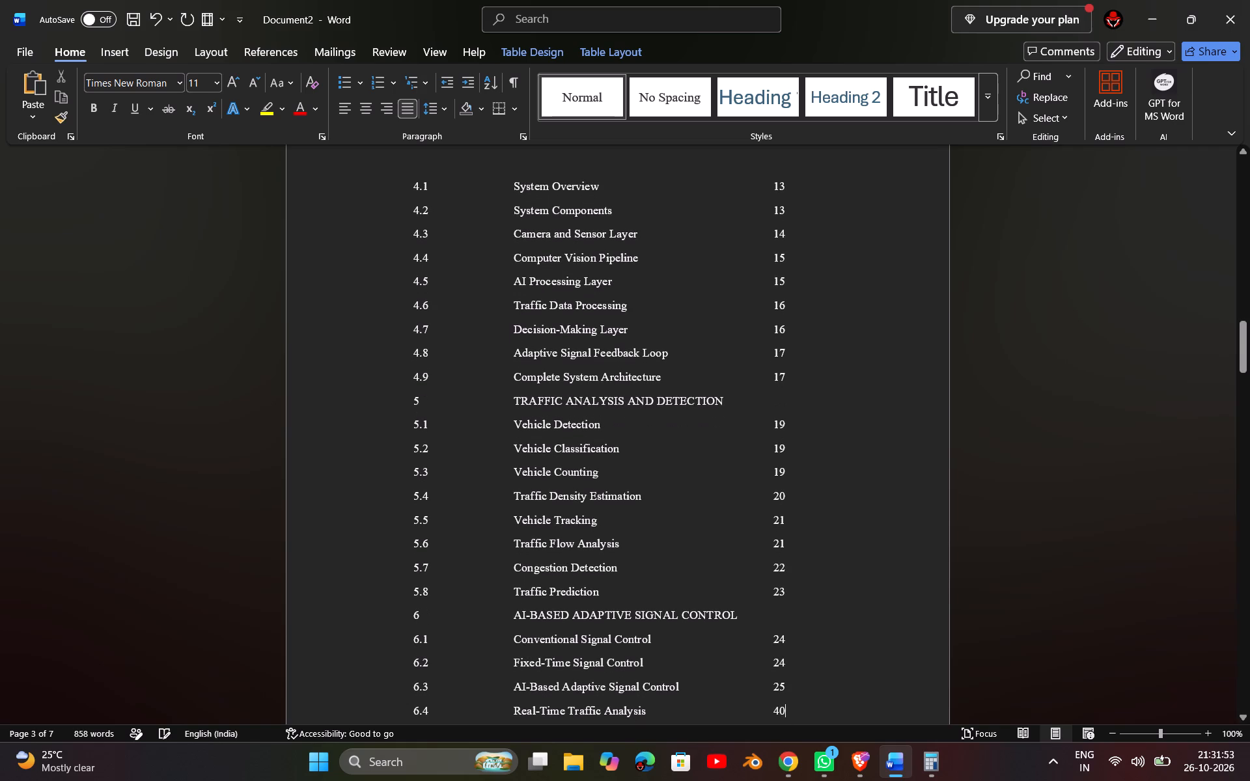
{"action": "key", "text": "BackSpace"}
{"action": "key", "text": "BackSpace"}
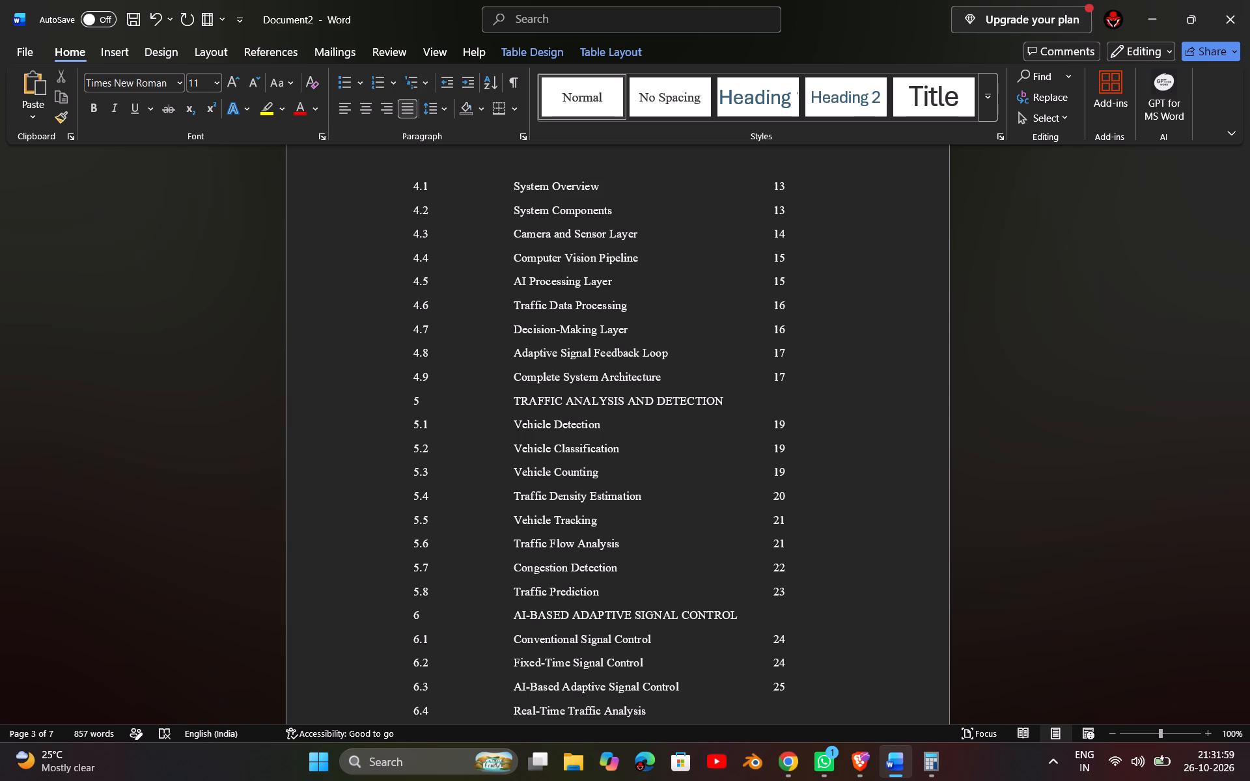
{"action": "type", "text": "25"}
Set the page number of section 6.5, Signal Timing Optimisation, to 26 in the contents table.
{"action": "key", "text": "Down"}
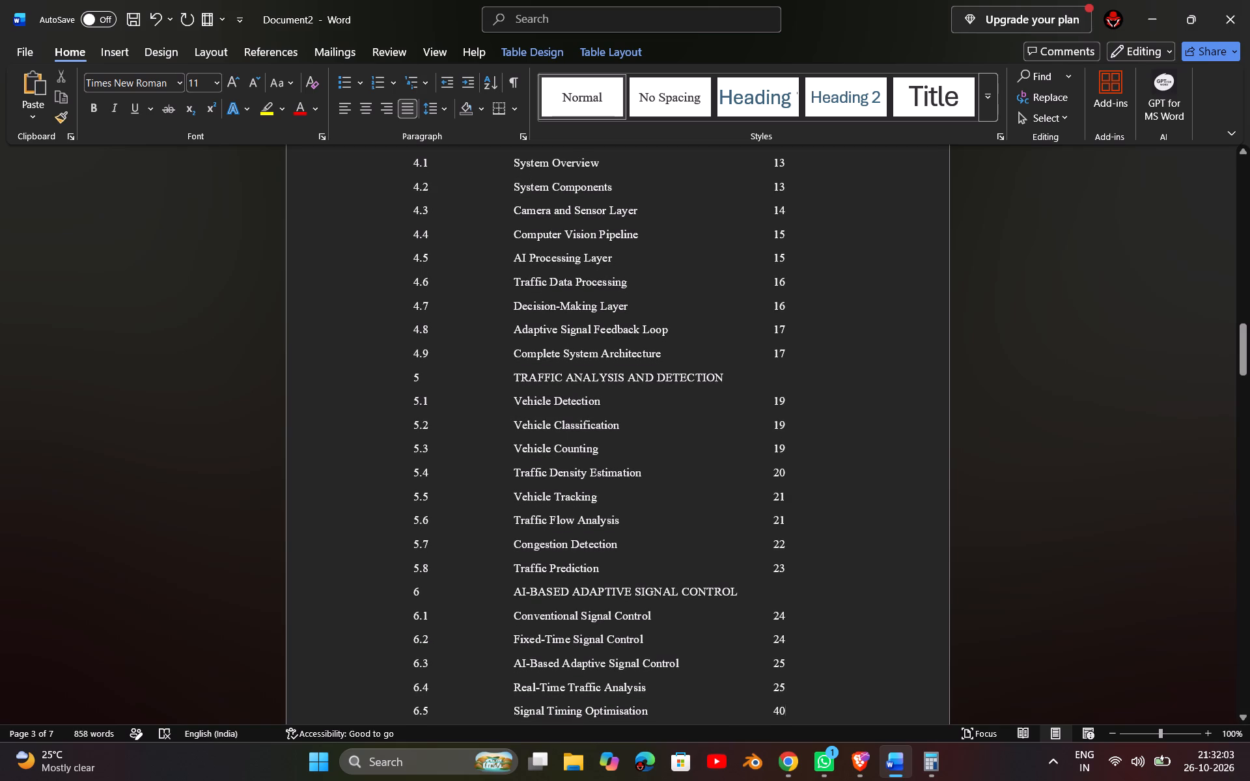
{"action": "key", "text": "BackSpace"}
{"action": "key", "text": "BackSpace"}
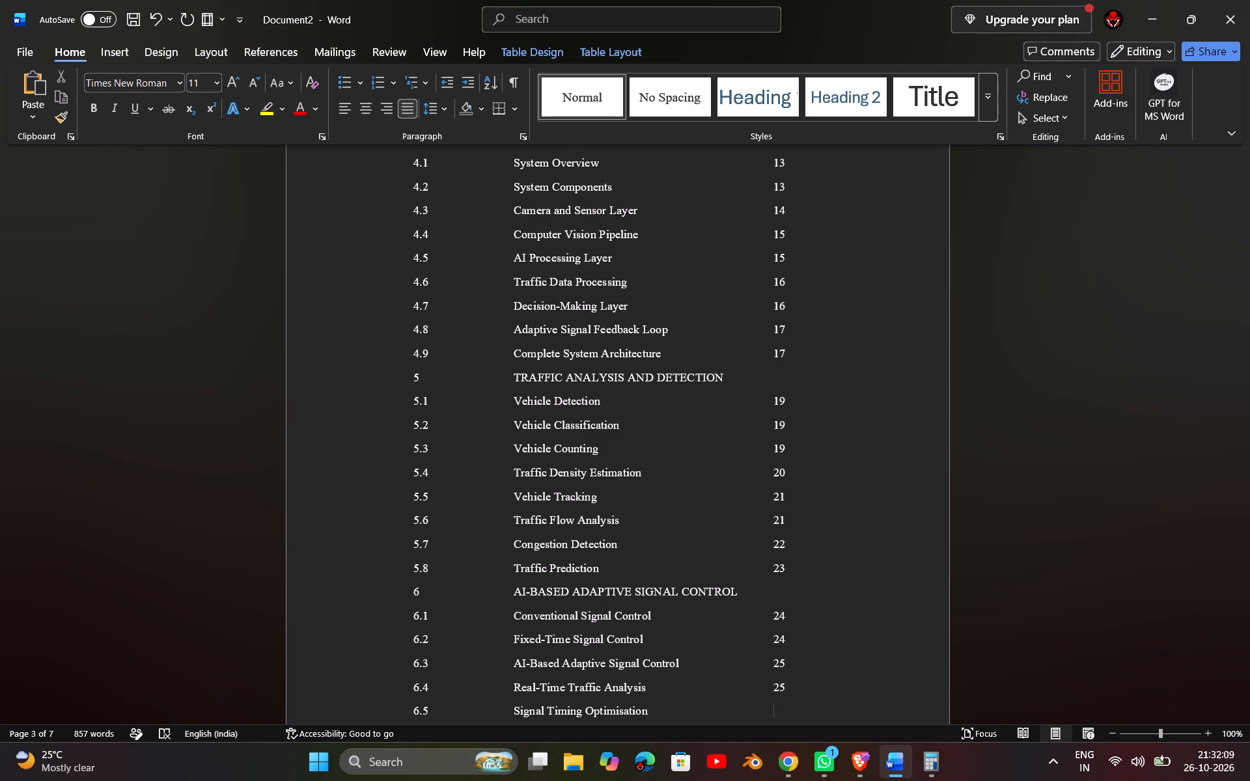
{"action": "type", "text": "26"}
Set the page numbers of sections 6.6, Emergency Vehicle Priority, and 6.7, Pedestrian Management, to 27 in the contents table.
{"action": "key", "text": "Down"}
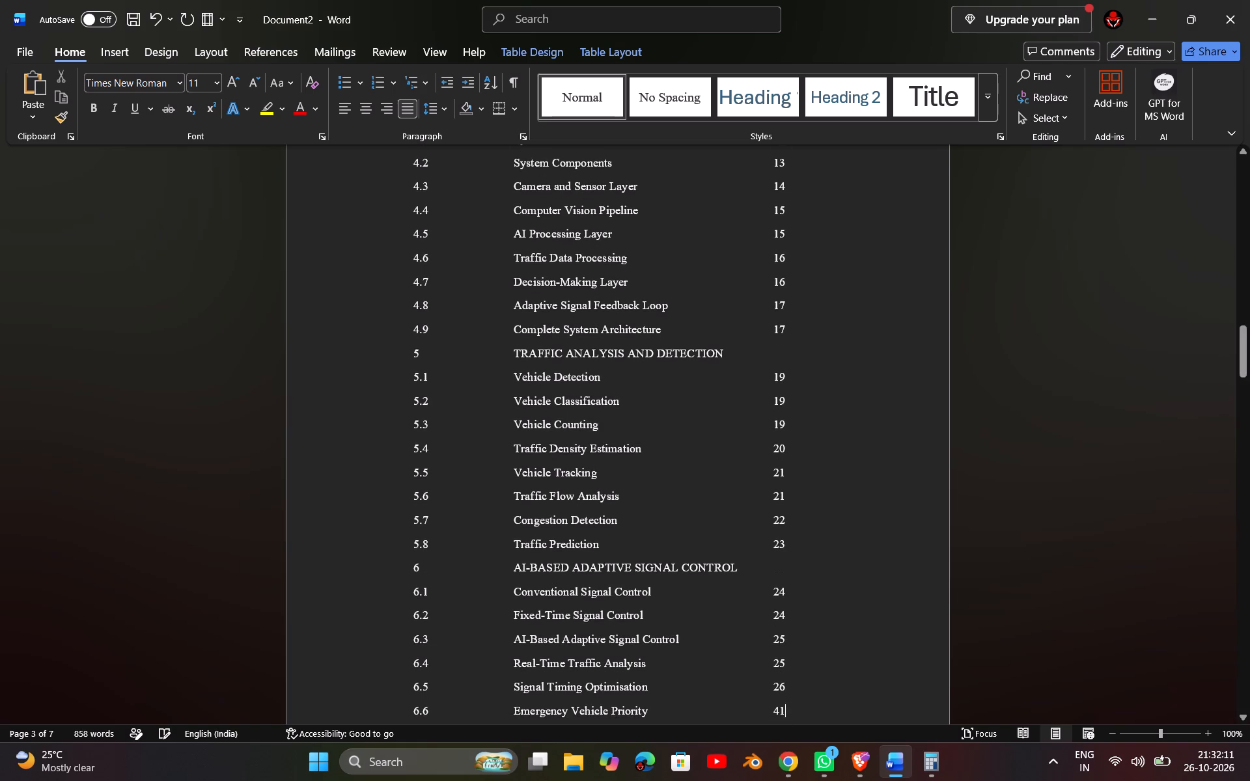
{"action": "key", "text": "BackSpace"}
{"action": "key", "text": "BackSpace"}
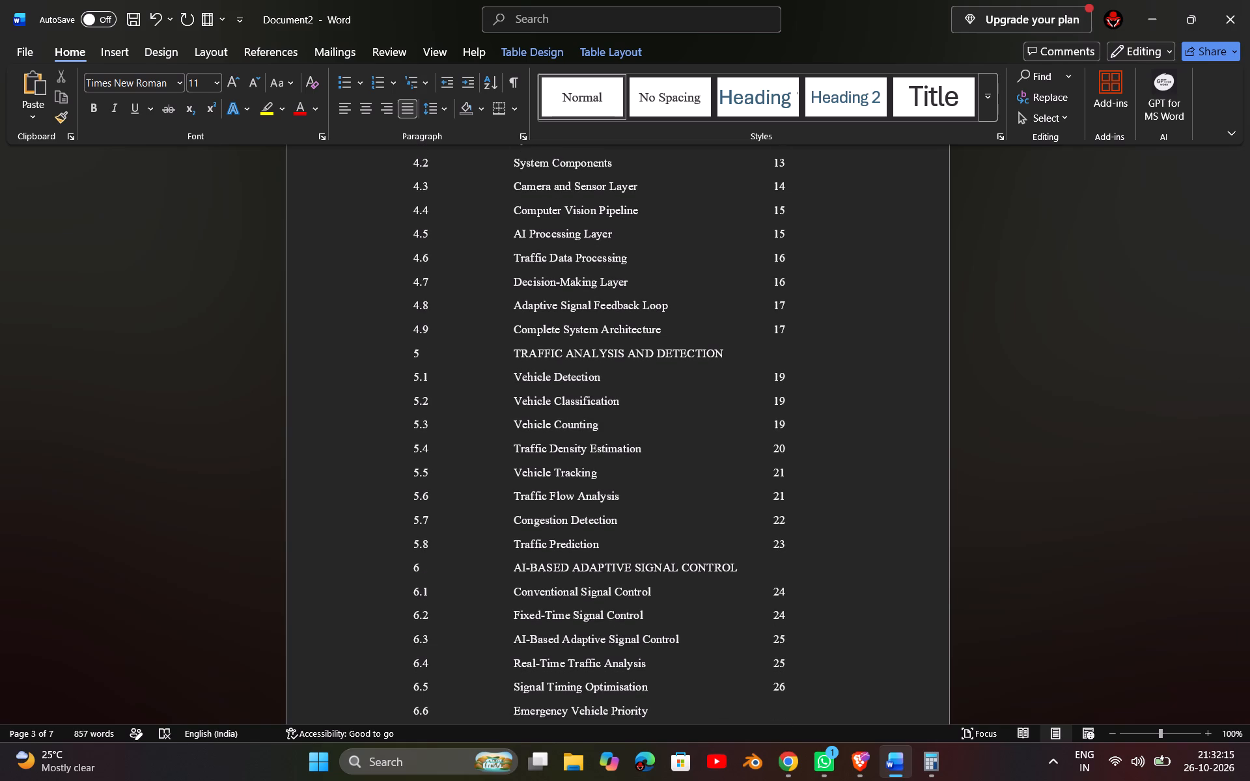
{"action": "type", "text": "27"}
{"action": "key", "text": "Down"}
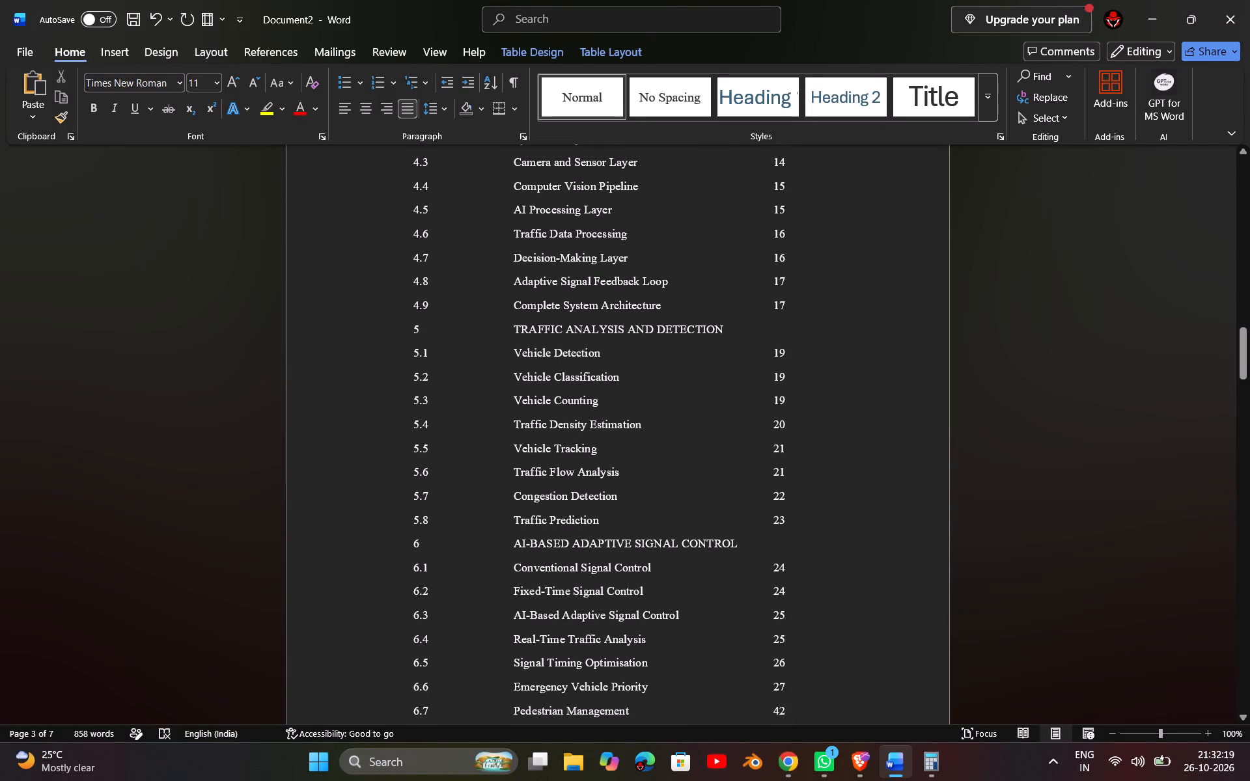
{"action": "key", "text": "BackSpace"}
{"action": "key", "text": "BackSpace"}
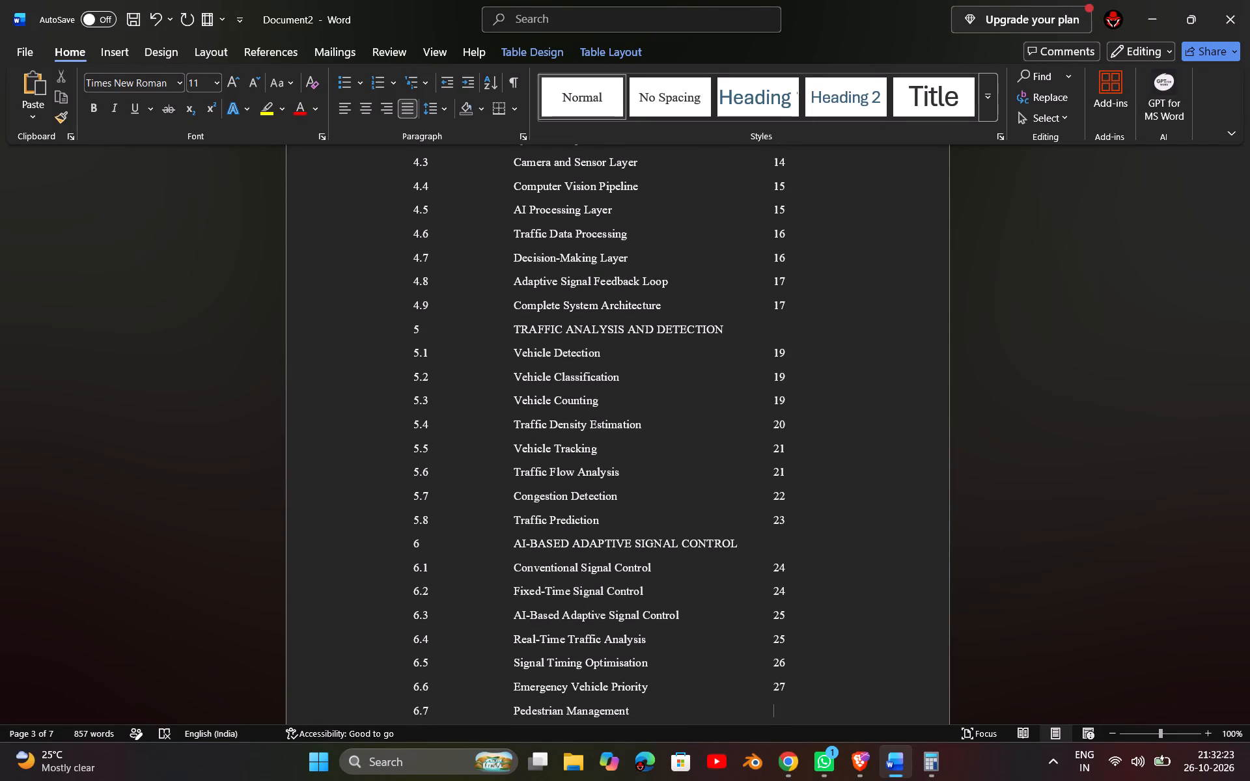
{"action": "type", "text": "27"}
Set the page number of section 6.8, Advantages of Adaptive Control, to 28 in the contents table.
{"action": "key", "text": "Down"}
{"action": "key", "text": "BackSpace"}
{"action": "key", "text": "BackSpace"}
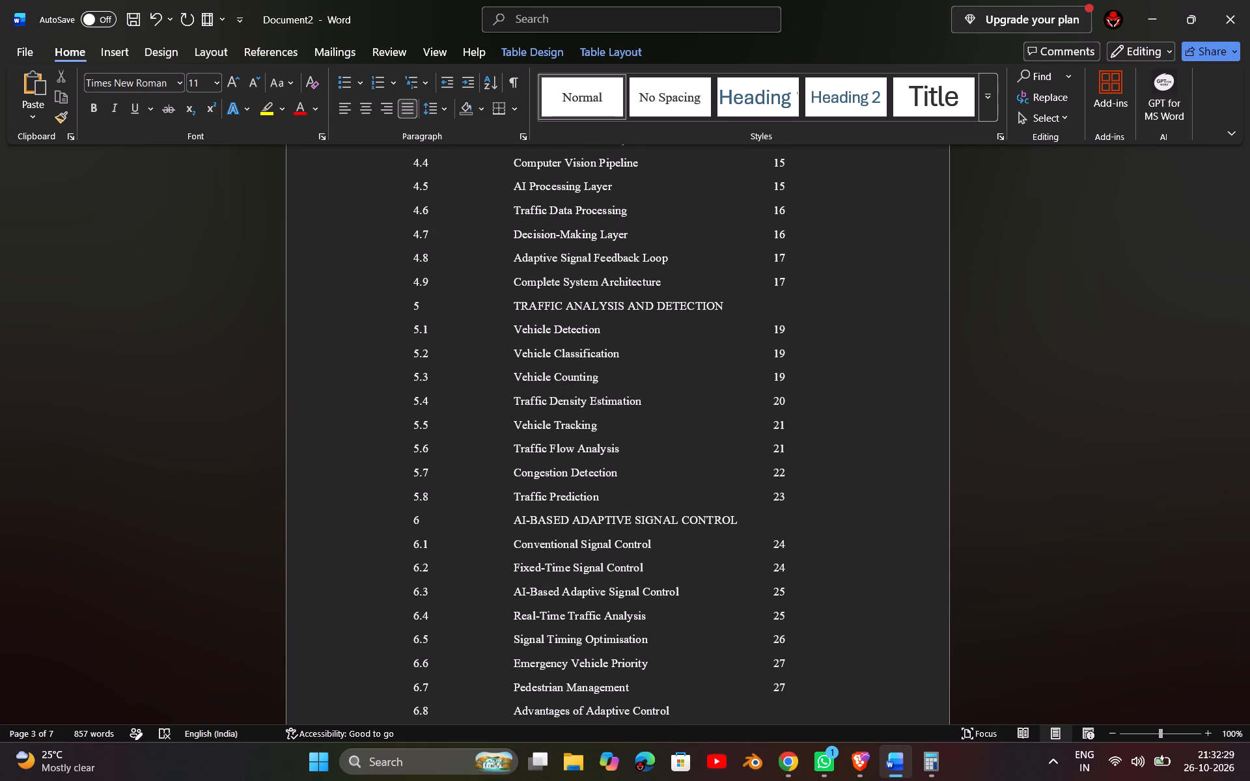
{"action": "type", "text": "28"}
Set the page numbers of sections 7.1, Urban Traffic Management, and 7.2, Automatic Number Plate Recognition, to 29 in the contents table.
{"action": "key", "text": "Down"}
{"action": "key", "text": "Down"}
{"action": "key", "text": "Down"}
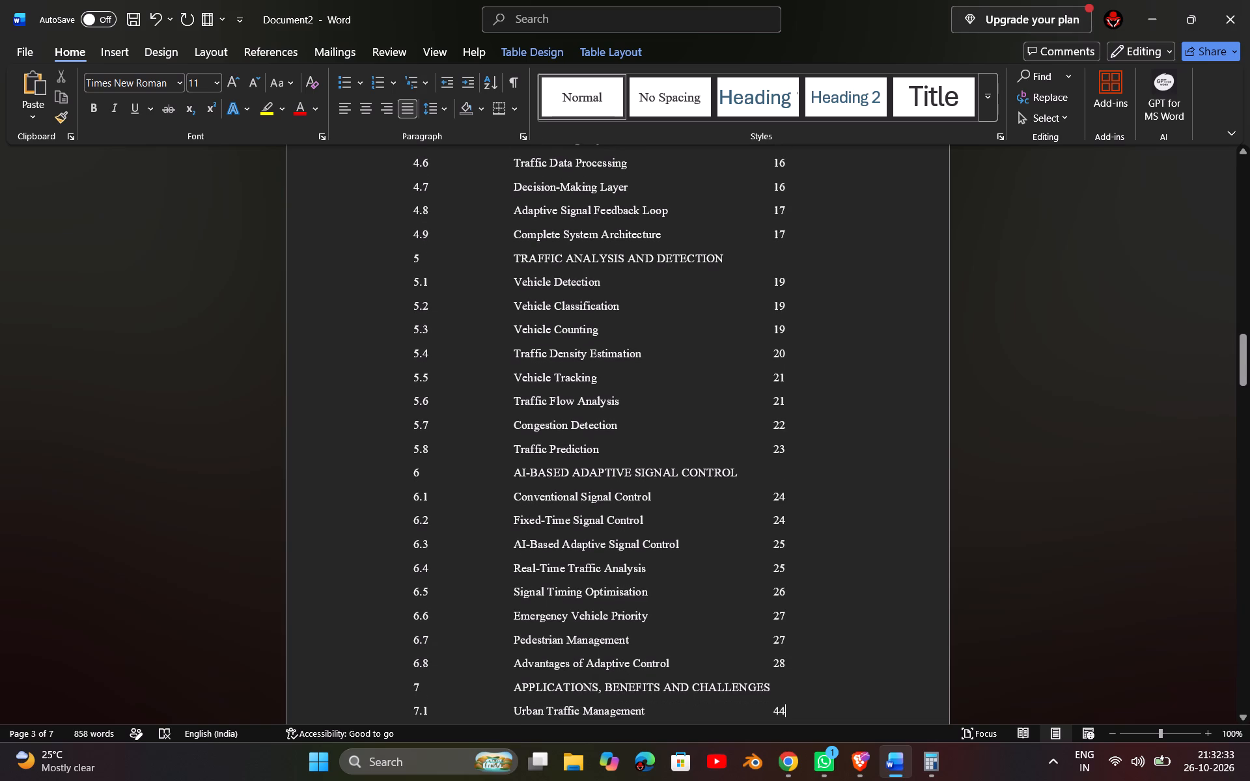
{"action": "key", "text": "BackSpace"}
{"action": "key", "text": "BackSpace"}
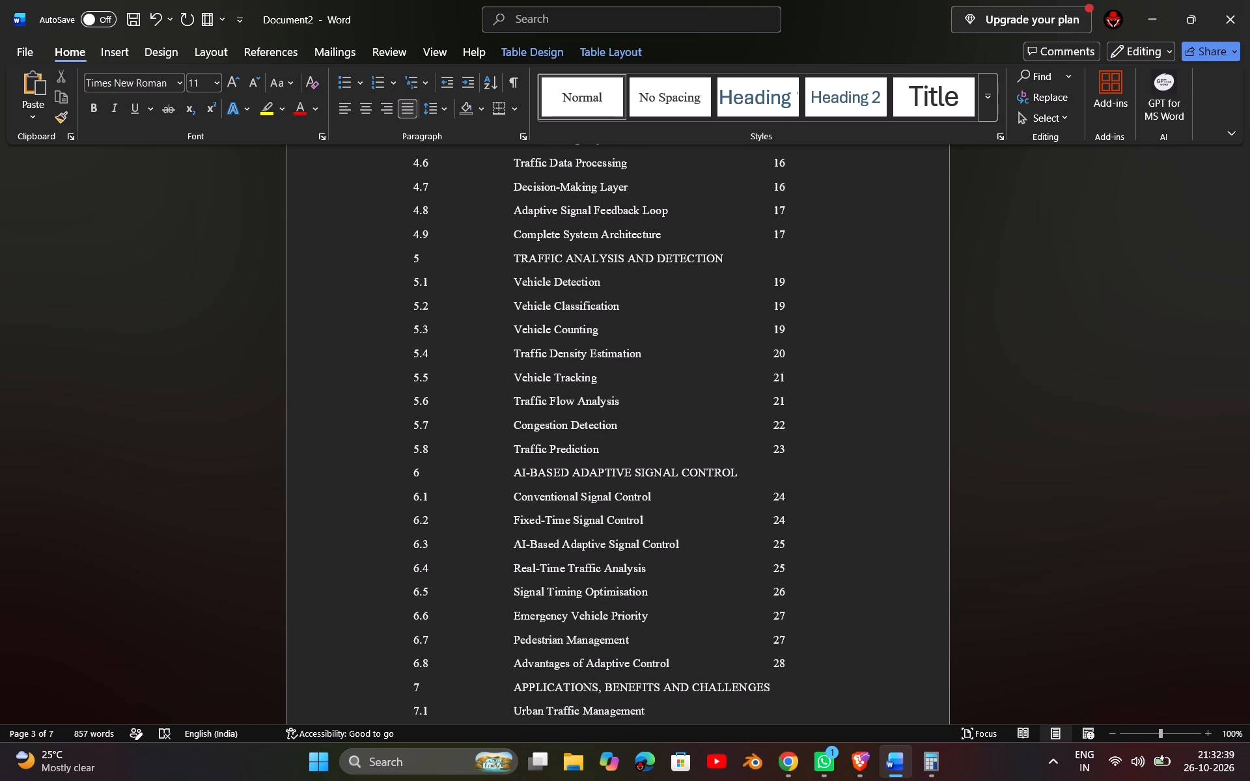
{"action": "type", "text": "29"}
{"action": "key", "text": "Down"}
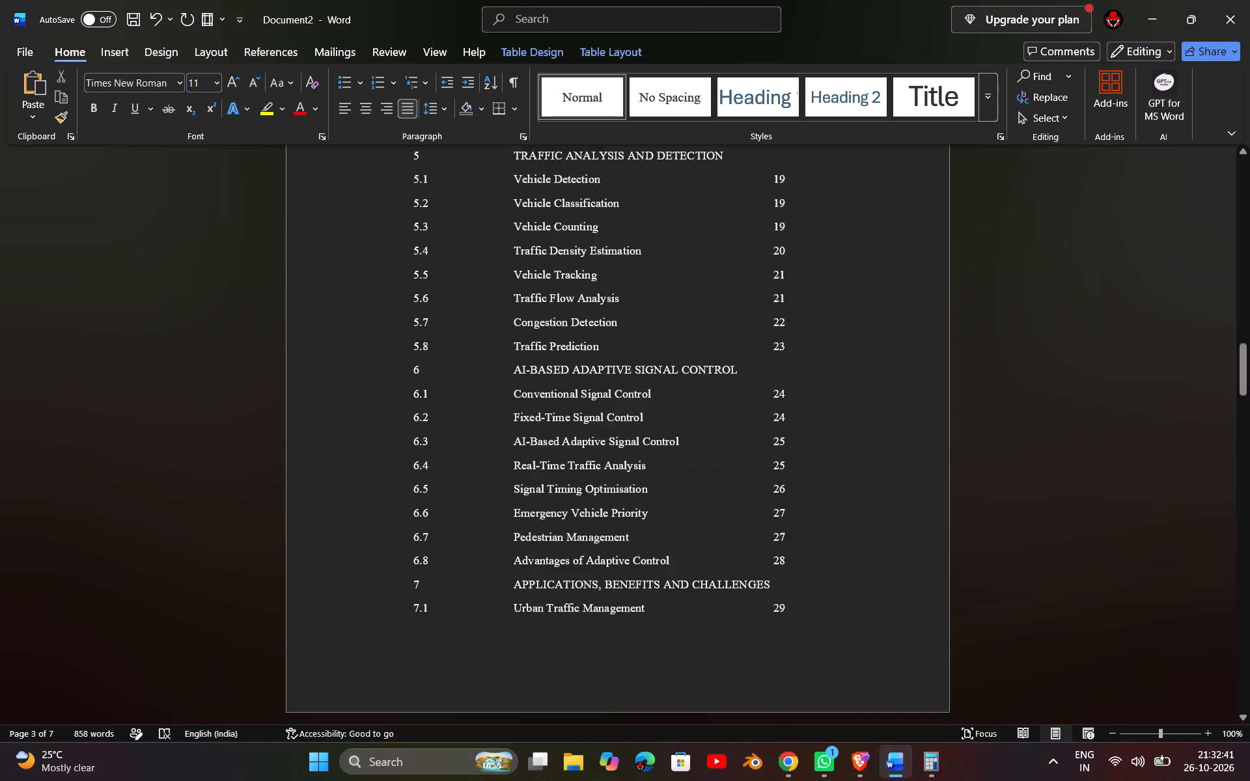
{"action": "key", "text": "BackSpace"}
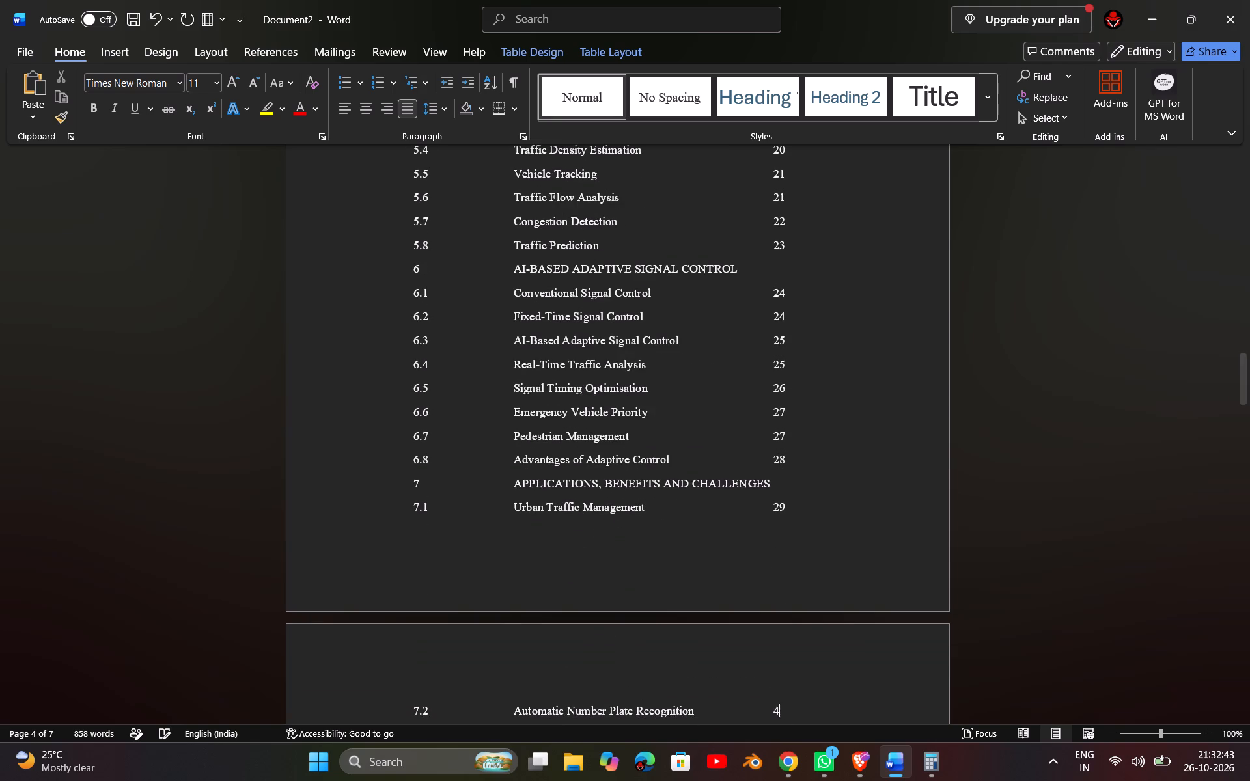
{"action": "key", "text": "BackSpace"}
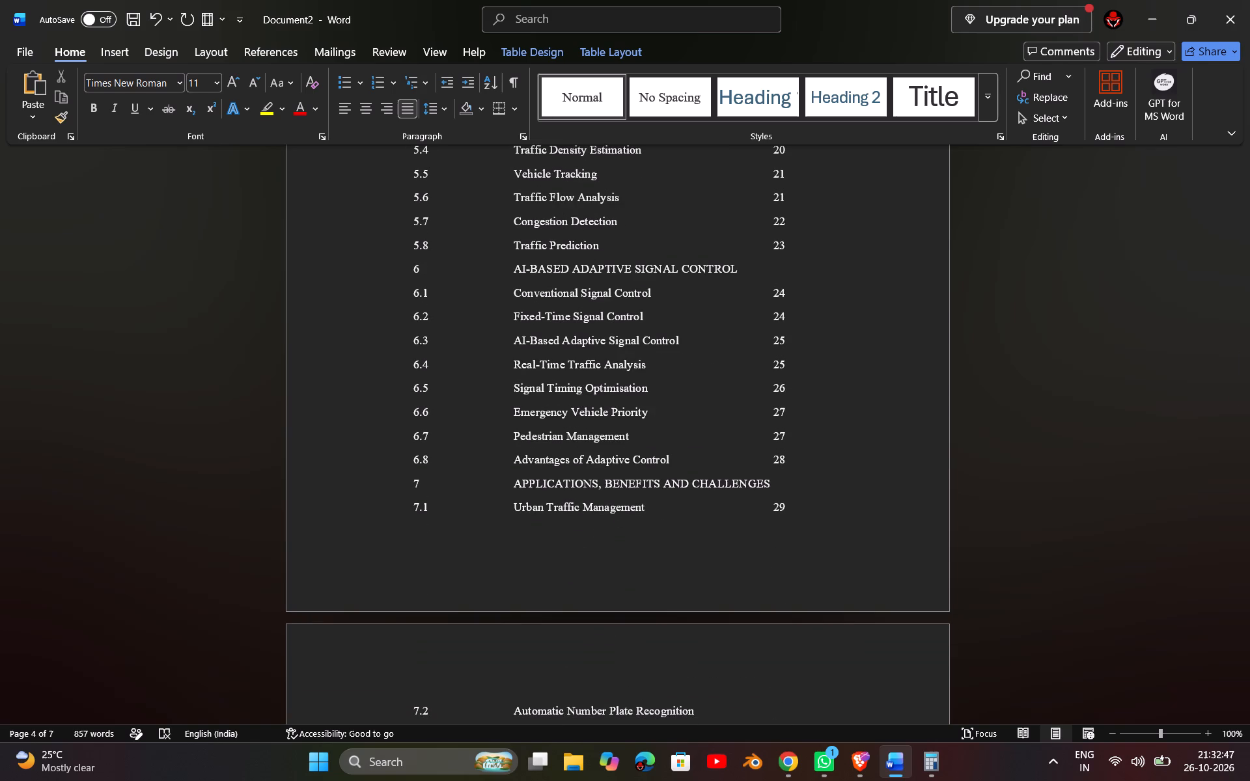
{"action": "type", "text": "29"}
Set the page numbers of sections 7.3, Accident Detection, and 7.4, Smart Parking, to 30 in the contents table.
{"action": "key", "text": "Down"}
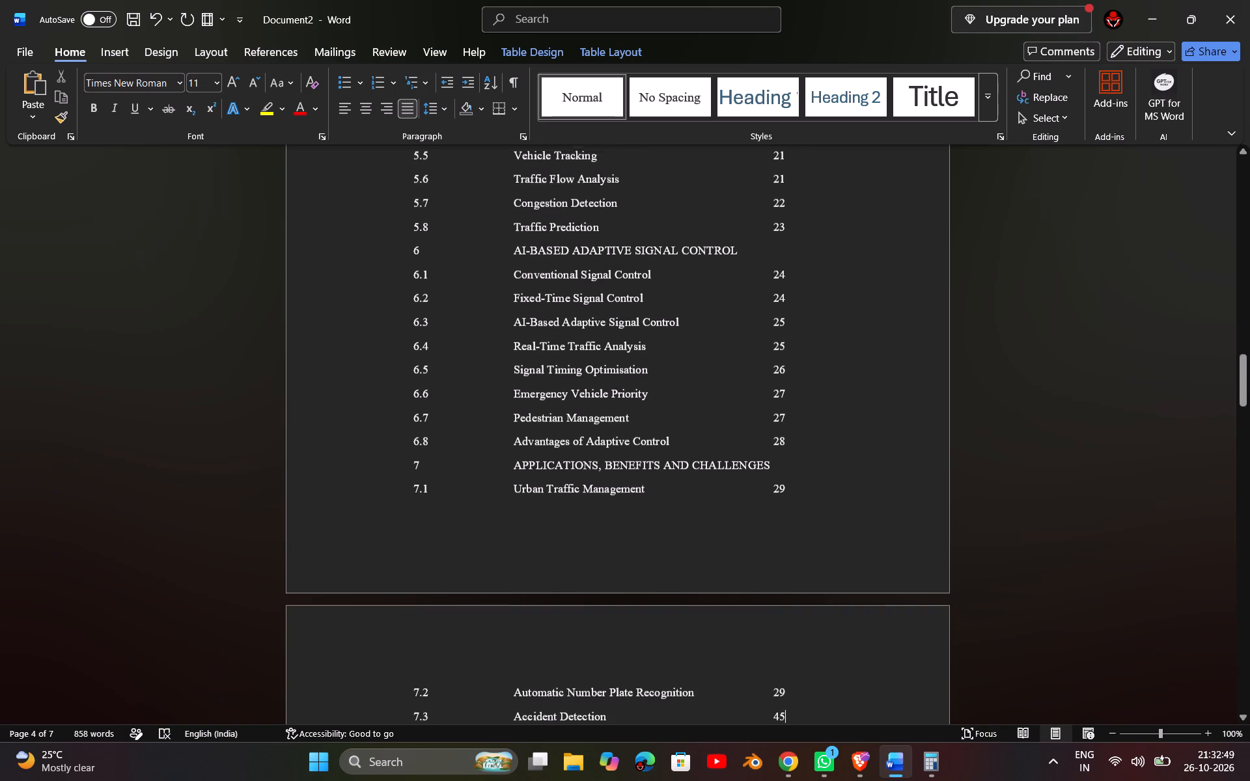
{"action": "key", "text": "BackSpace"}
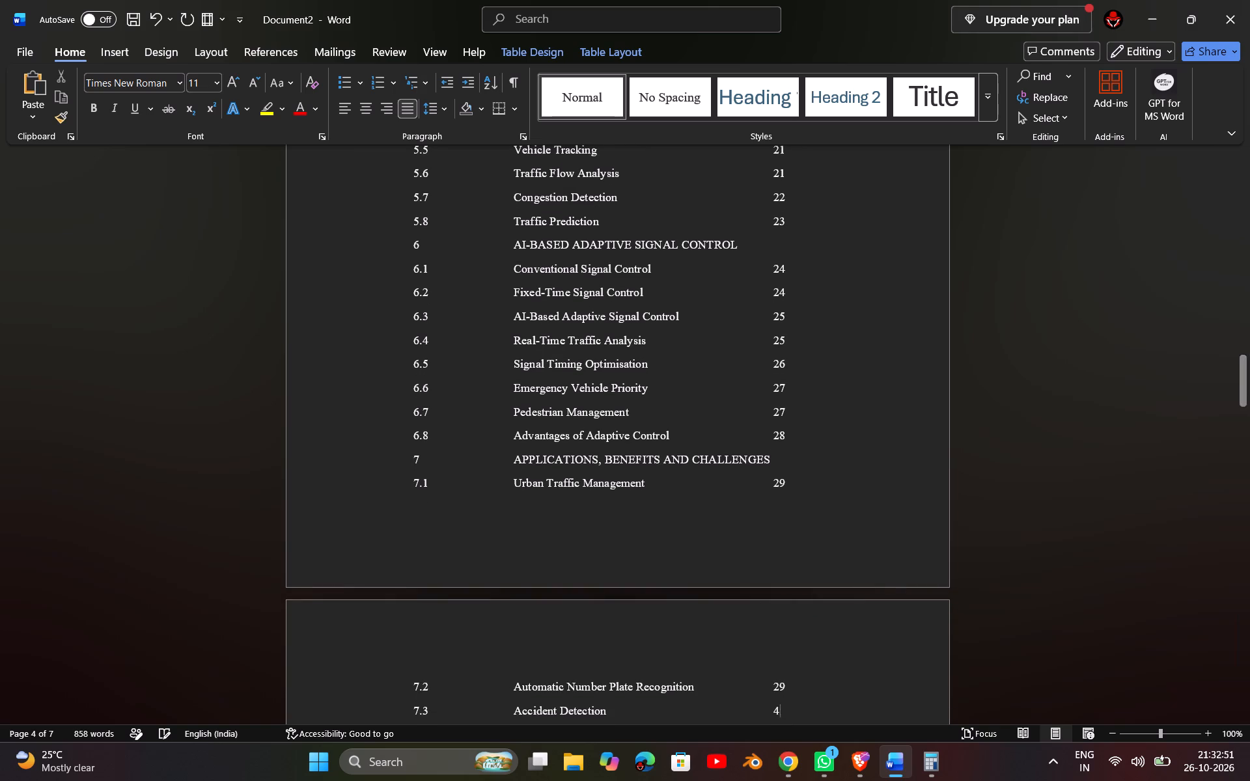
{"action": "key", "text": "BackSpace"}
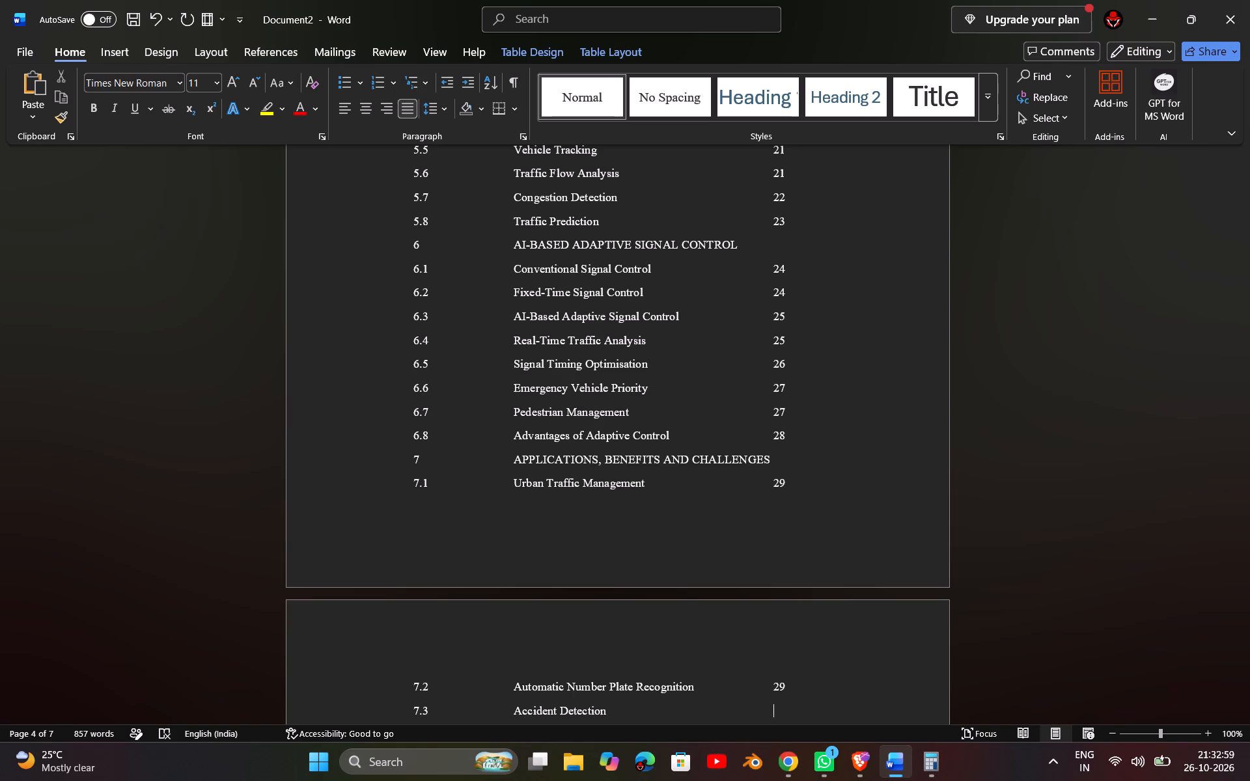
{"action": "type", "text": "30"}
{"action": "key", "text": "Down"}
{"action": "key", "text": "BackSpace"}
{"action": "key", "text": "BackSpace"}
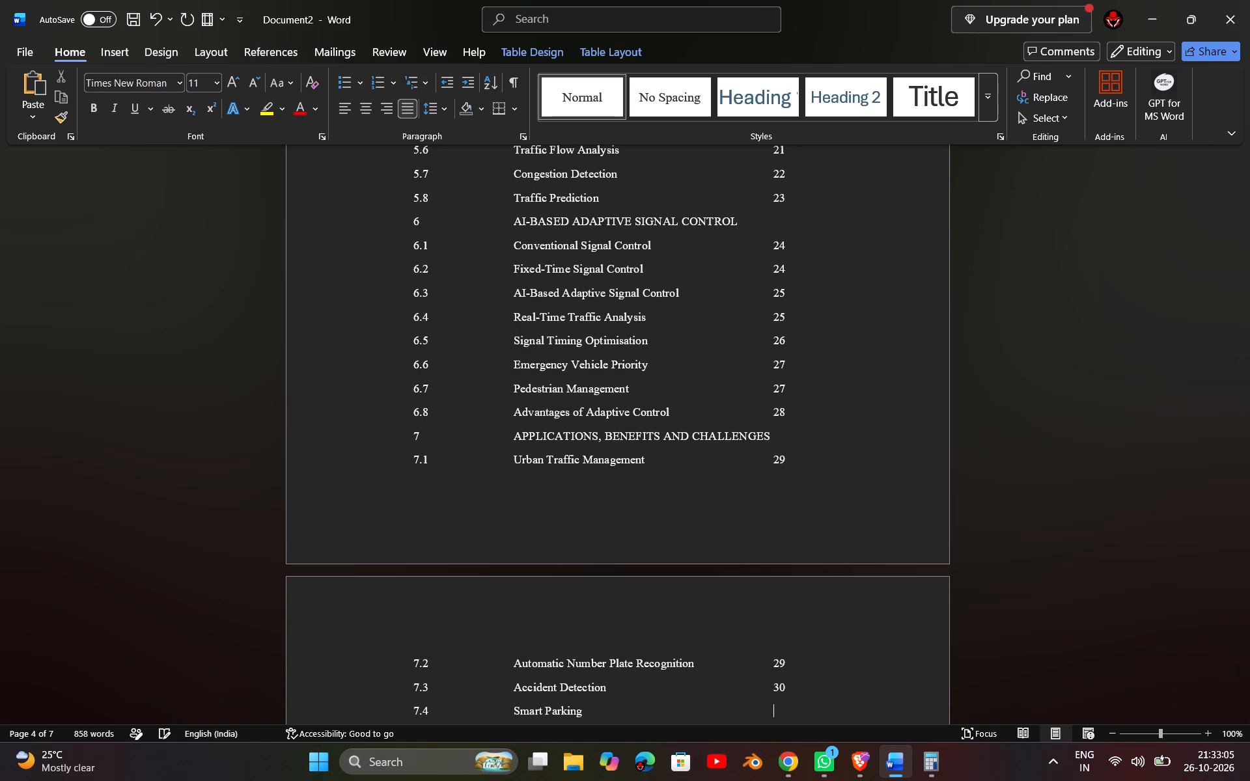
{"action": "type", "text": "30"}
Set the page numbers of sections 7.5, Emergency Vehicle Management, and 7.6, Benefits, to 31 in the contents table.
{"action": "key", "text": "Down"}
{"action": "key", "text": "BackSpace"}
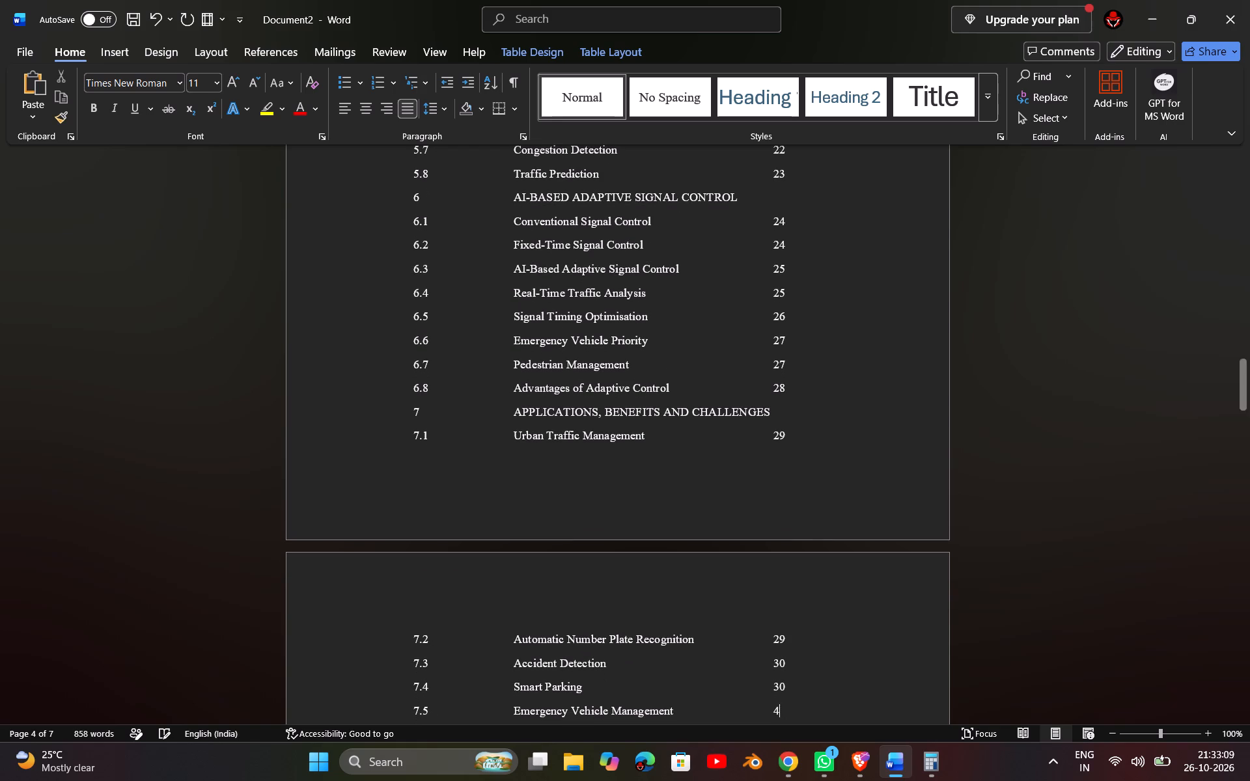
{"action": "key", "text": "BackSpace"}
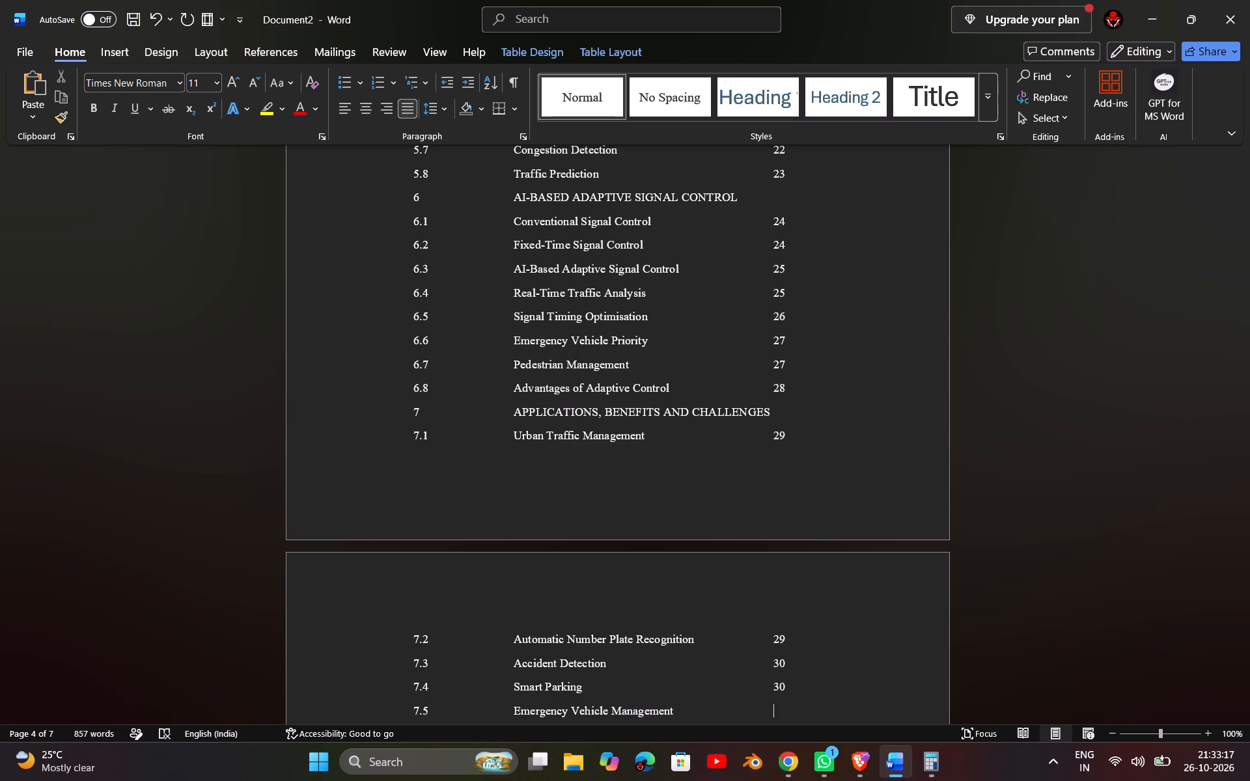
{"action": "type", "text": "31"}
{"action": "key", "text": "Down"}
{"action": "key", "text": "BackSpace"}
{"action": "key", "text": "BackSpace"}
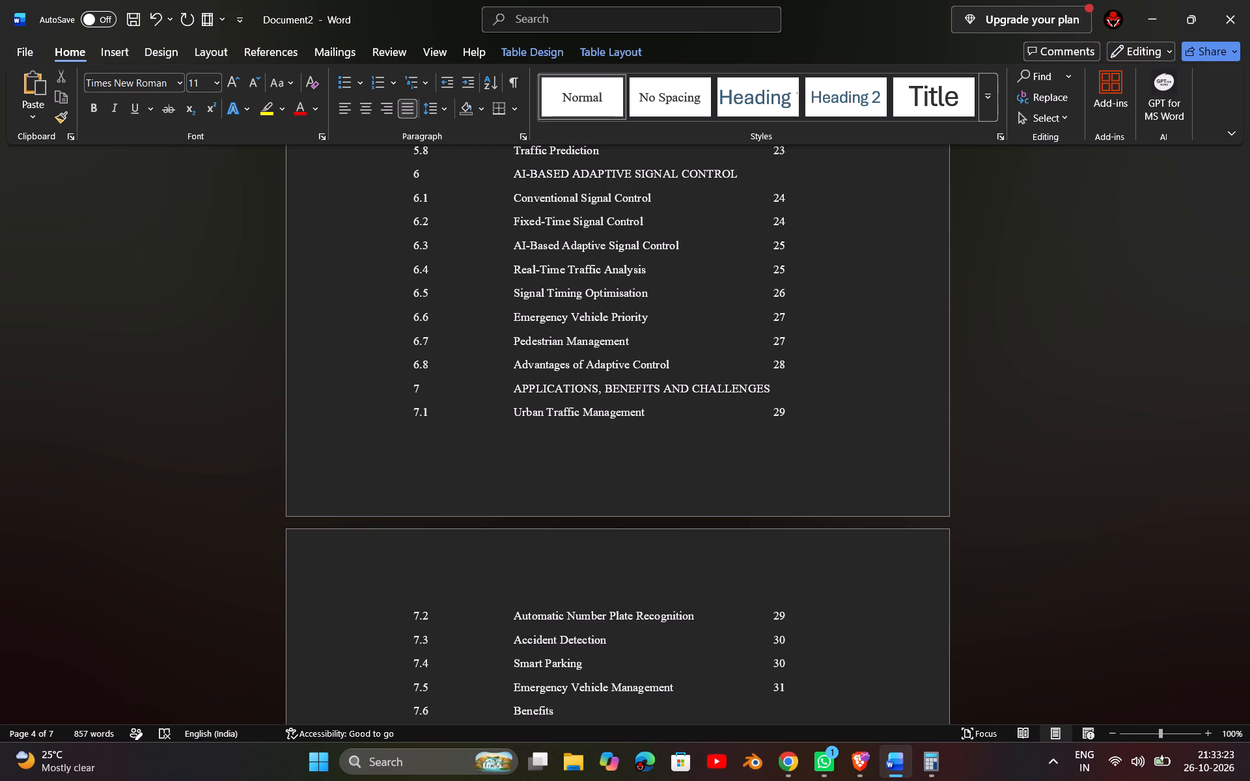
{"action": "type", "text": "31"}
{"action": "key", "text": "Down"}
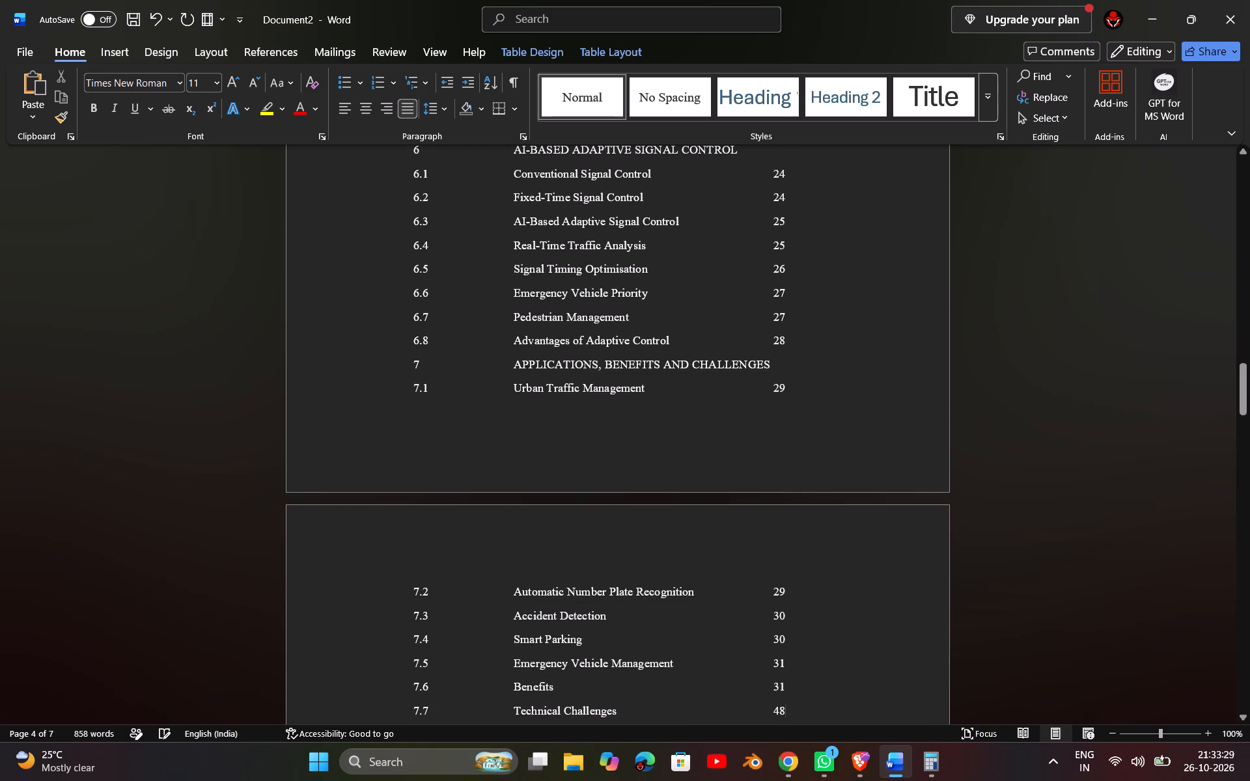
Set the page number of section 7.7, Technical Challenges, to 32, and those of sections 7.8 and 7.9 to 33 in the contents table.
{"action": "key", "text": "BackSpace"}
{"action": "key", "text": "BackSpace"}
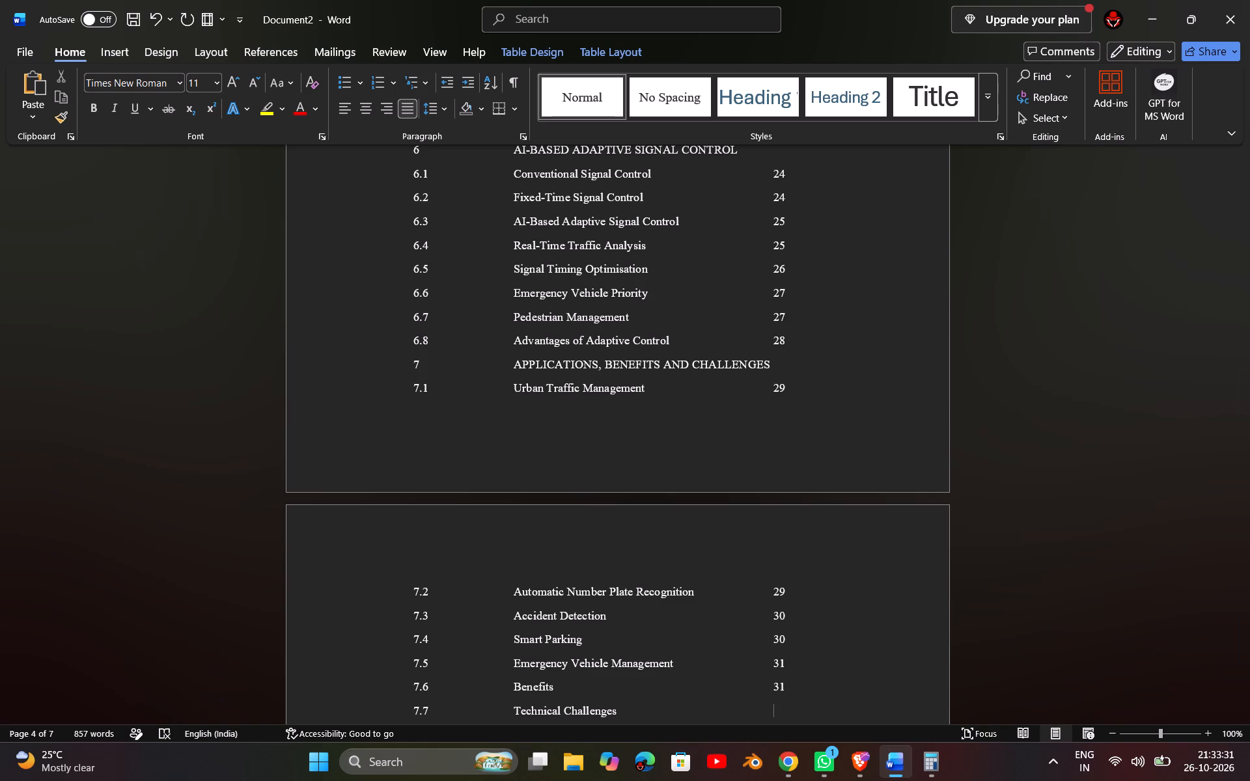
{"action": "type", "text": "32"}
{"action": "key", "text": "Down"}
{"action": "key", "text": "BackSpace"}
{"action": "key", "text": "BackSpace"}
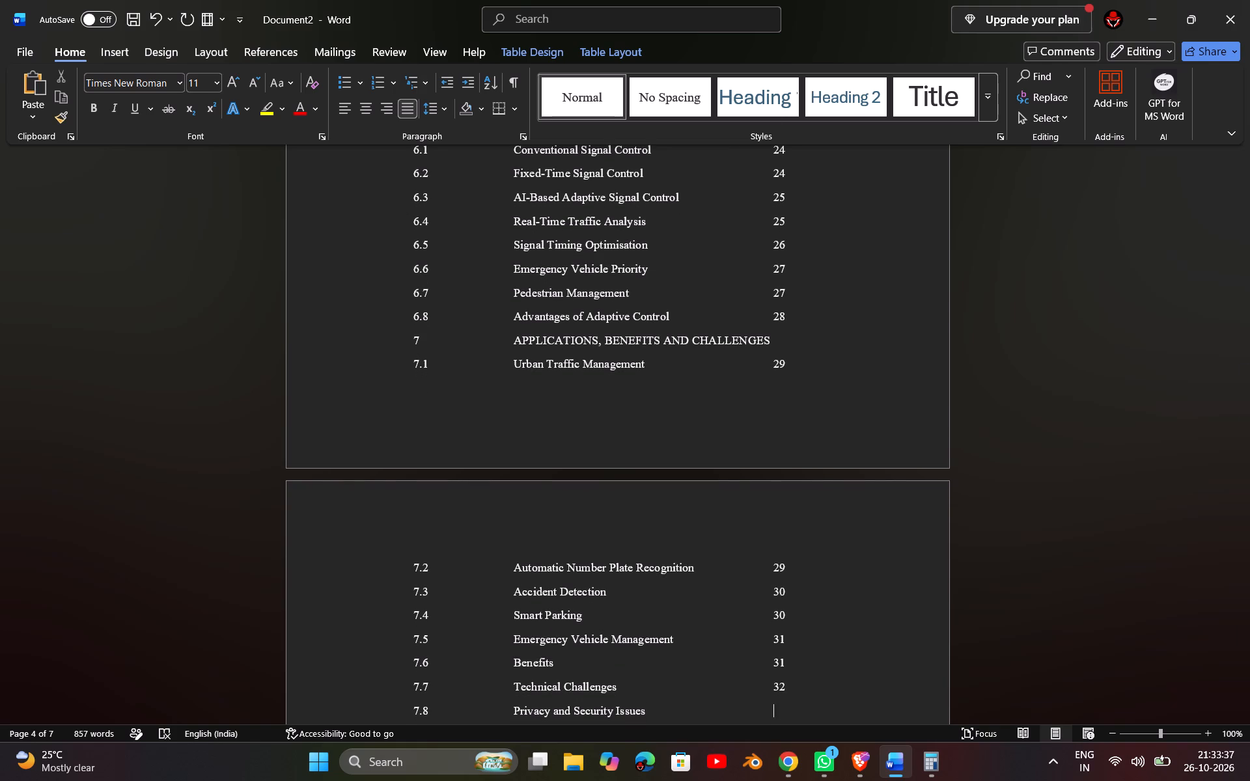
{"action": "type", "text": "33"}
{"action": "key", "text": "Down"}
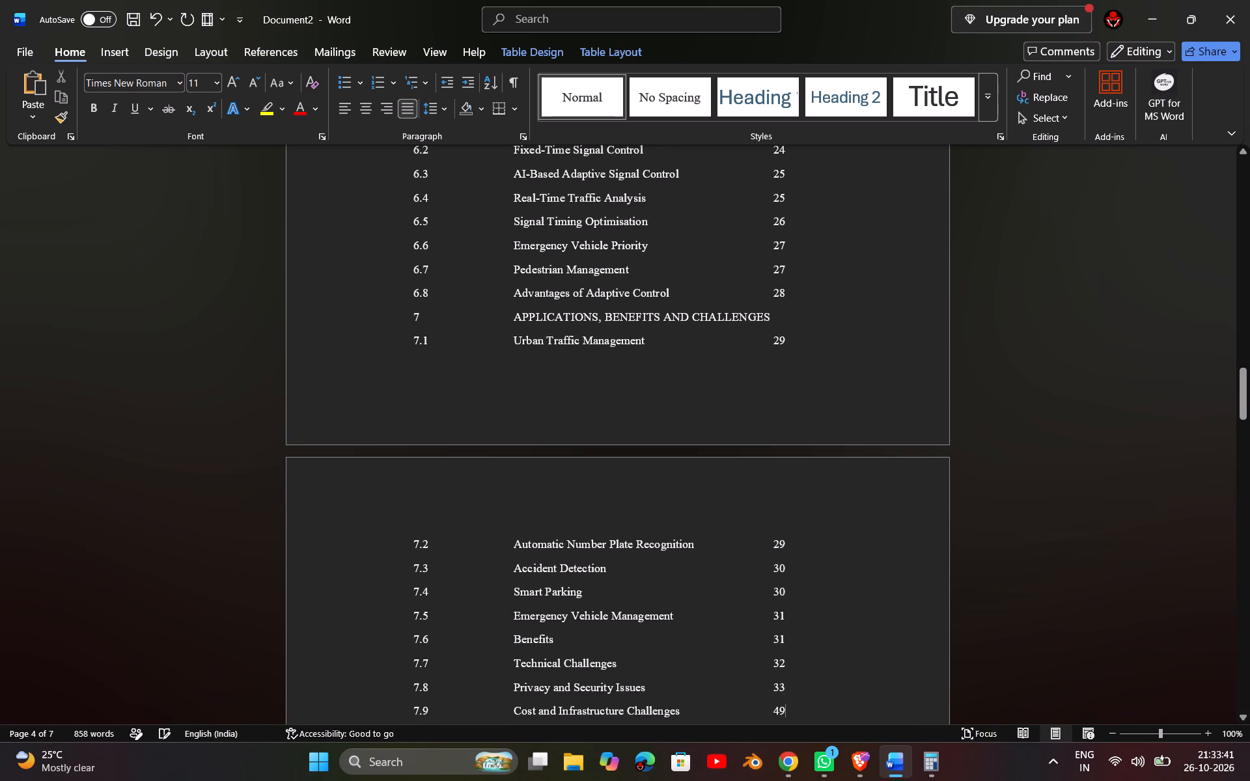
{"action": "key", "text": "BackSpace"}
{"action": "key", "text": "BackSpace"}
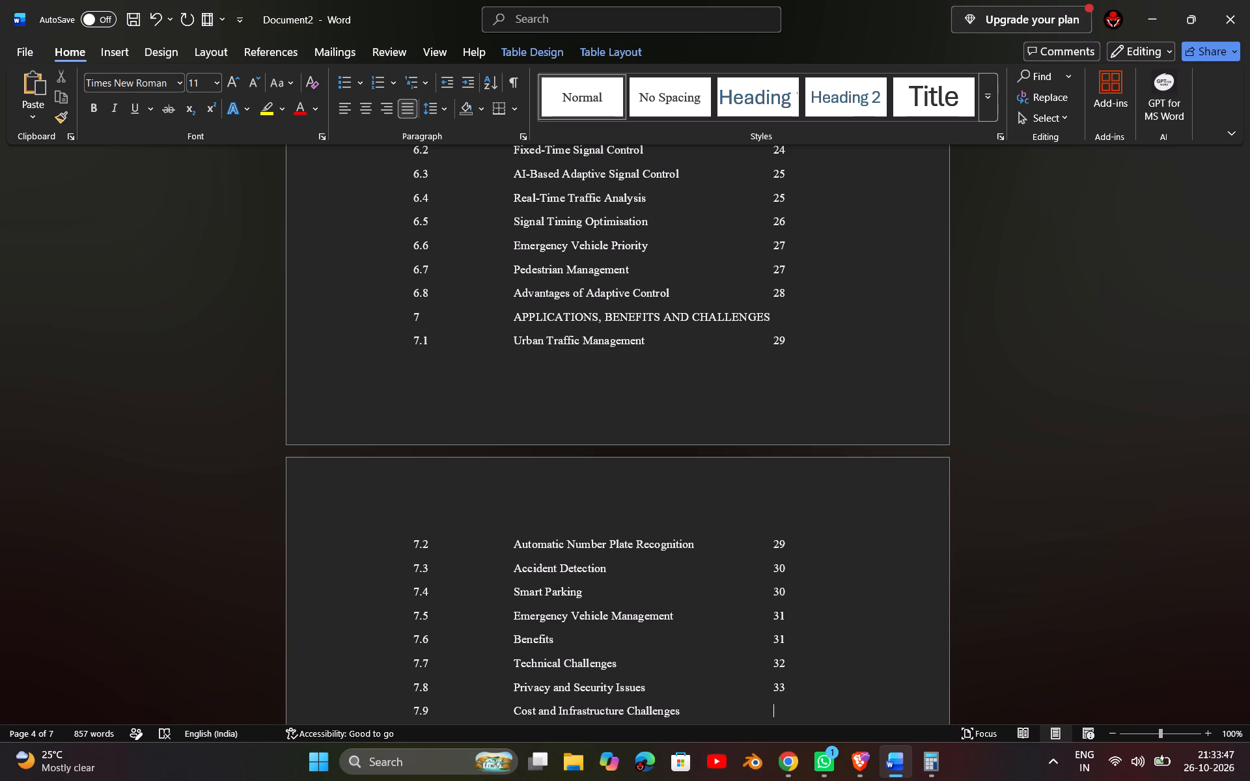
{"action": "type", "text": "33"}
Set the page numbers of sections 8.1, Future Scope, and 8.2, Integration with IoT, to 34 in the contents table.
{"action": "key", "text": "Down"}
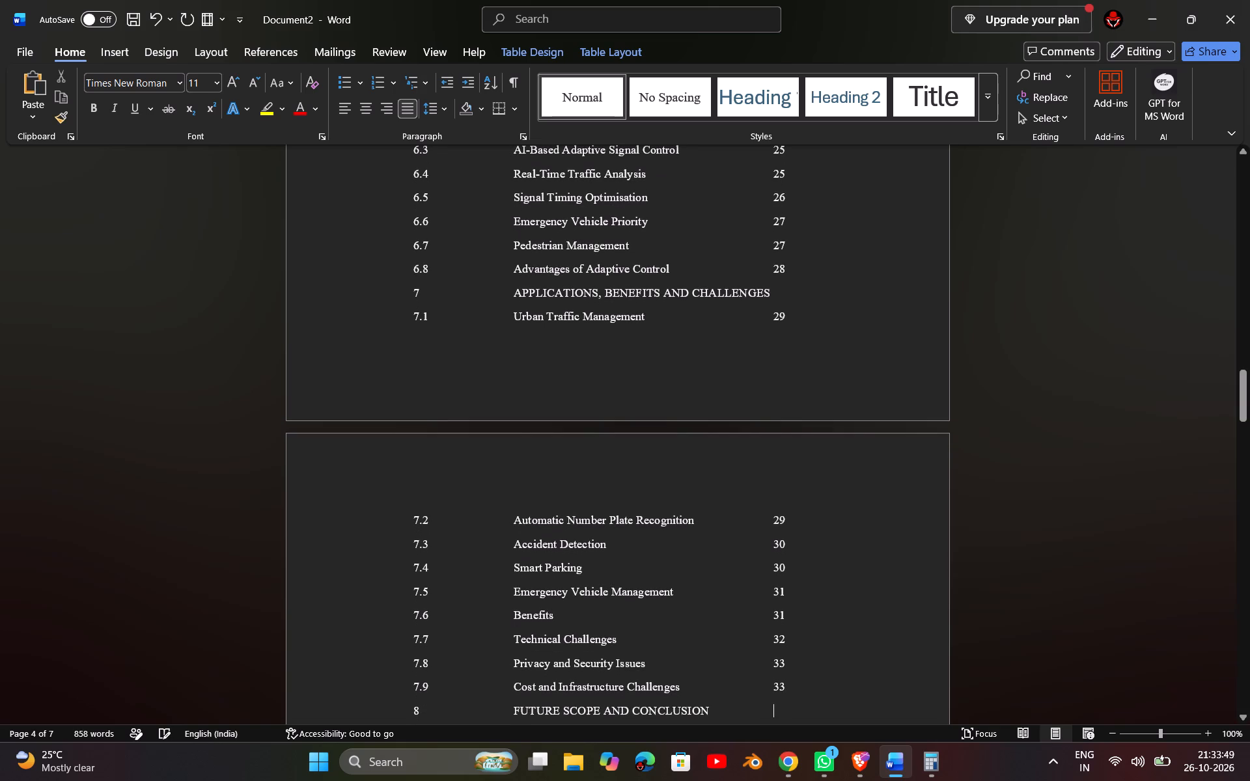
{"action": "key", "text": "Down"}
{"action": "key", "text": "Down"}
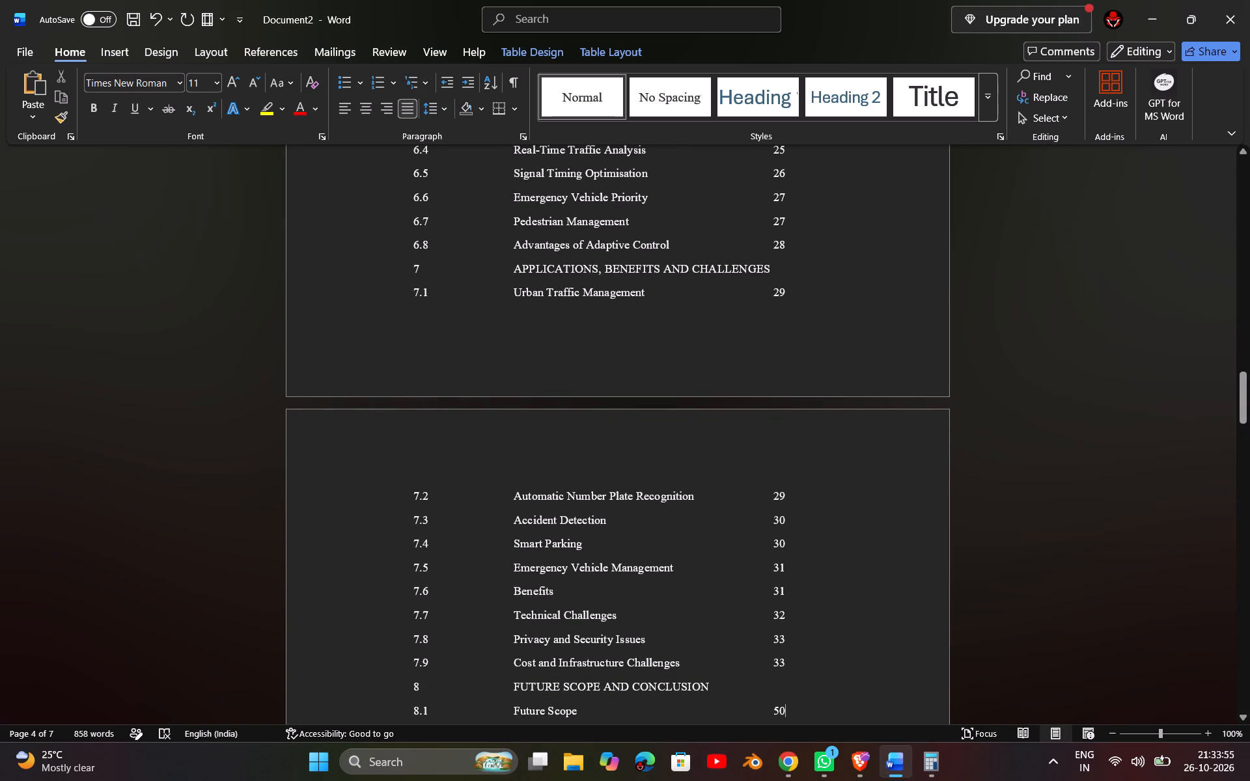
{"action": "key", "text": "BackSpace"}
{"action": "key", "text": "BackSpace"}
{"action": "type", "text": "34"}
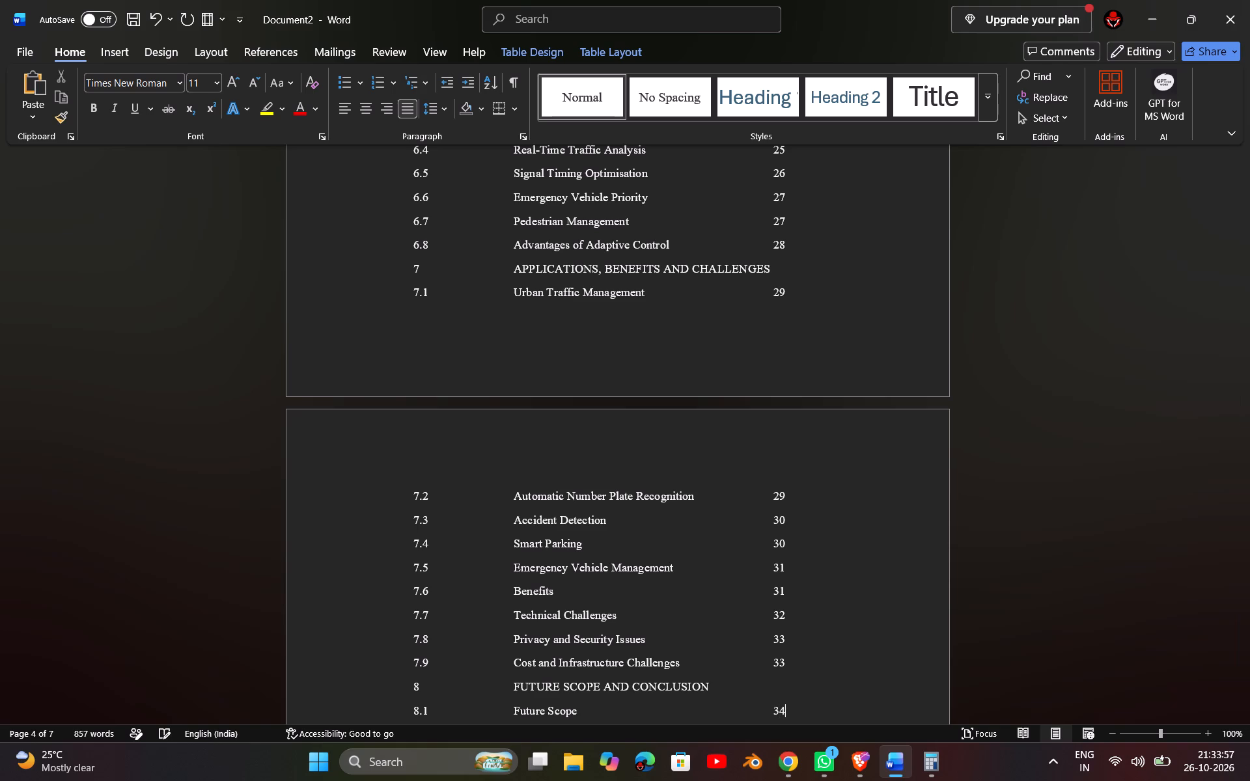
{"action": "key", "text": "Down"}
{"action": "key", "text": "BackSpace"}
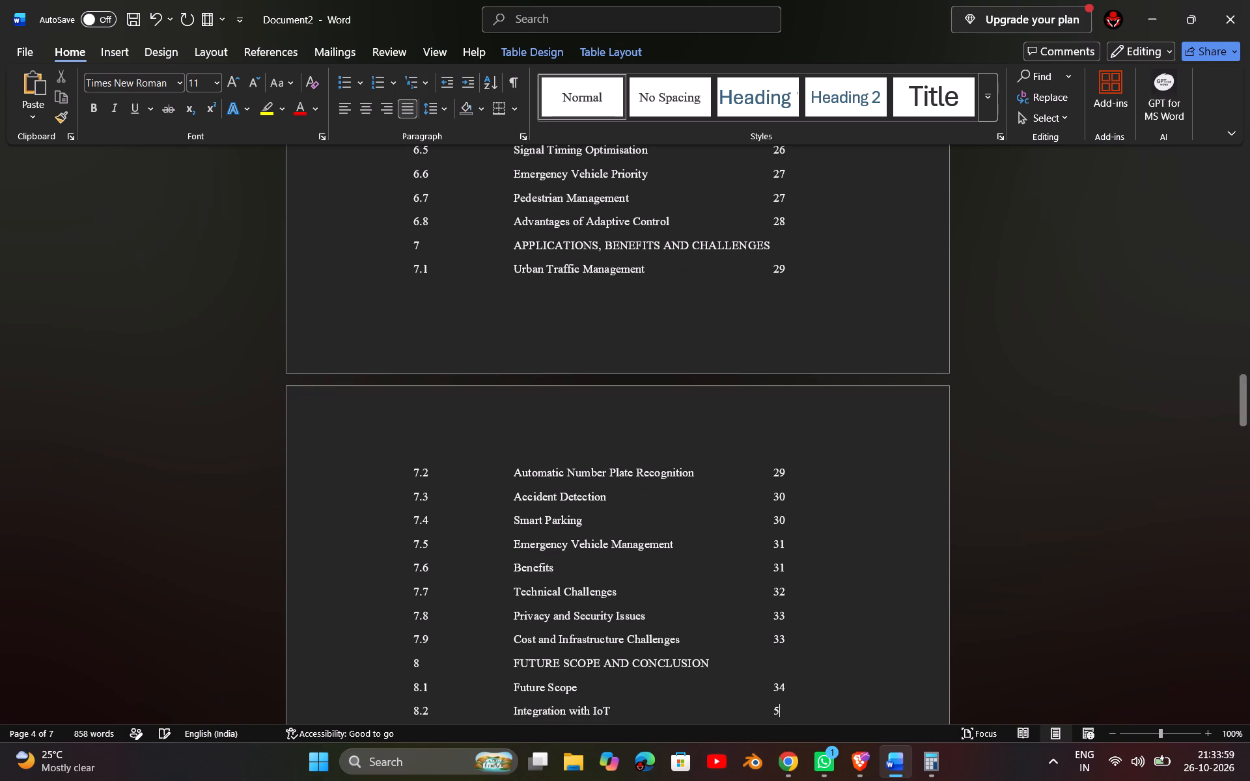
{"action": "key", "text": "BackSpace"}
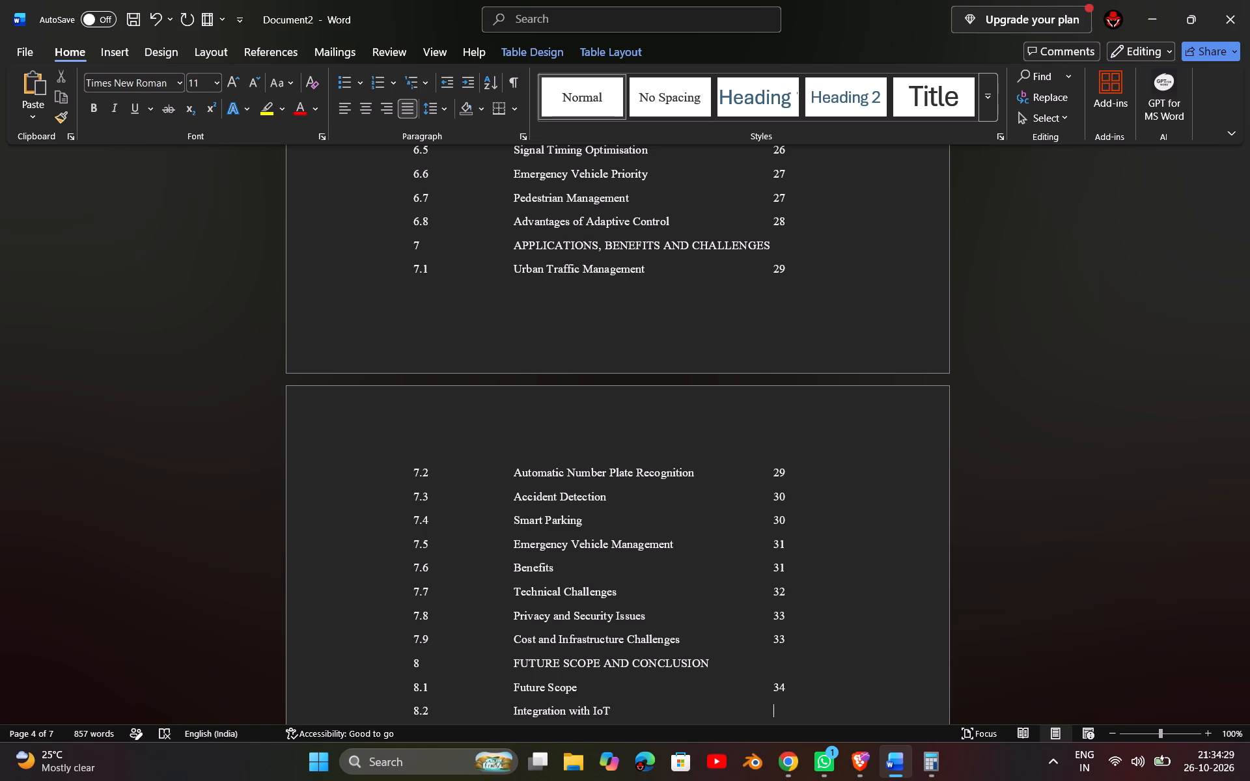
{"action": "type", "text": "34"}
Set the page numbers of sections 8.3, Edge AI, through 8.6, Digital Twin-Based Traffic Management, to 35 in the contents table.
{"action": "key", "text": "Down"}
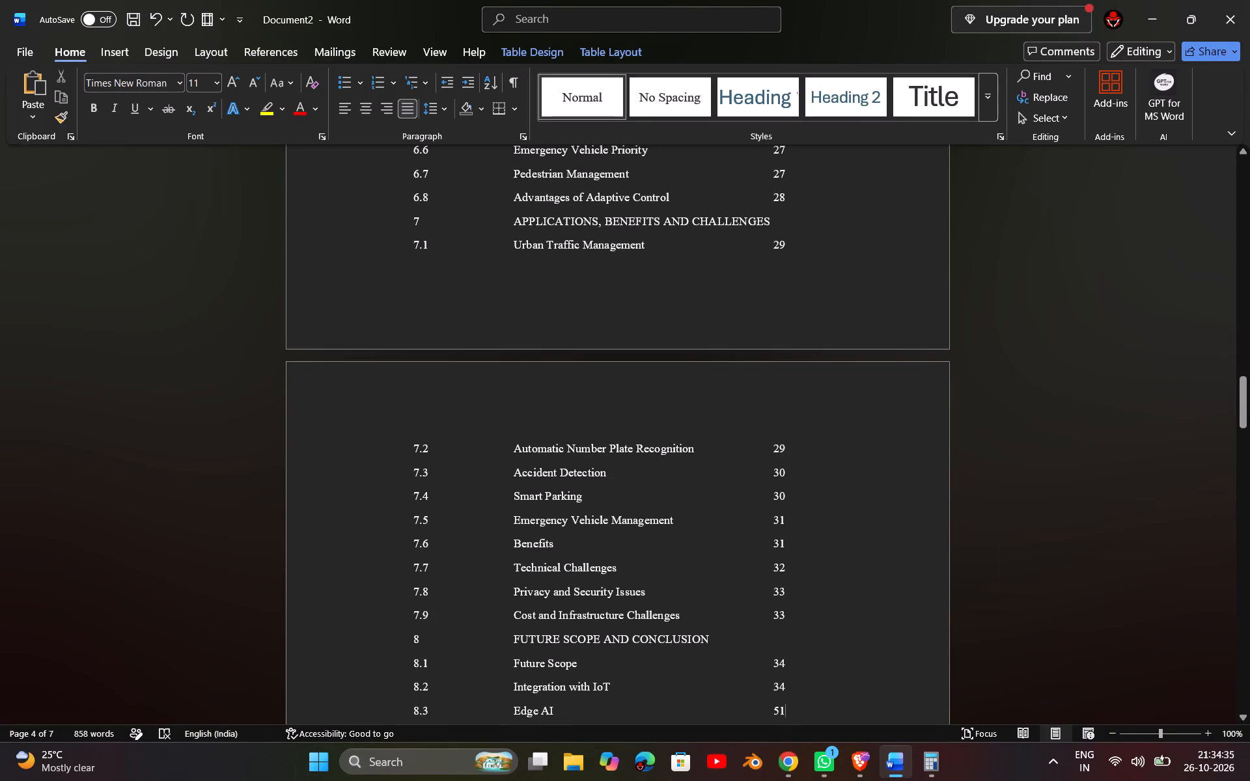
{"action": "key", "text": "BackSpace"}
{"action": "key", "text": "BackSpace"}
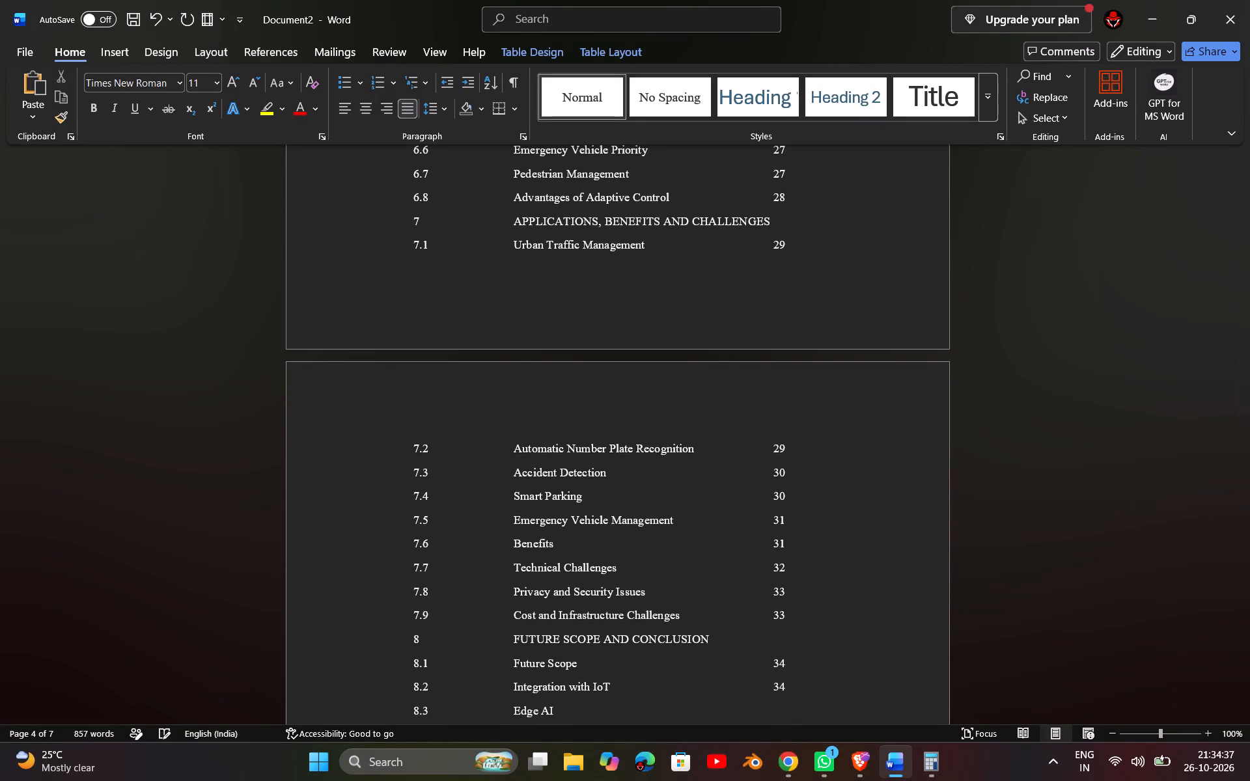
{"action": "type", "text": "35"}
{"action": "key", "text": "Down"}
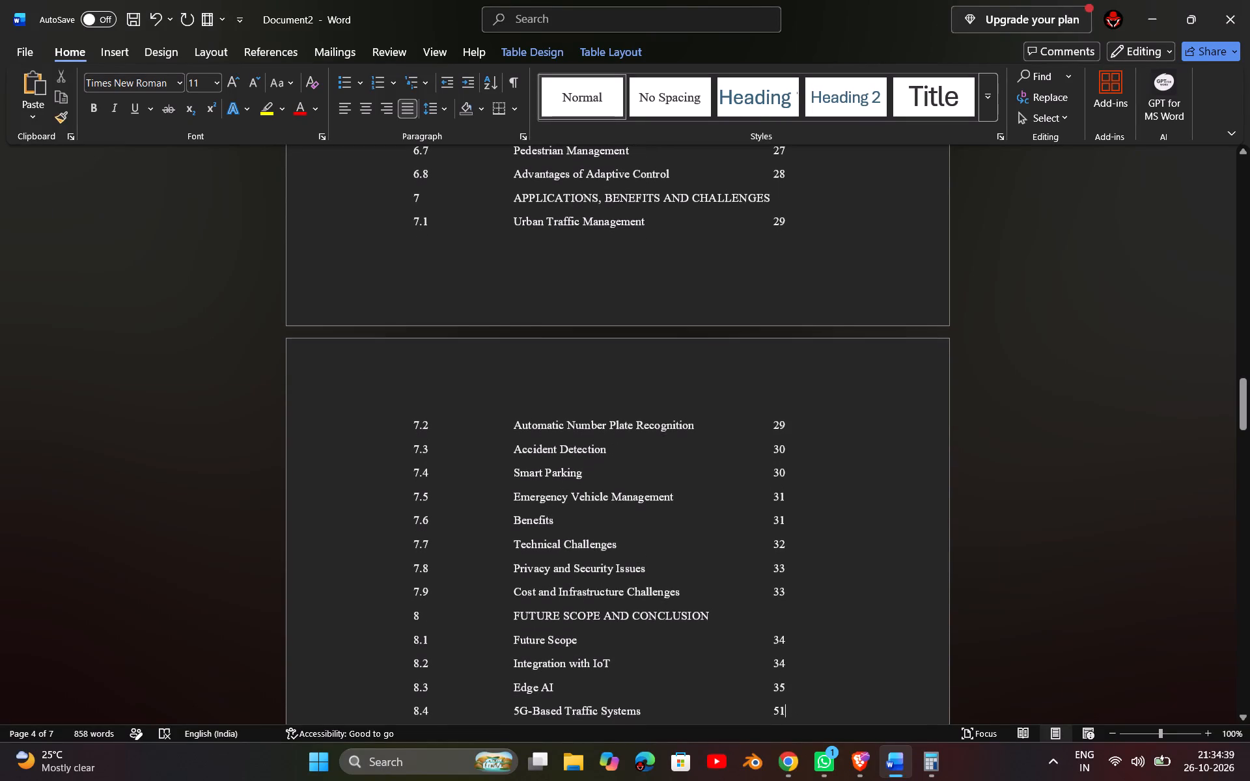
{"action": "key", "text": "BackSpace"}
{"action": "key", "text": "BackSpace"}
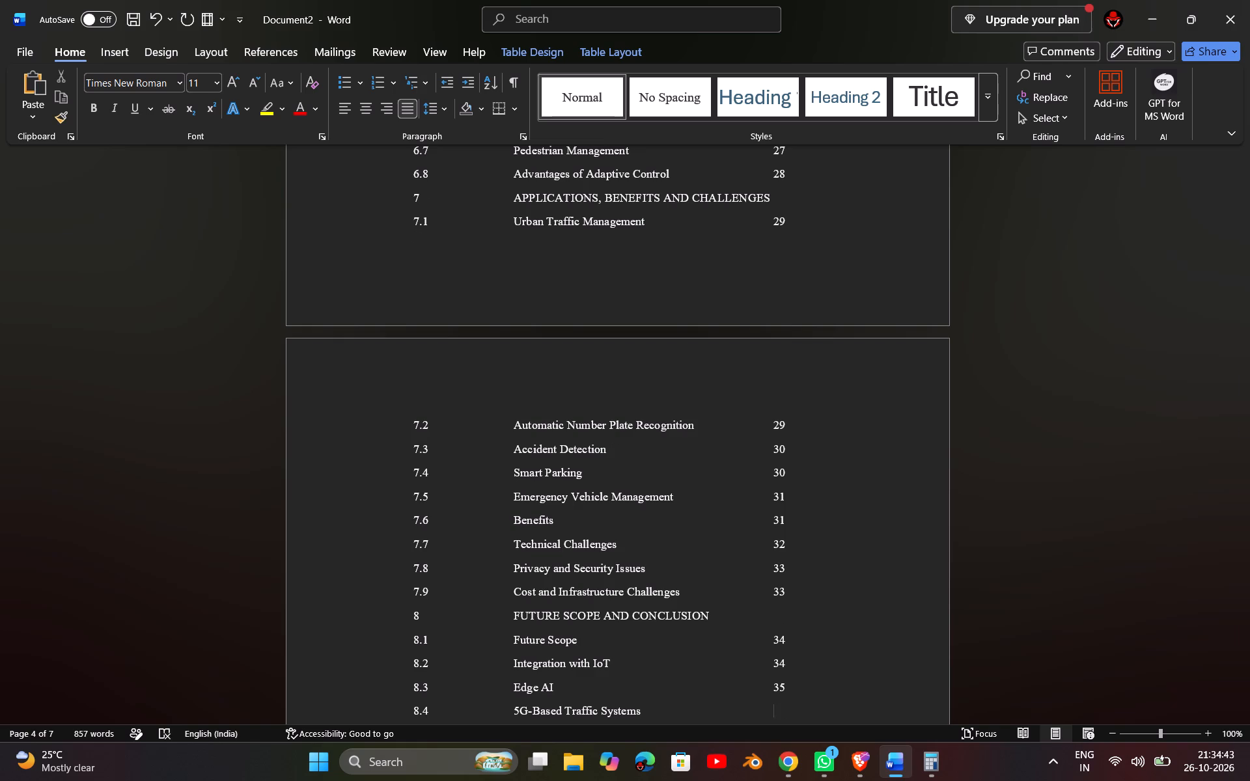
{"action": "type", "text": "35"}
{"action": "key", "text": "Down"}
{"action": "key", "text": "BackSpace"}
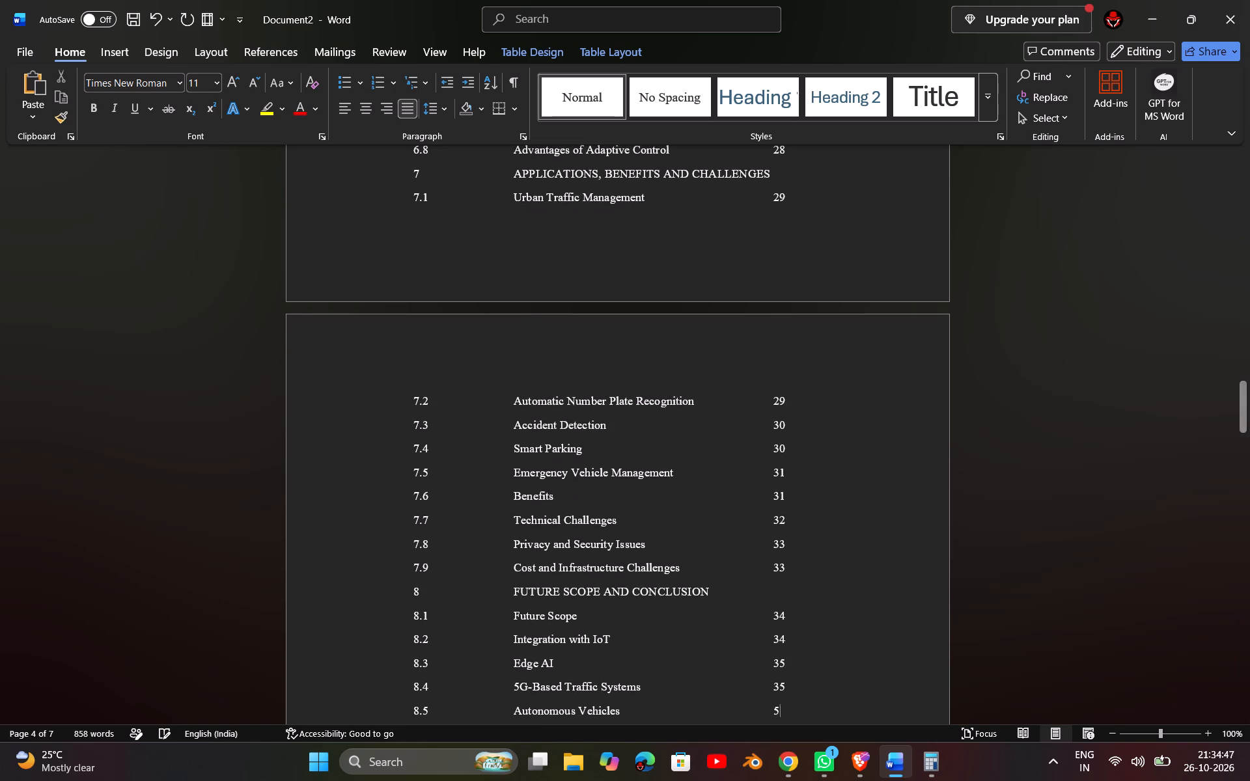
{"action": "key", "text": "BackSpace"}
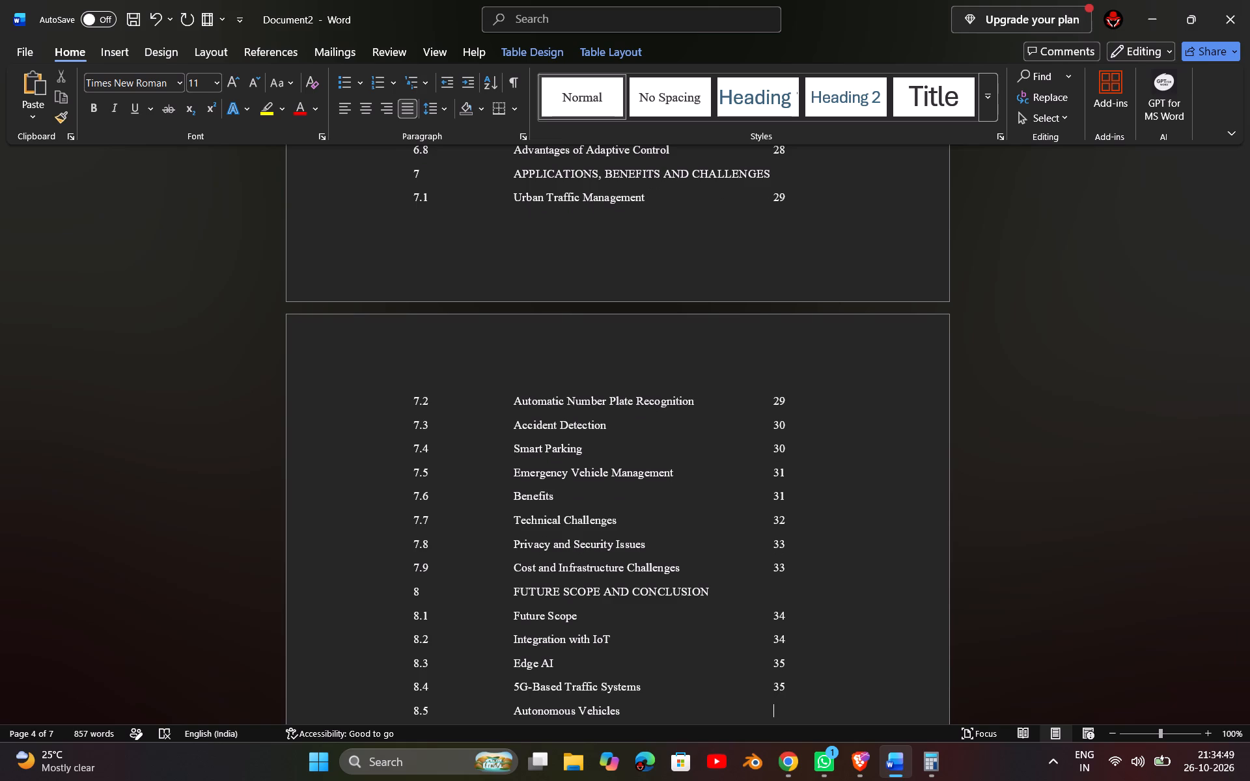
{"action": "type", "text": "35"}
{"action": "key", "text": "Down"}
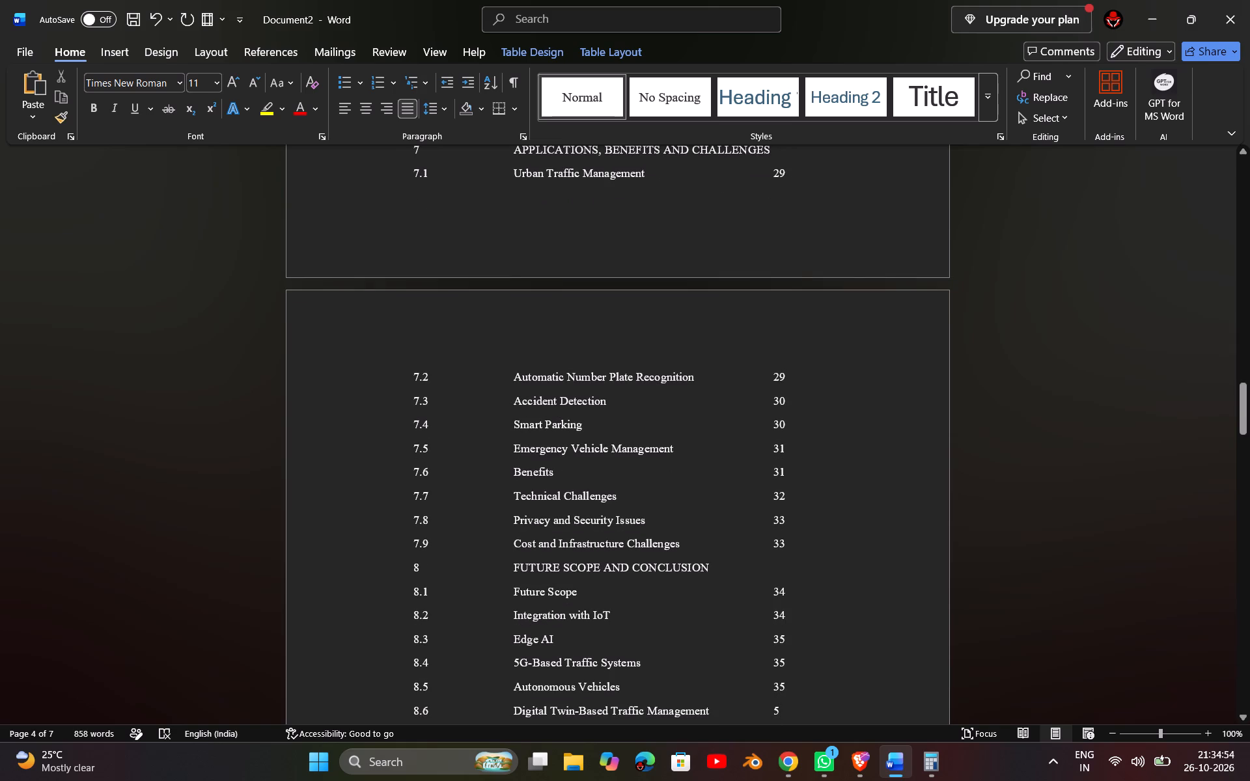
{"action": "key", "text": "BackSpace"}
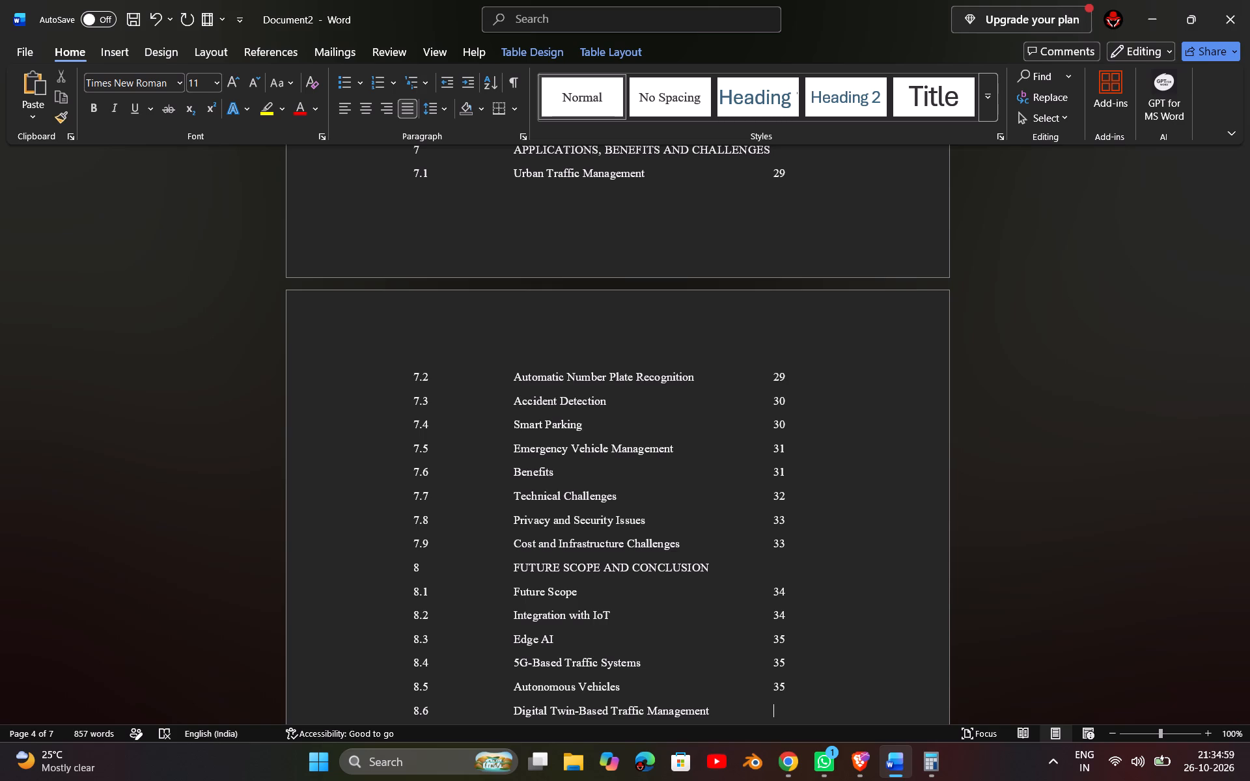
{"action": "type", "text": "35"}
Set the page number of section 8.7, Conclusion, to 36 in the contents table.
{"action": "key", "text": "Down"}
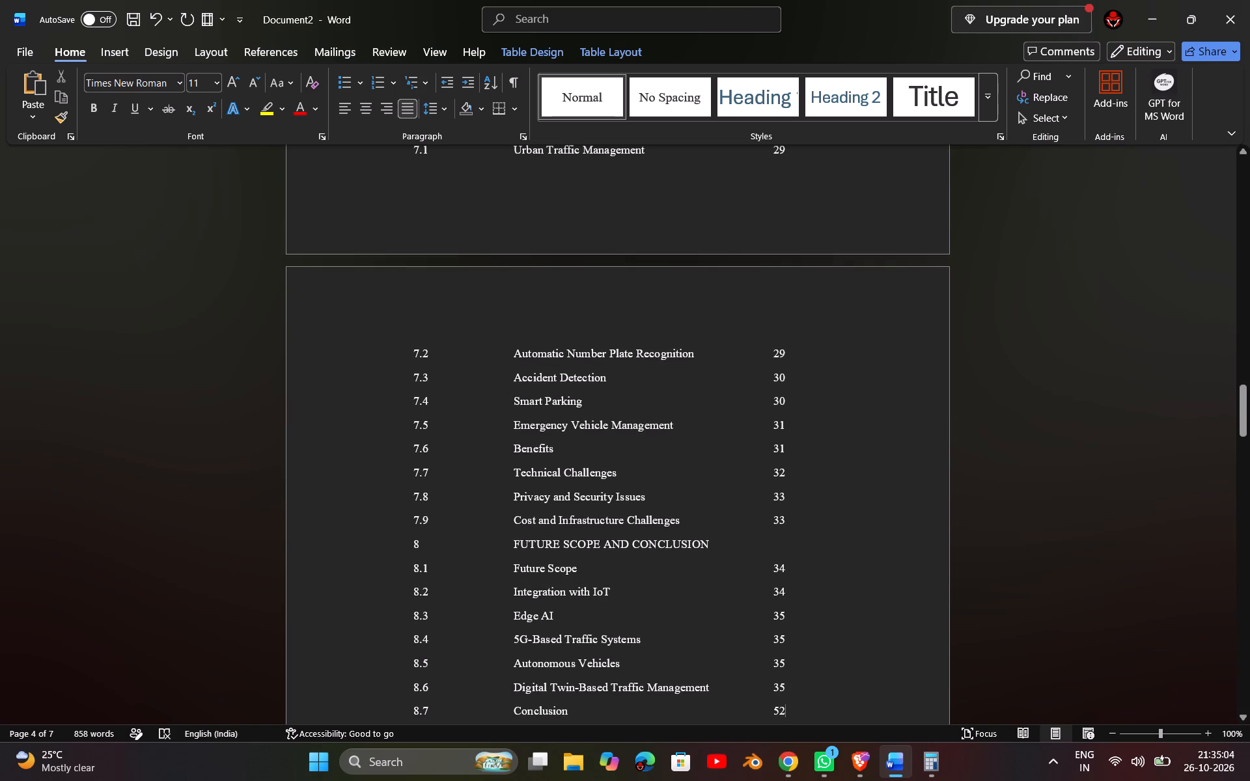
{"action": "key", "text": "BackSpace"}
{"action": "key", "text": "BackSpace"}
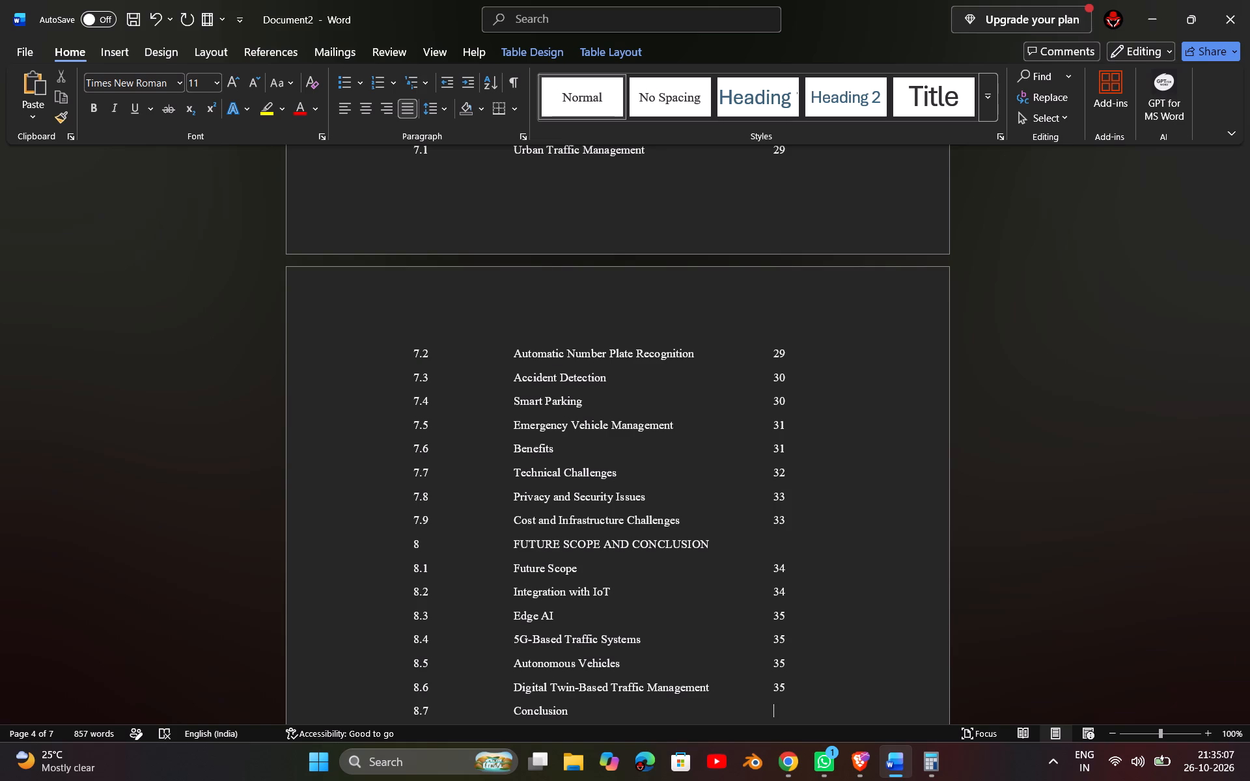
{"action": "type", "text": "36"}
Indent the blank line directly below the contents table with tabs and spaces so it aligns with the section title column.
{"action": "key", "text": "Down"}
{"action": "key", "text": "Down"}
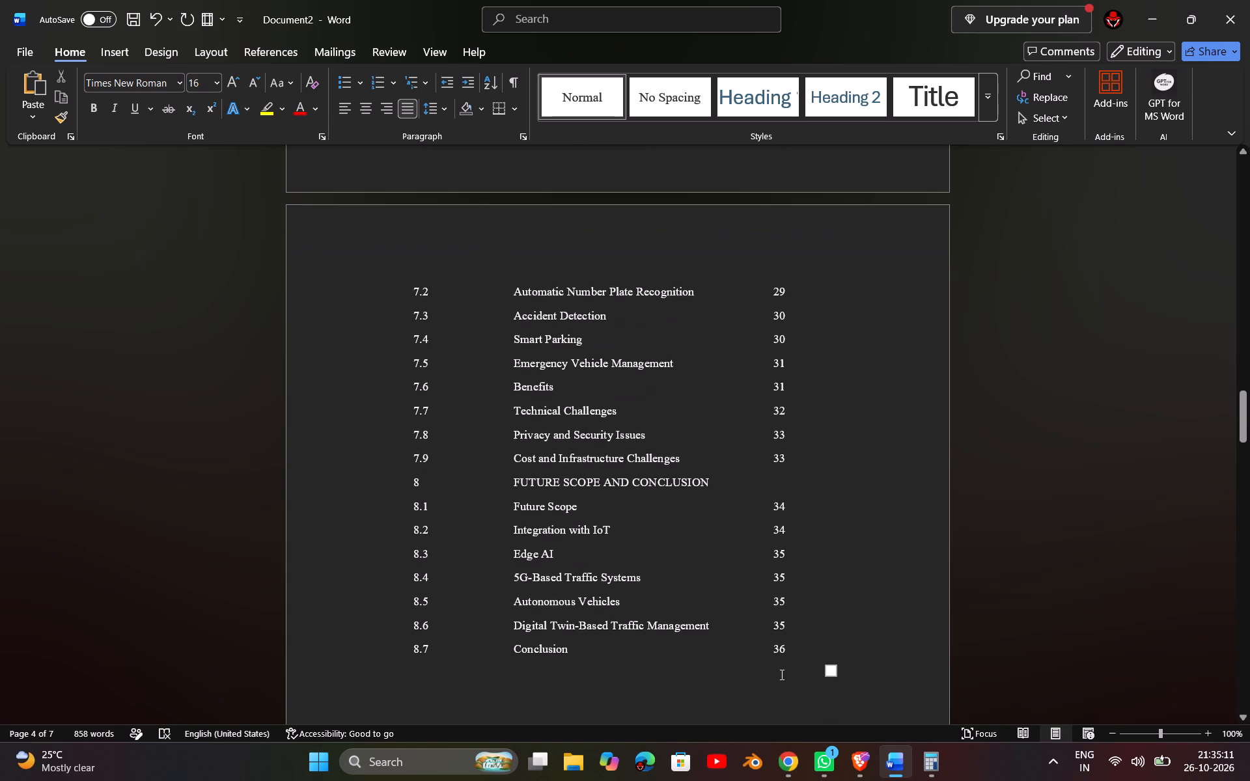
{"action": "key", "text": "Up"}
{"action": "key", "text": "Tab"}
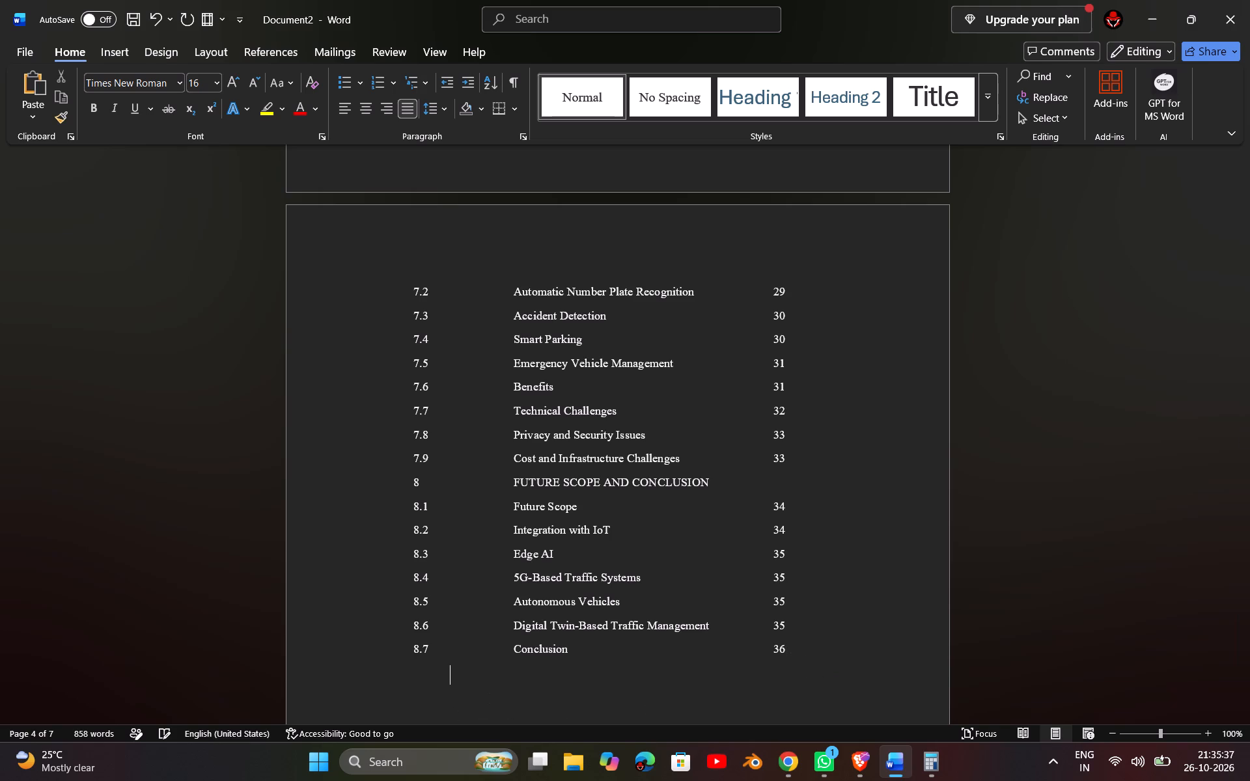
{"action": "key", "text": "Tab"}
{"action": "key", "text": "Tab"}
{"action": "key", "text": "BackSpace"}
{"action": "key", "text": "space"}
{"action": "key", "text": "space"}
{"action": "key", "text": "space"}
{"action": "key", "text": "space"}
{"action": "key", "text": "space"}
{"action": "key", "text": "space"}
Add a REFERENCE line below the blank line under the contents table, indented with tabs and spaces to the section title column.
{"action": "key", "text": "Return"}
{"action": "key", "text": "Tab"}
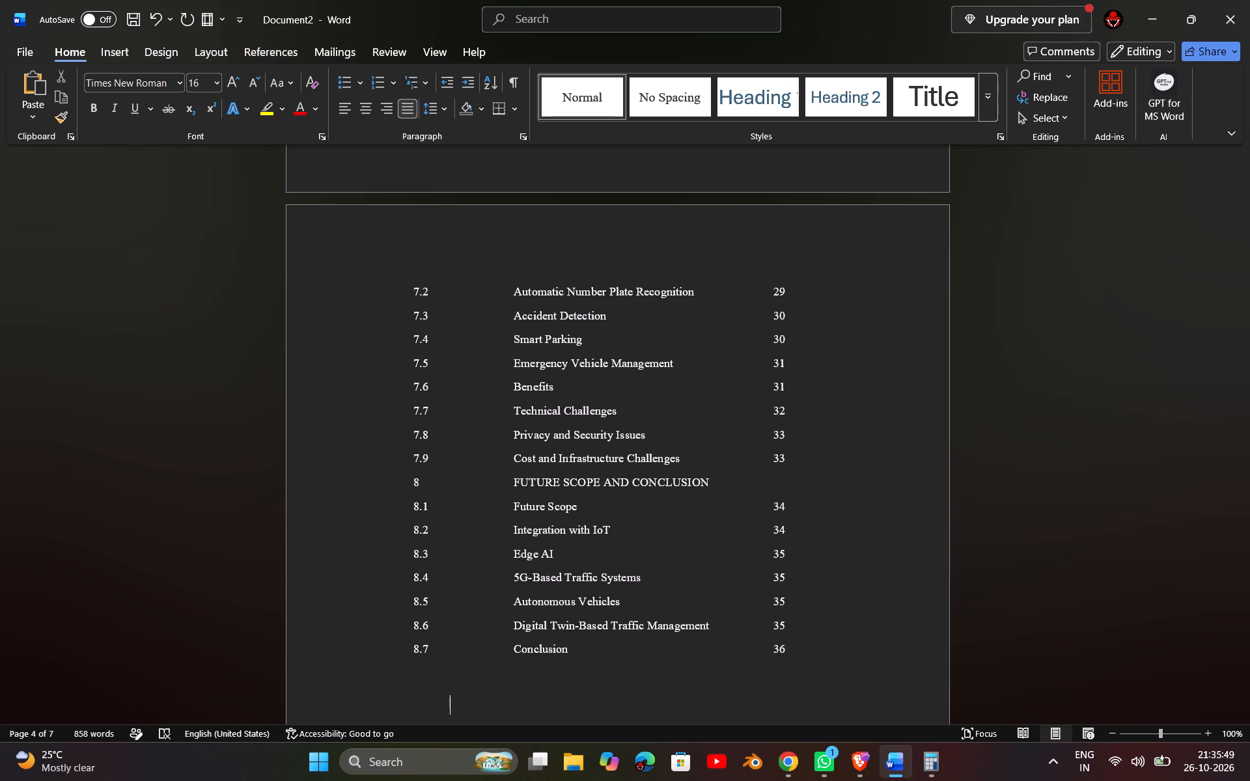
{"action": "key", "text": "Tab"}
{"action": "key", "text": "Tab"}
{"action": "key", "text": "BackSpace"}
{"action": "key", "text": "space"}
{"action": "key", "text": "space"}
{"action": "key", "text": "space"}
{"action": "key", "text": "space"}
{"action": "key", "text": "space"}
{"action": "key", "text": "space"}
{"action": "type", "text": "REFERE"}
{"action": "type", "text": "NC"}
{"action": "key", "text": "e"}
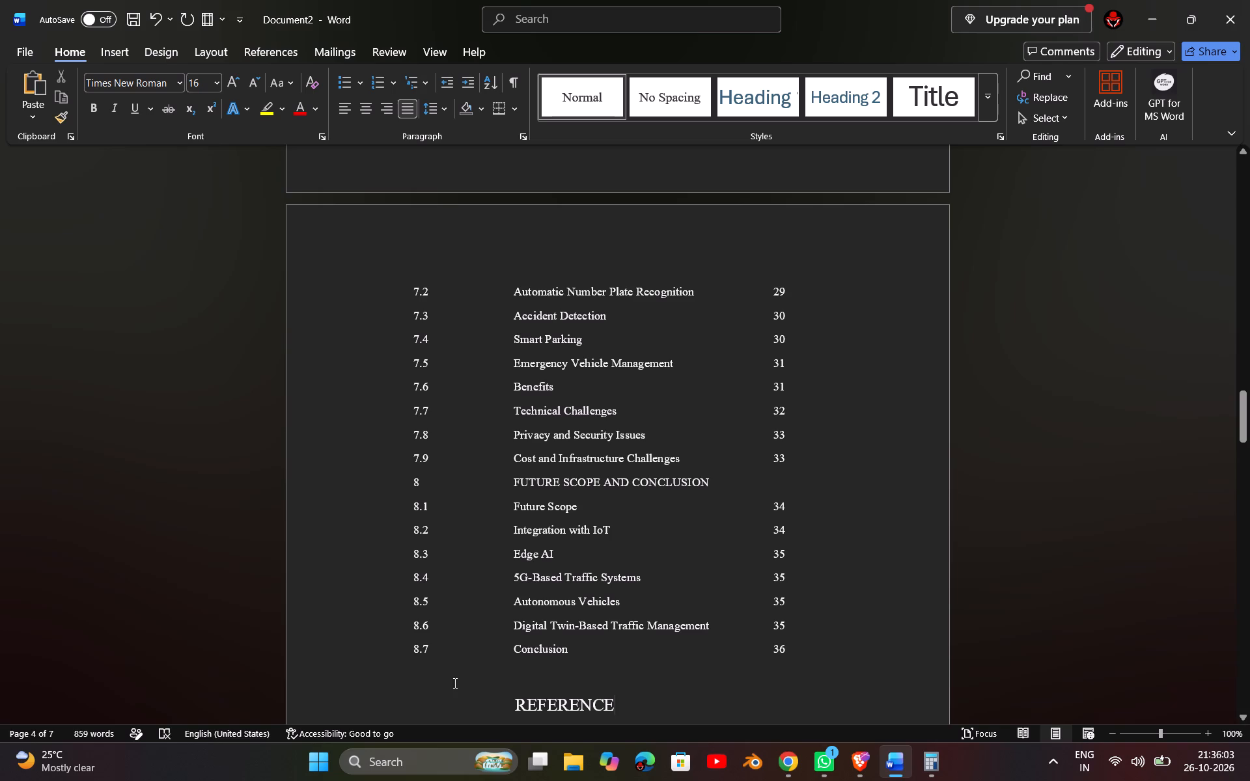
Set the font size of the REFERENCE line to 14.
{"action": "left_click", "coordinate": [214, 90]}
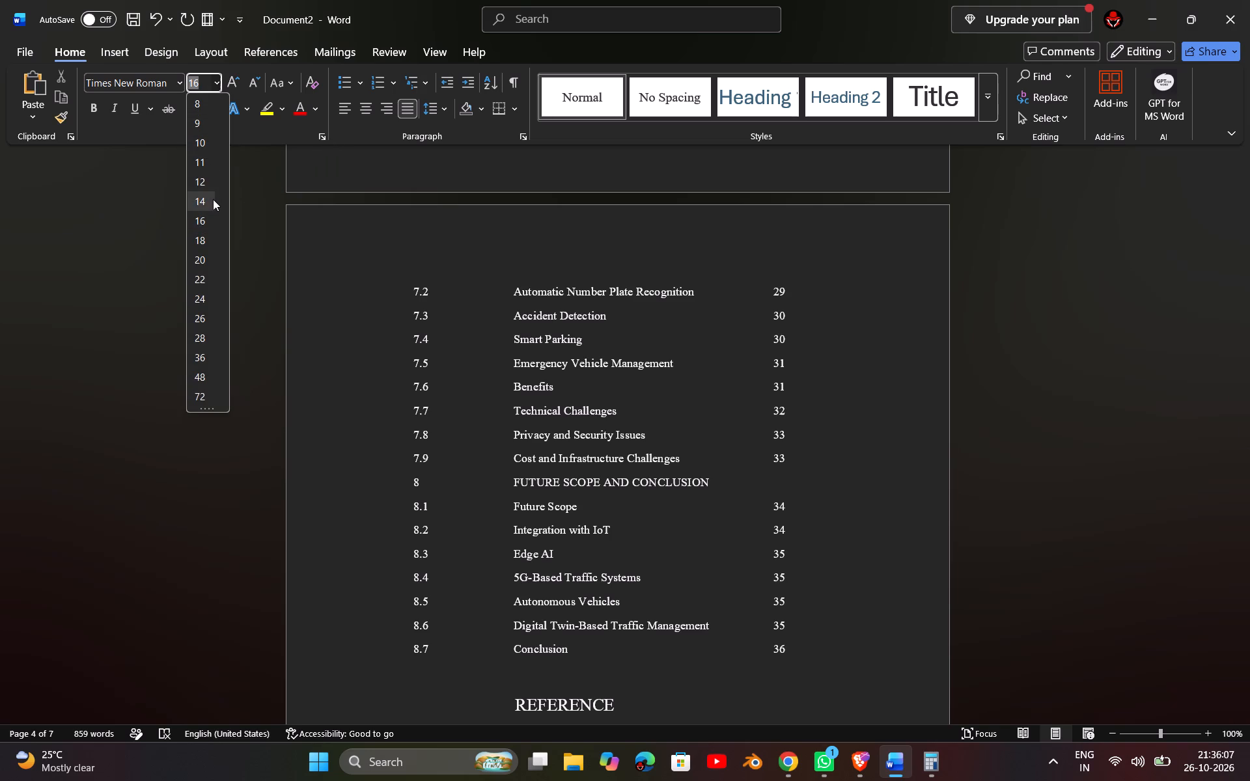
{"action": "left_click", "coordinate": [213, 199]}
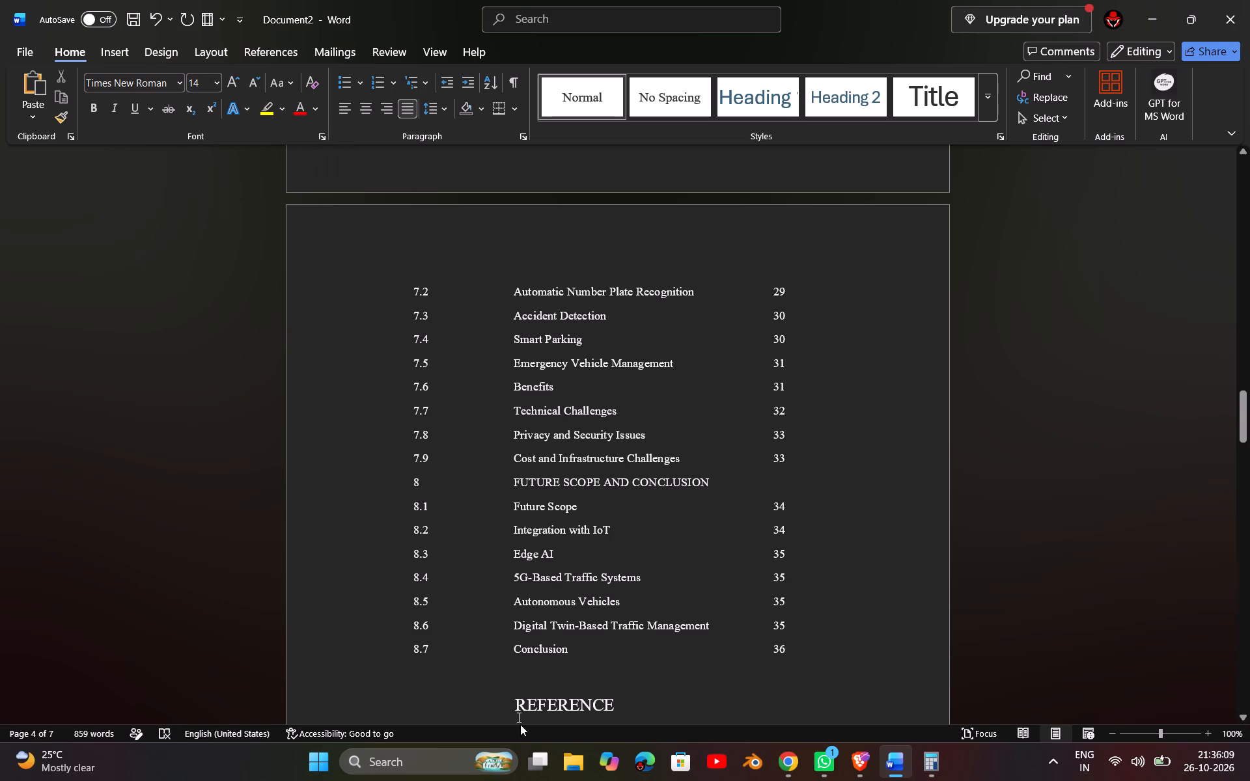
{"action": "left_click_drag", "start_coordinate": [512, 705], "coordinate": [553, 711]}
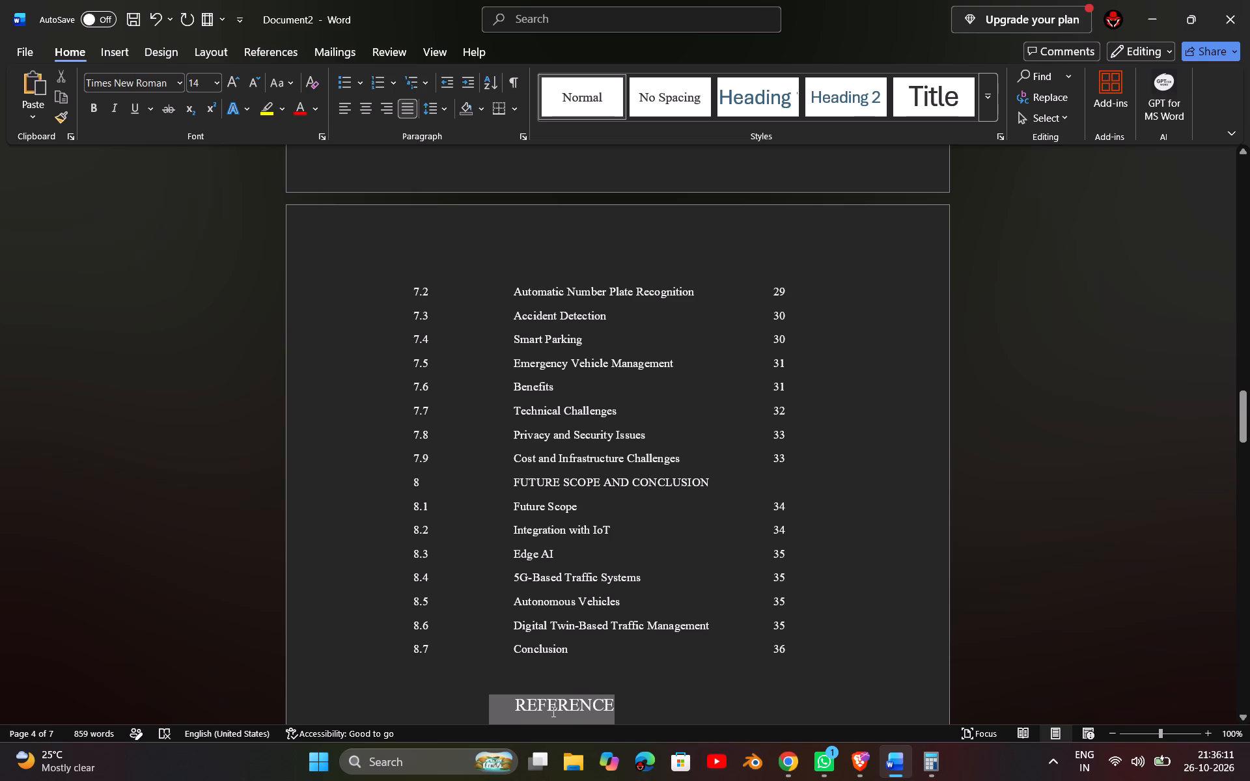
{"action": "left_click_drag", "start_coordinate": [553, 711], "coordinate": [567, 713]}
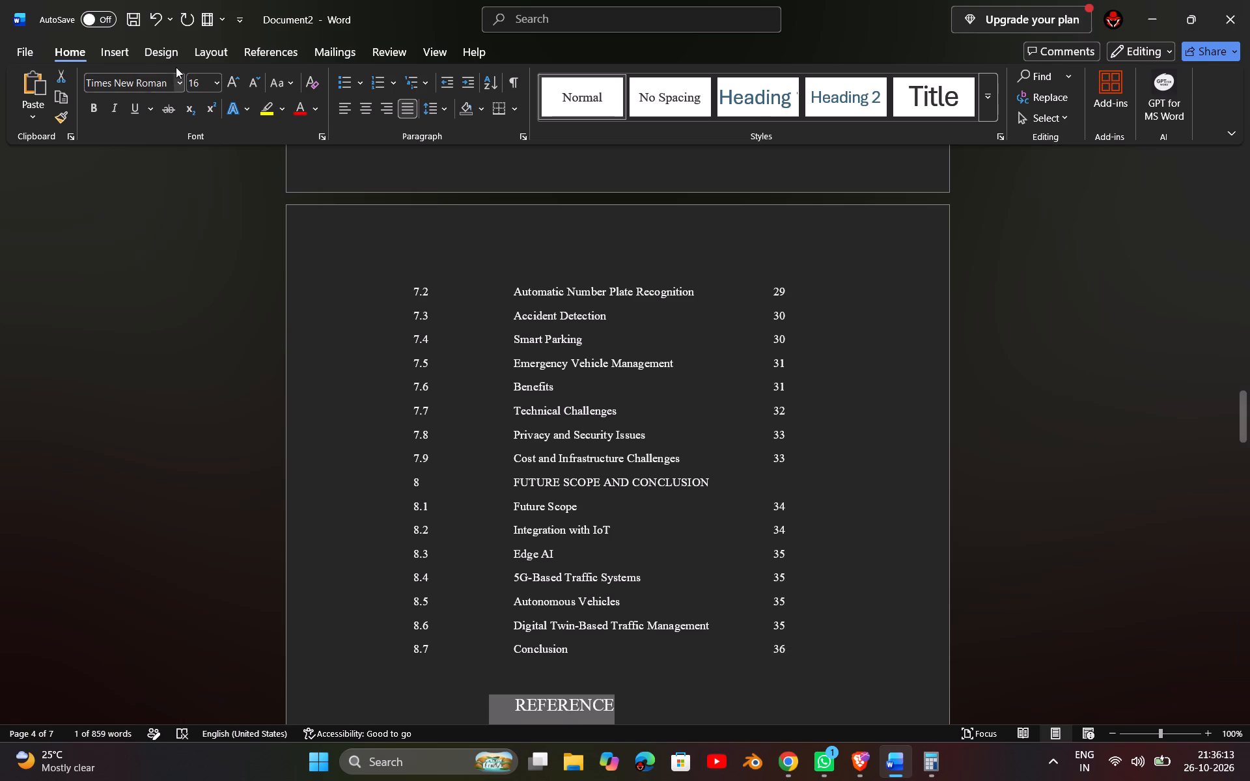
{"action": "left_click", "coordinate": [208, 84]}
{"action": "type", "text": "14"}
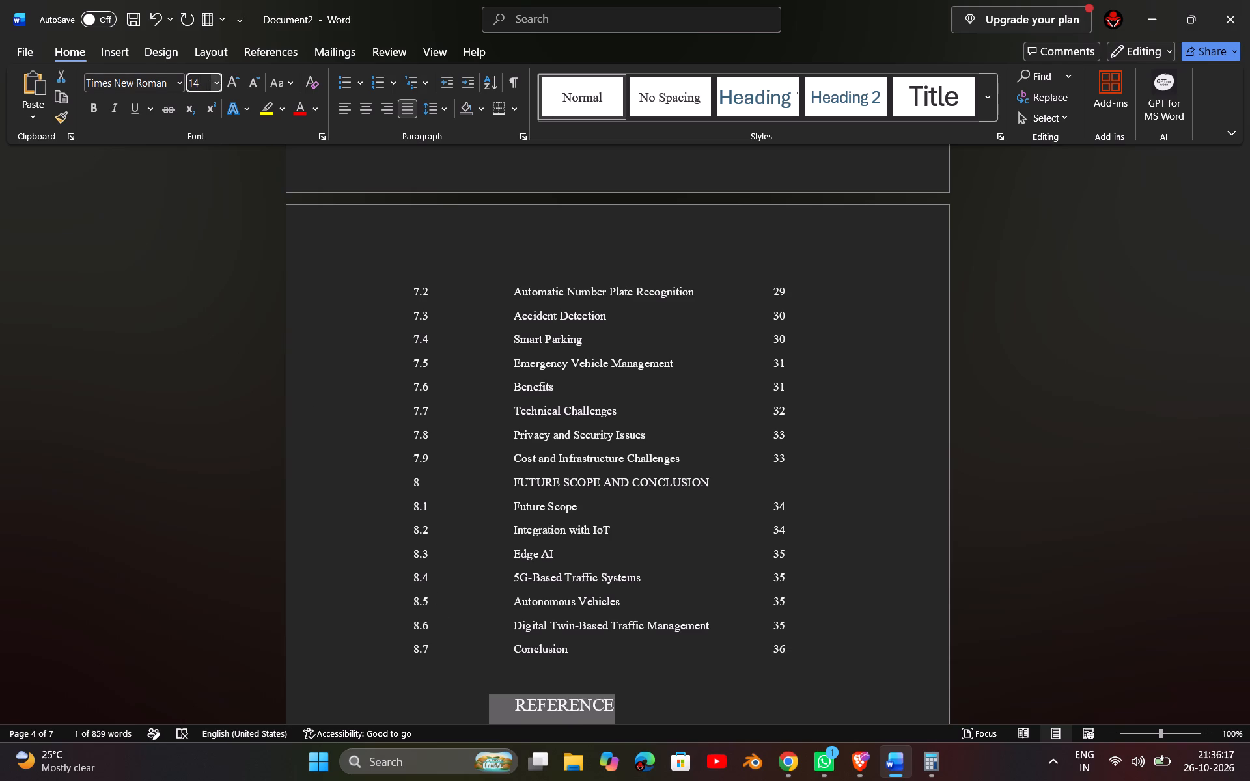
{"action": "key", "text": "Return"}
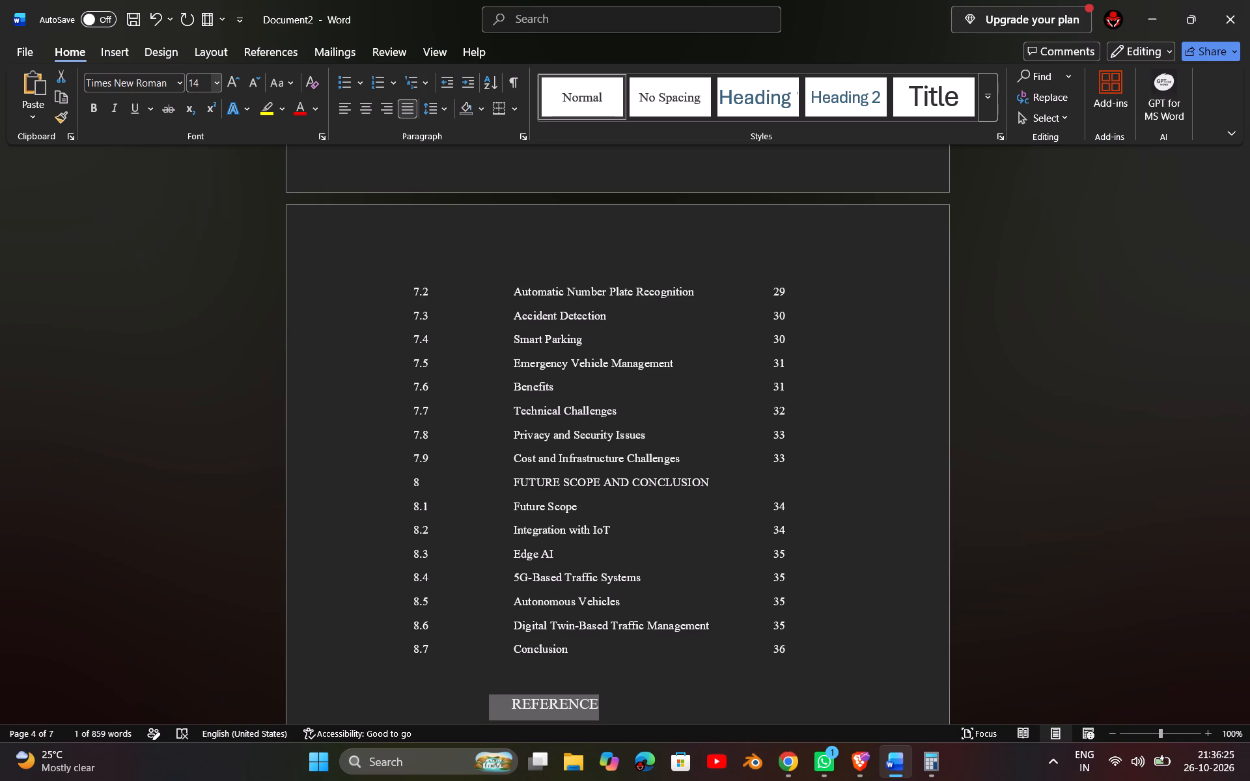
Add page number 37 after REFERENCE, spaced across to line up with the contents table's page number column.
{"action": "left_click", "coordinate": [609, 695]}
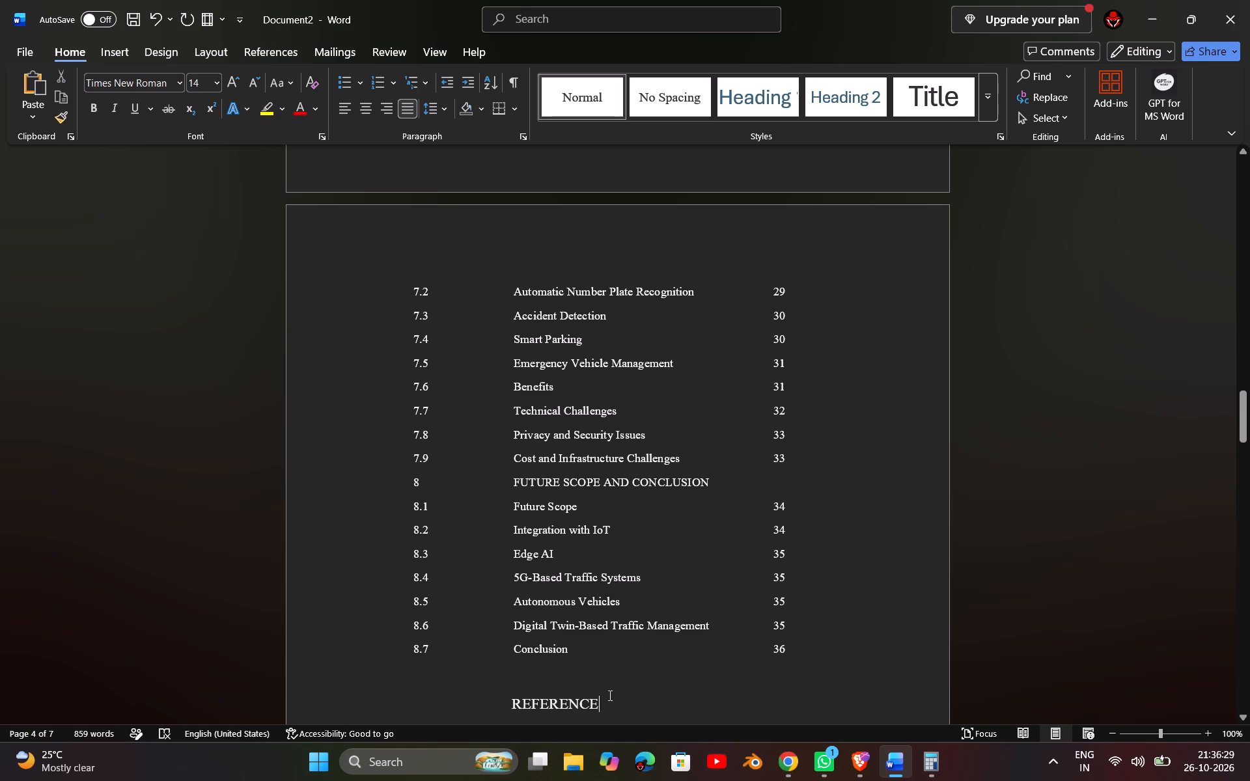
{"action": "key", "text": "space"}
{"action": "key", "text": "space"}
{"action": "key", "text": "space"}
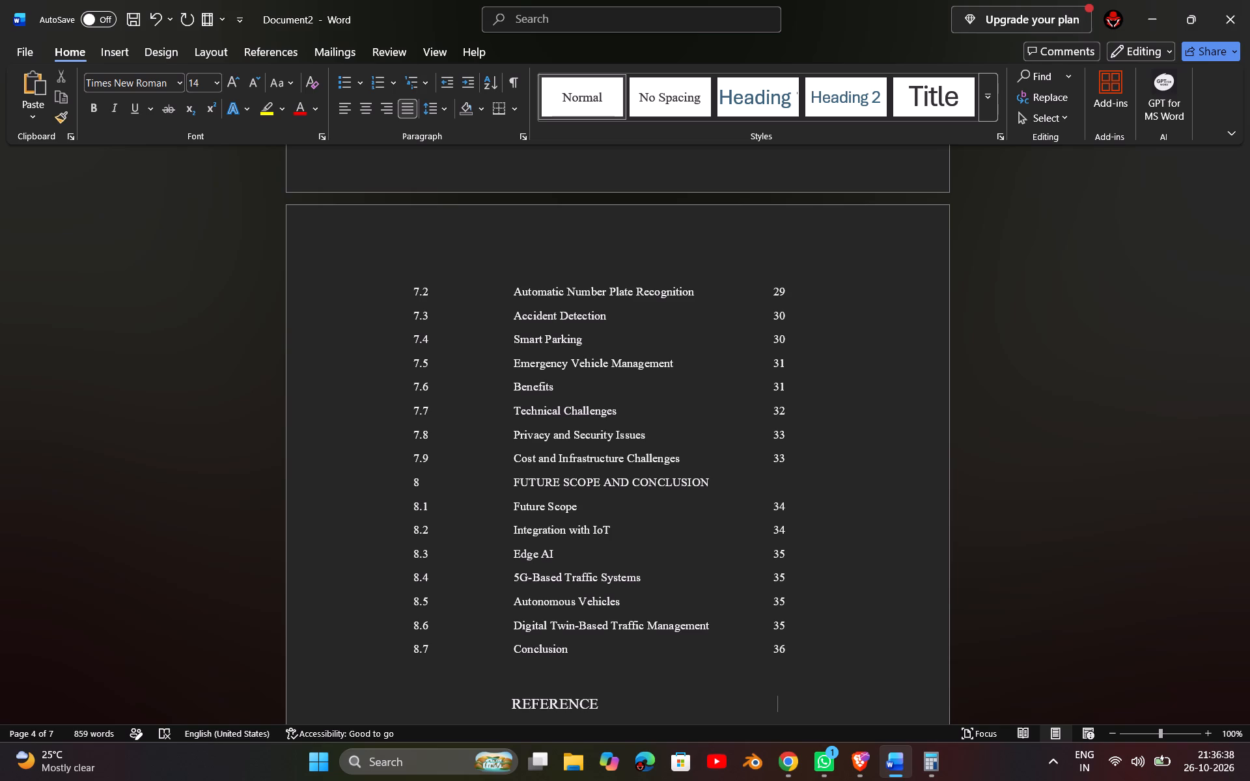
{"action": "type", "text": "37"}
{"action": "key", "text": "Left"}
{"action": "key", "text": "Left"}
{"action": "key", "text": "BackSpace"}
Set the font size of the page number 37 and the word REFERENCE to 12.
{"action": "key", "text": "shift+Right"}
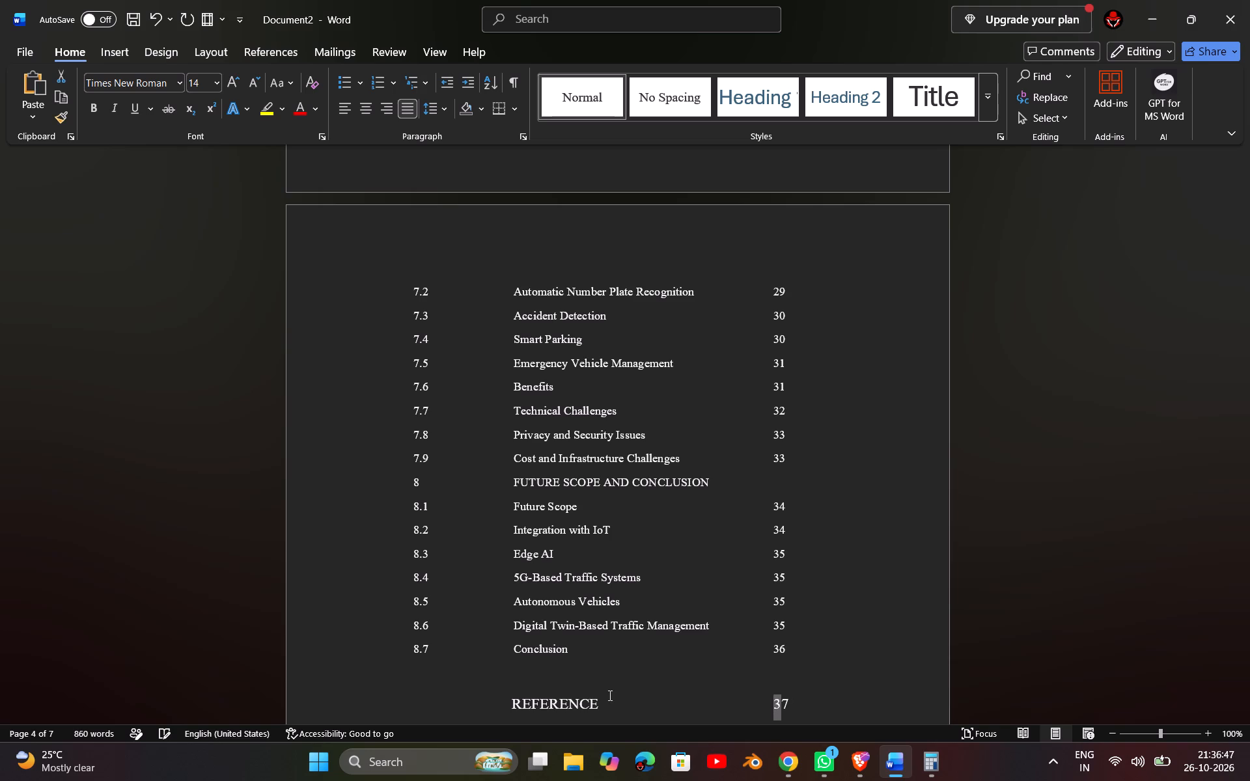
{"action": "key", "text": "shift+Right"}
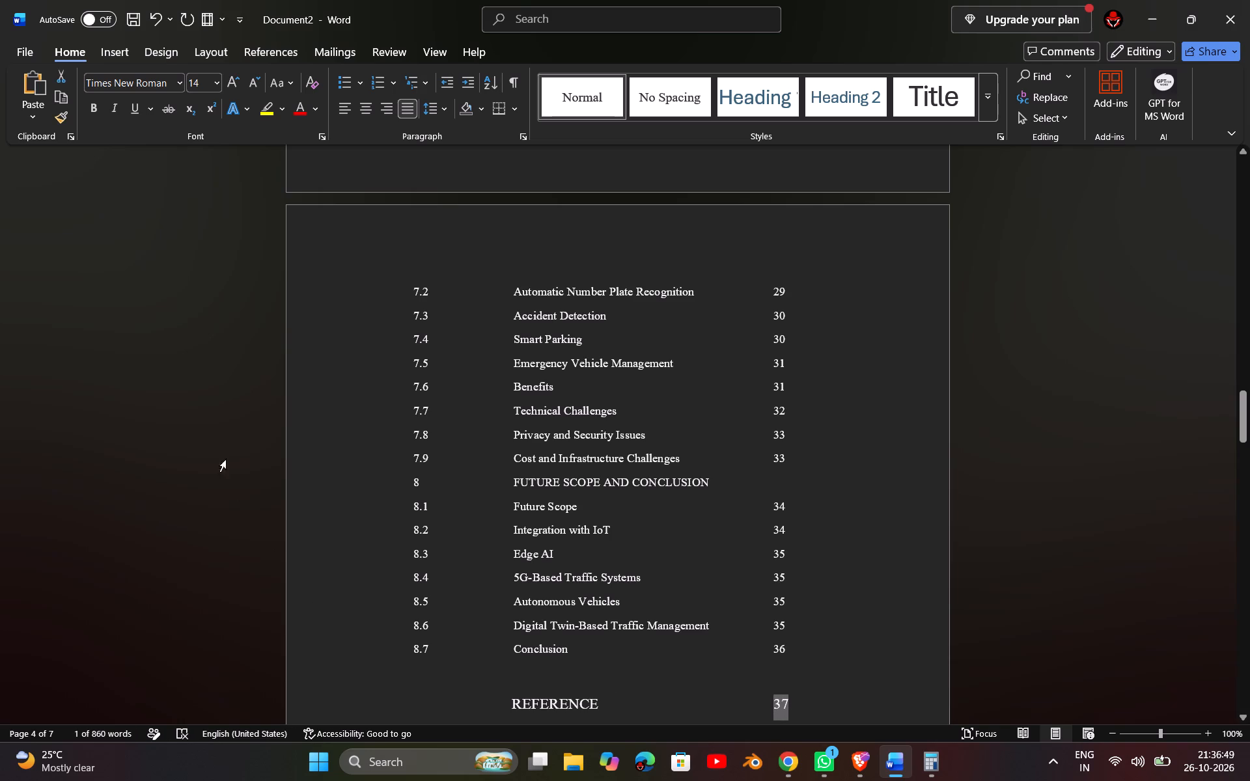
{"action": "left_click", "coordinate": [214, 88]}
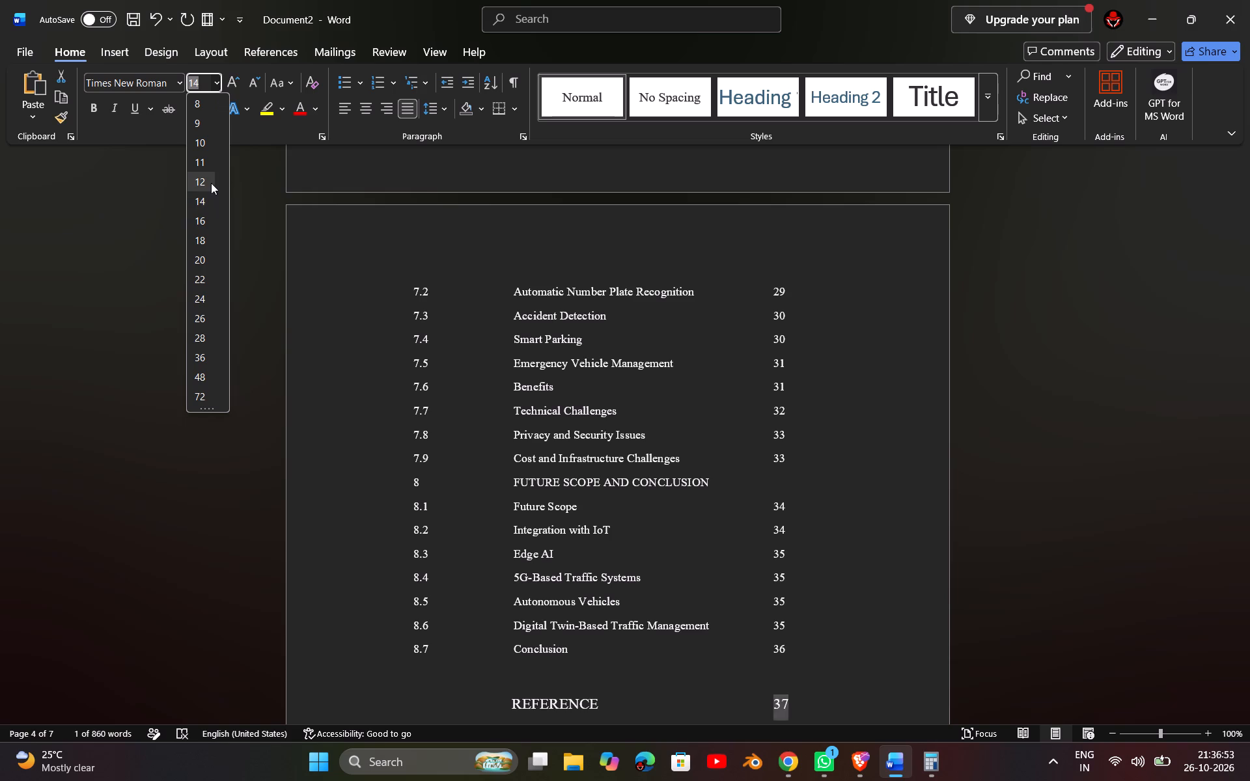
{"action": "left_click", "coordinate": [204, 183]}
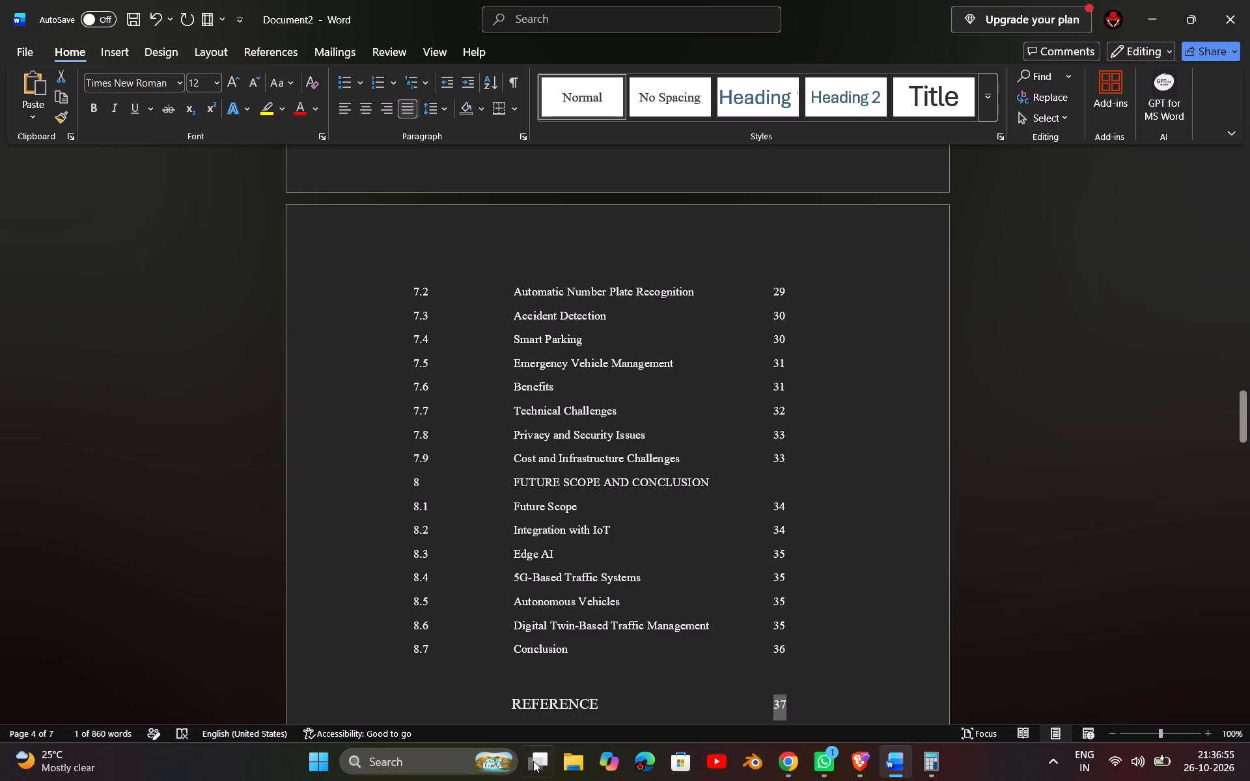
{"action": "left_click_drag", "start_coordinate": [510, 701], "coordinate": [556, 698]}
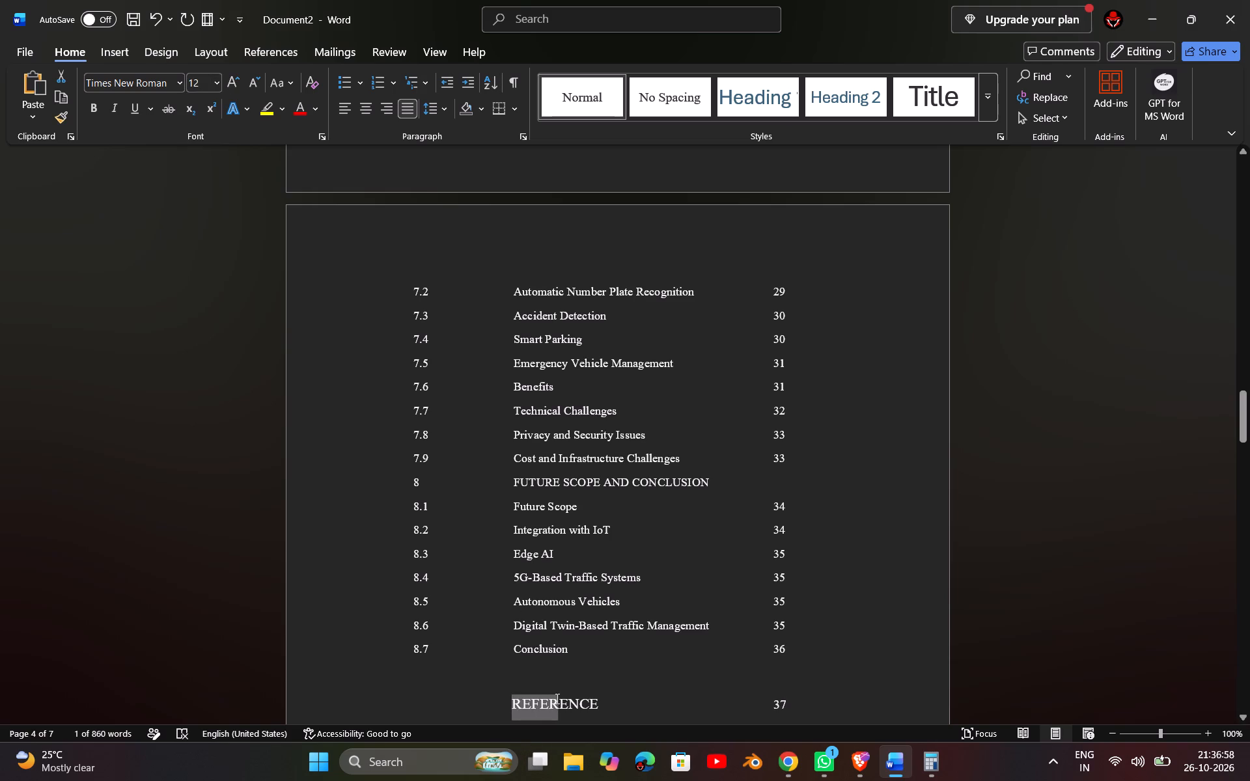
{"action": "left_click_drag", "start_coordinate": [556, 698], "coordinate": [601, 708]}
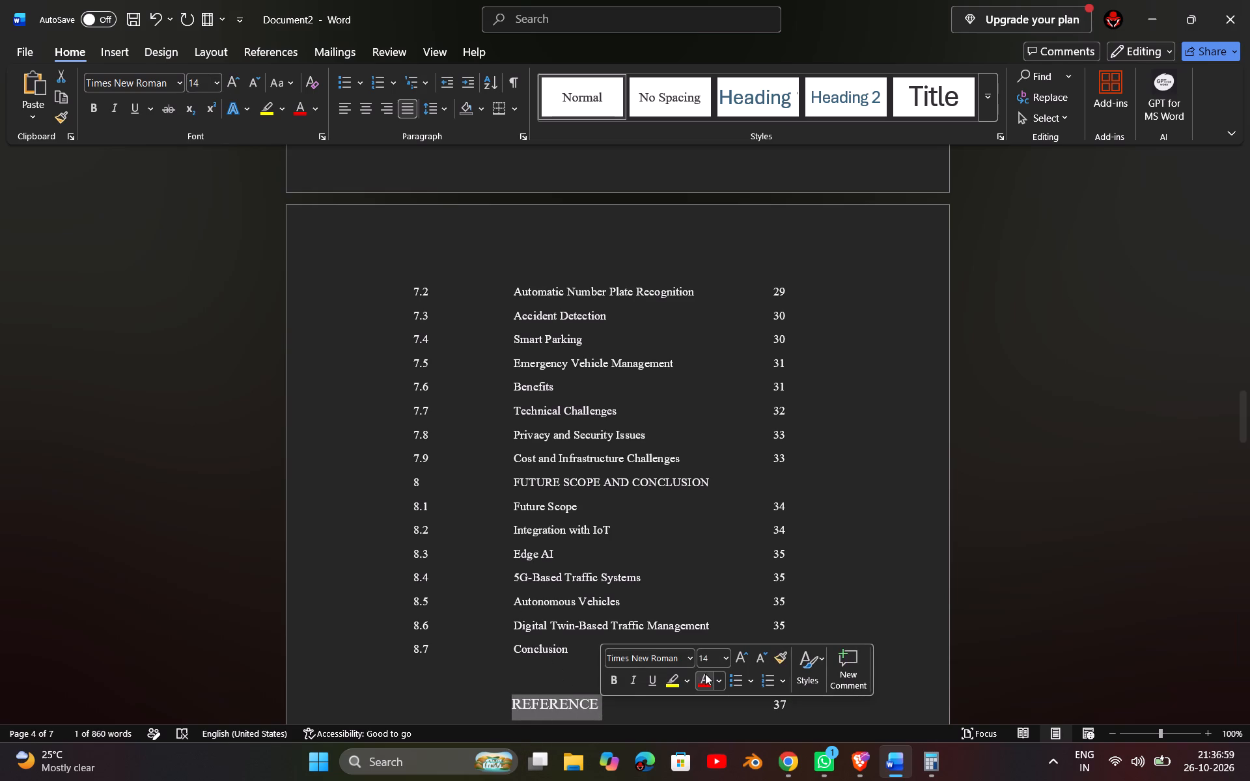
{"action": "left_click", "coordinate": [723, 655]}
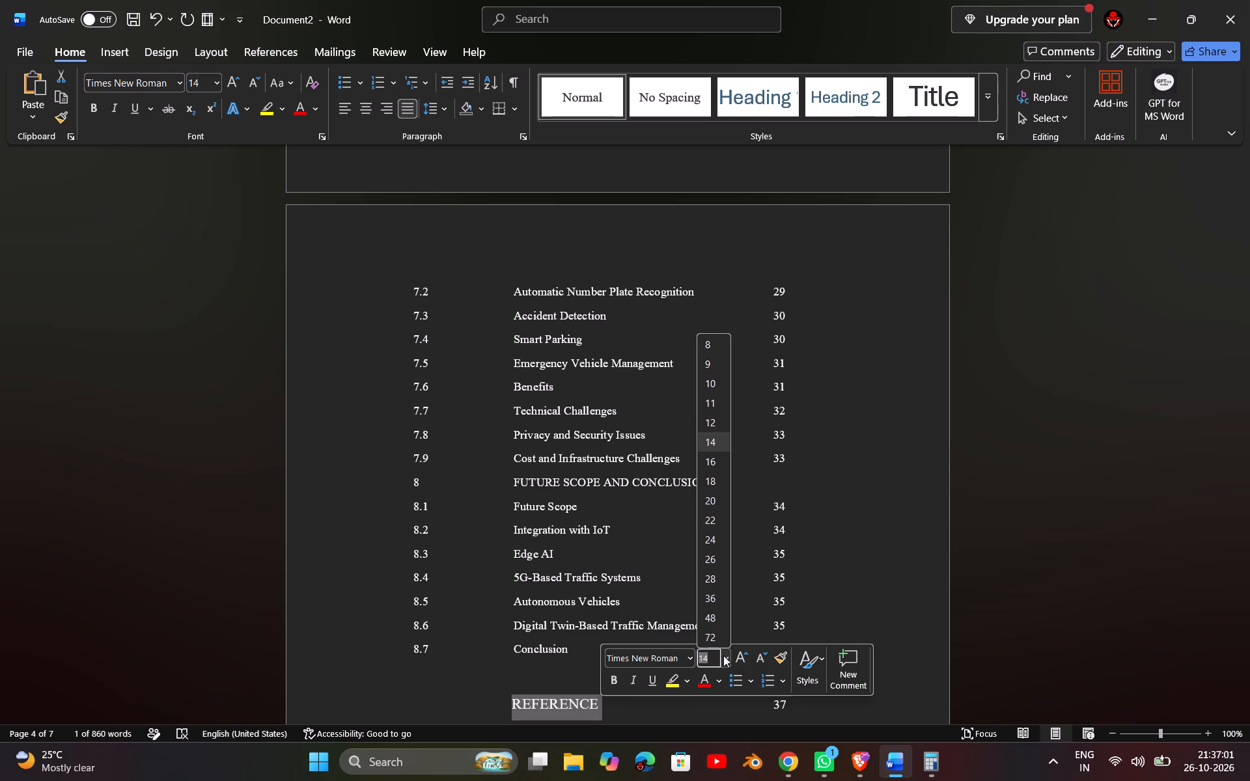
{"action": "left_click", "coordinate": [708, 428]}
Remove the tabs and spaces from the blank line between the contents table and the REFERENCE line.
{"action": "left_click", "coordinate": [470, 689]}
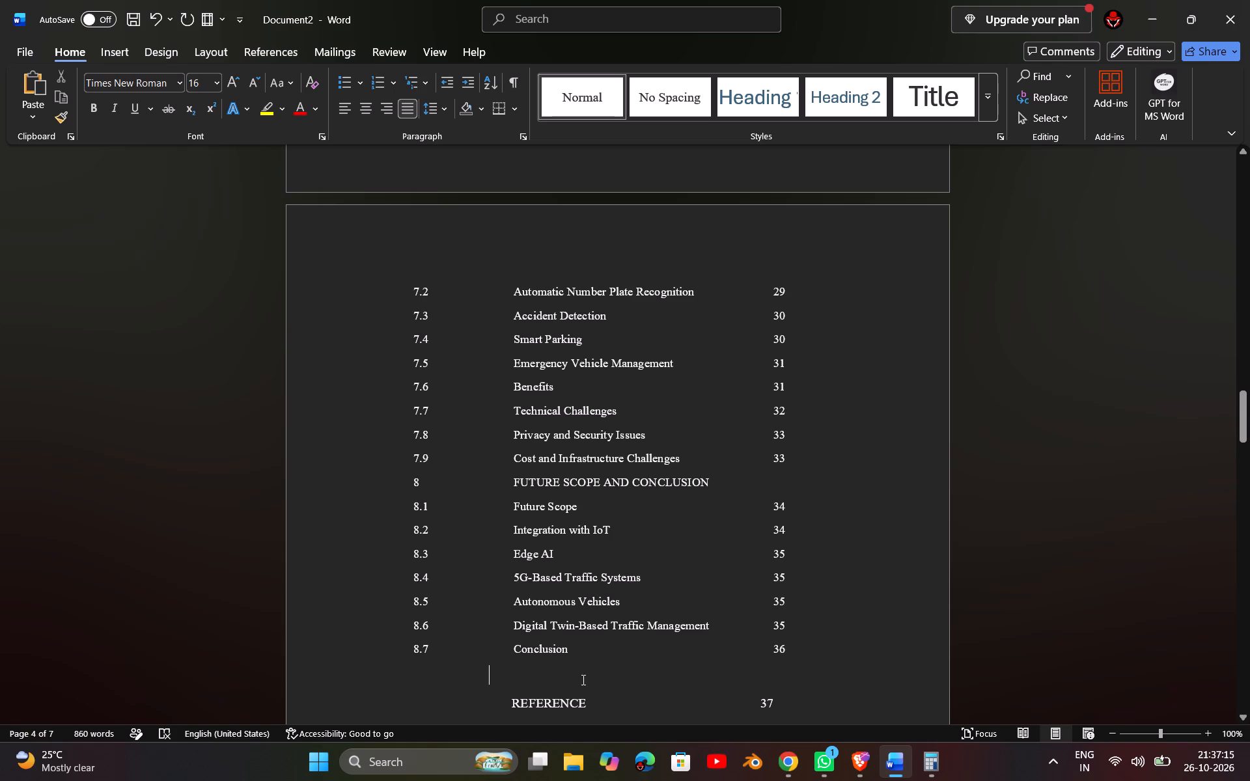
{"action": "key", "text": "BackSpace"}
{"action": "key", "text": "BackSpace"}
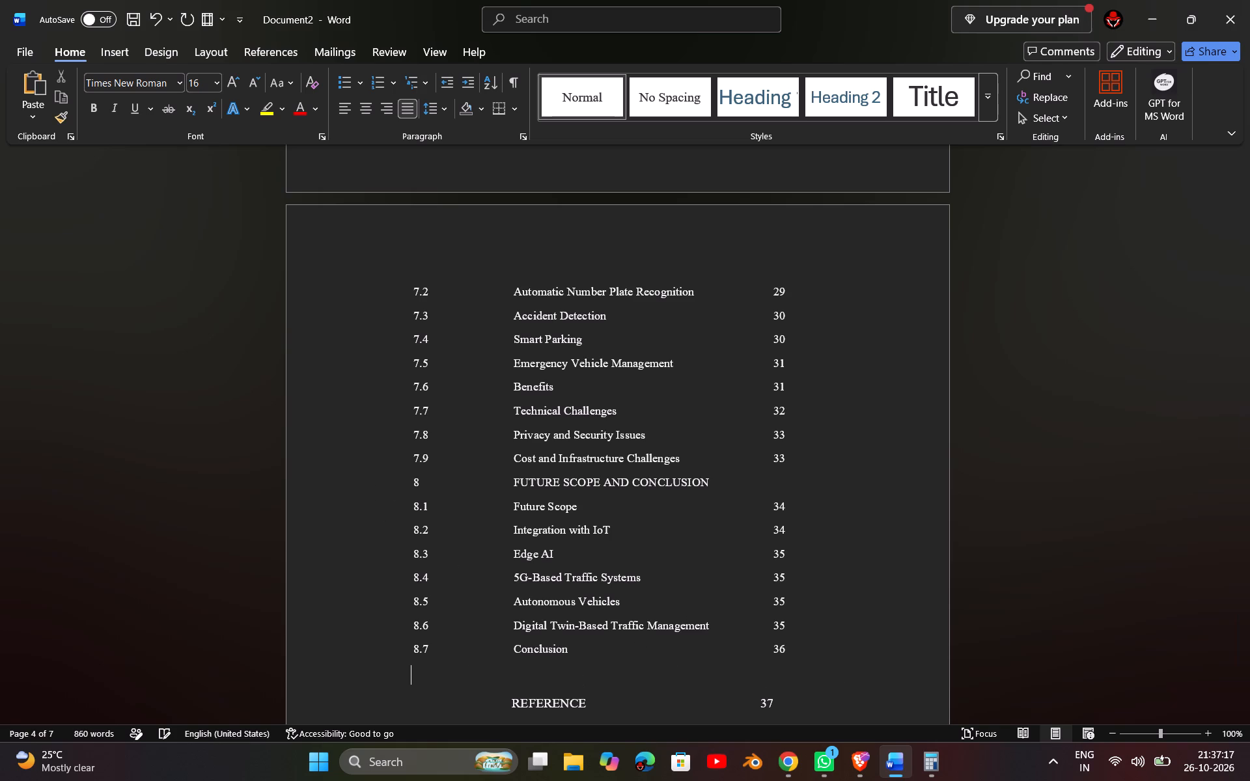
{"action": "key", "text": "BackSpace"}
{"action": "key", "text": "BackSpace"}
Realign the REFERENCE line's page number 37 with the contents table's page number column by adding spaces before it.
{"action": "left_click", "coordinate": [760, 709]}
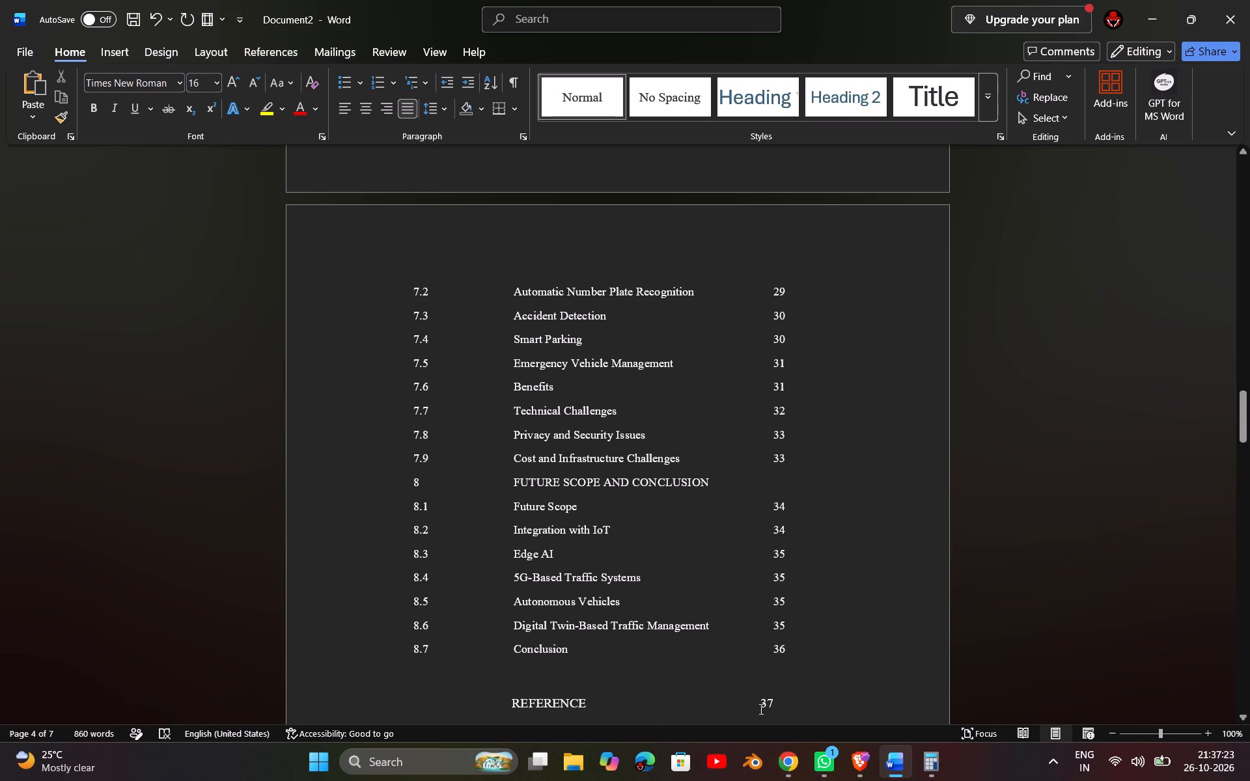
{"action": "key", "text": "space"}
{"action": "key", "text": "space"}
{"action": "key", "text": "space"}
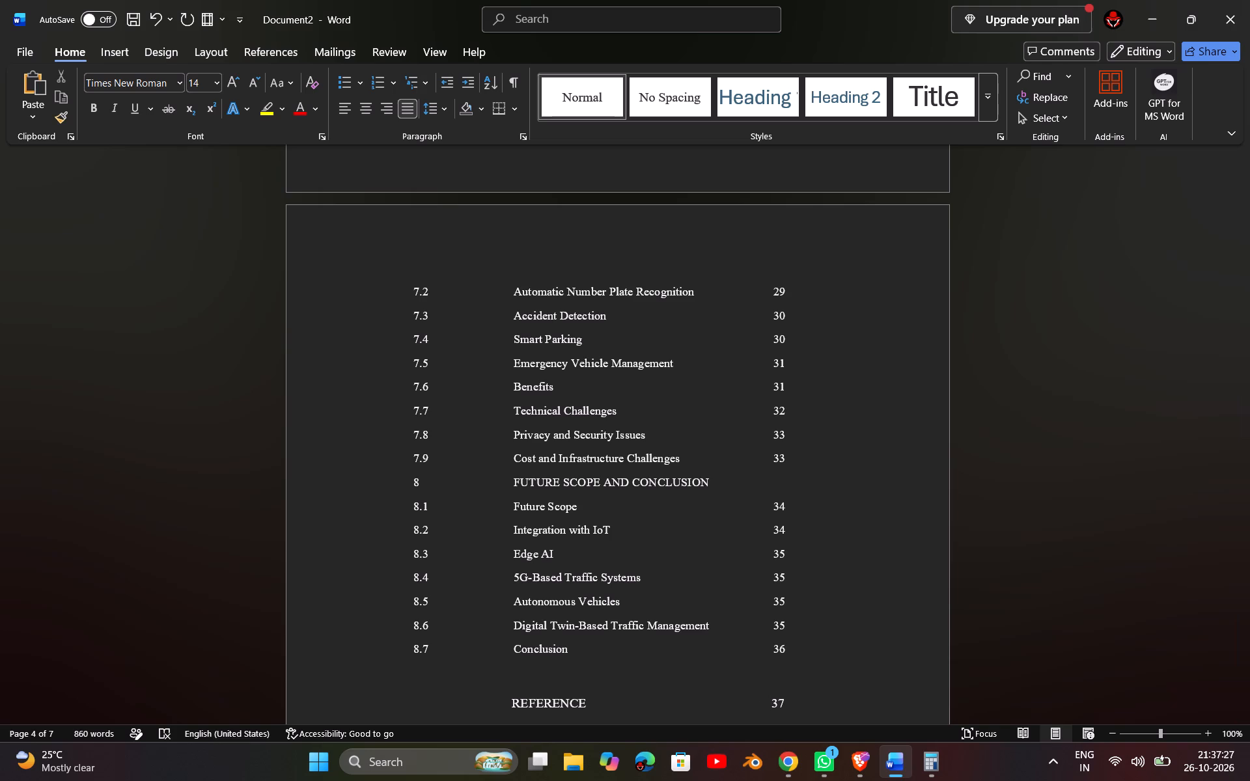
{"action": "key", "text": "space"}
{"action": "key", "text": "BackSpace"}
Review the list of figures and the list of tables that follow the contents table.
{"action": "scroll", "coordinate": [612, 626], "scroll_direction": "down", "scroll_amount": 17}
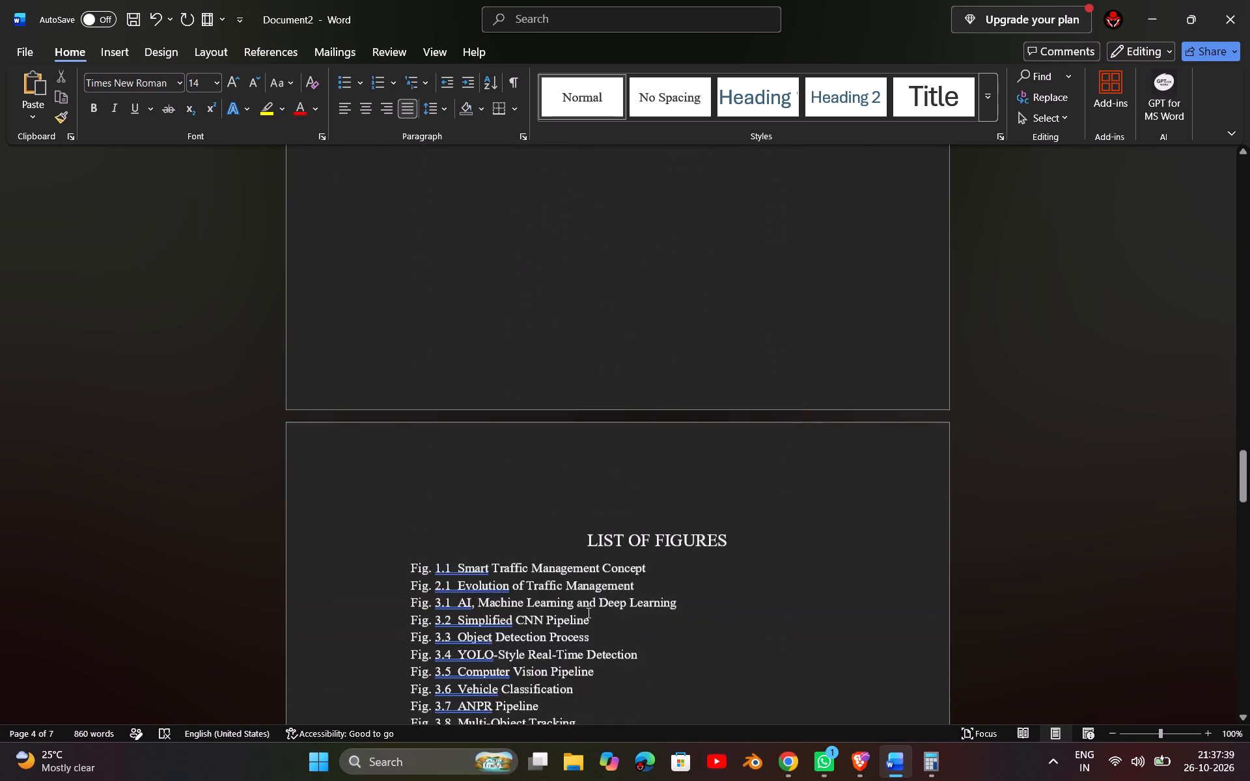
{"action": "scroll", "coordinate": [587, 612], "scroll_direction": "down", "scroll_amount": 12}
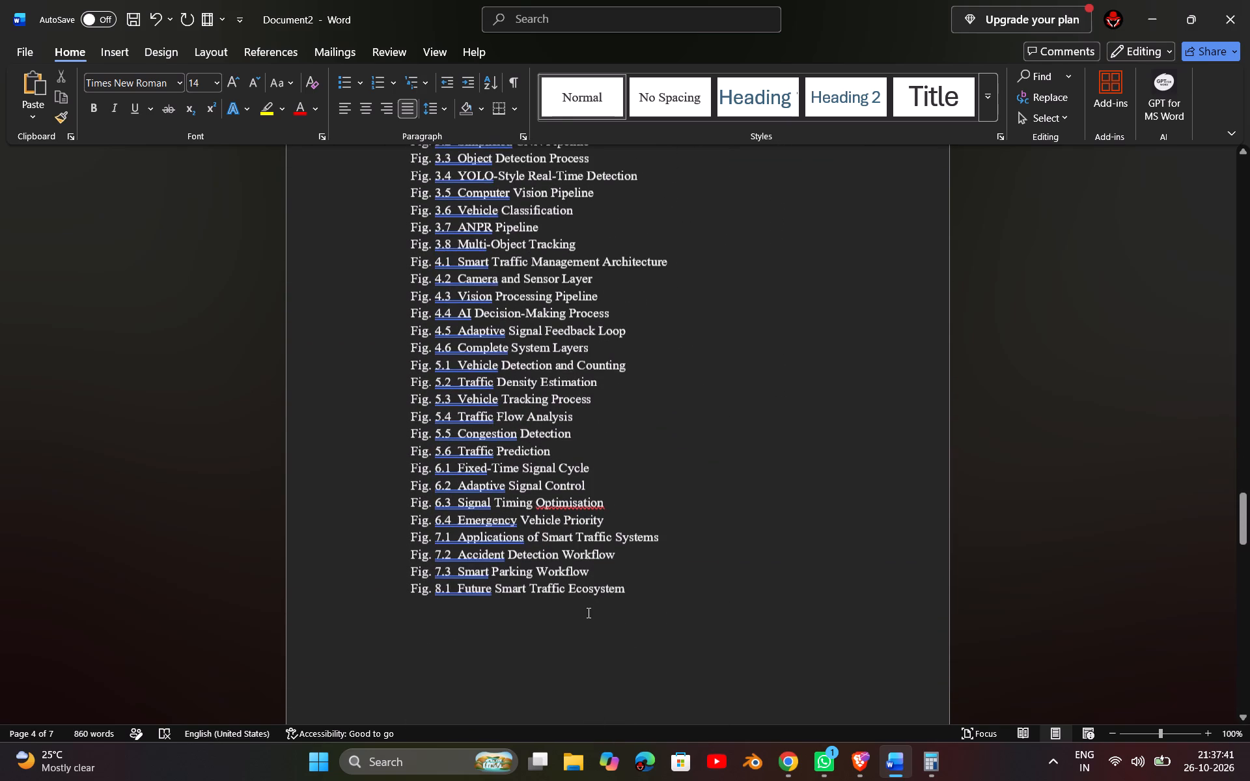
{"action": "scroll", "coordinate": [587, 612], "scroll_direction": "down", "scroll_amount": 15}
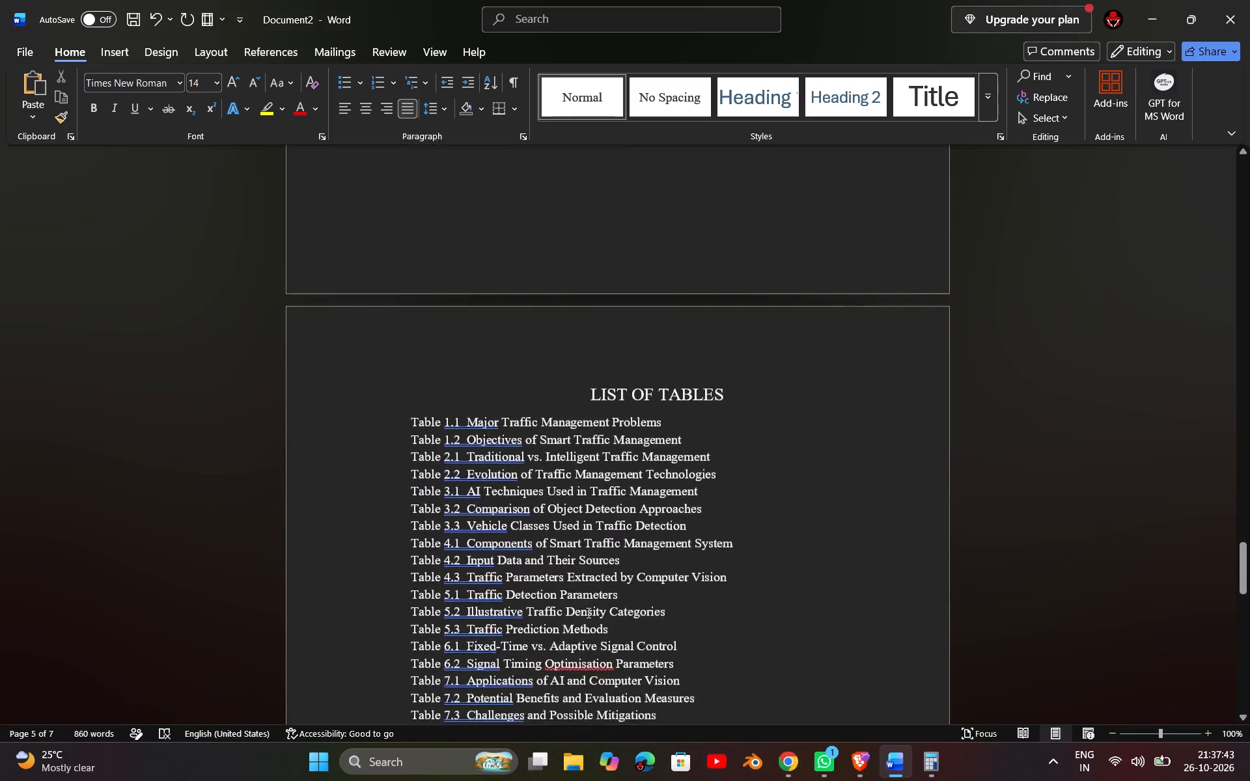
{"action": "scroll", "coordinate": [587, 612], "scroll_direction": "down", "scroll_amount": 3}
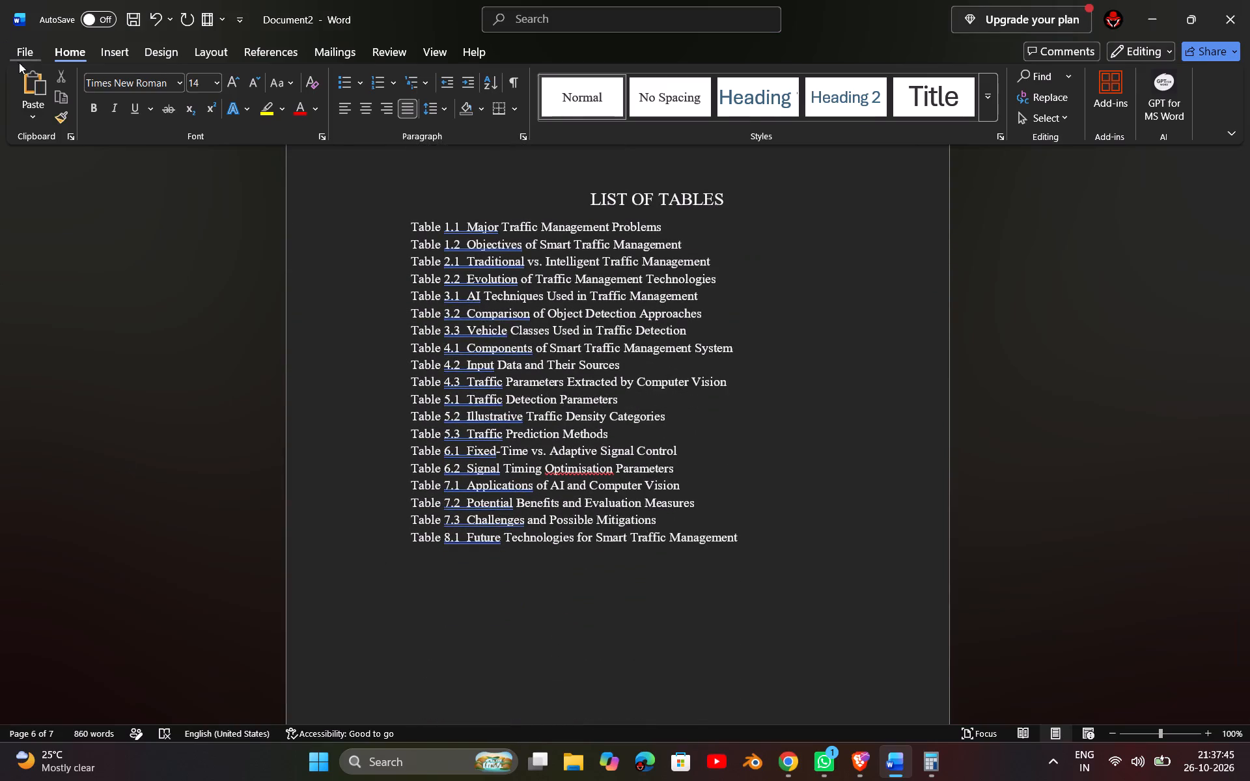
Save the document to the Desktop folder as a Word document named ABSTRACT11.
{"action": "left_click", "coordinate": [19, 62]}
{"action": "left_click", "coordinate": [49, 302]}
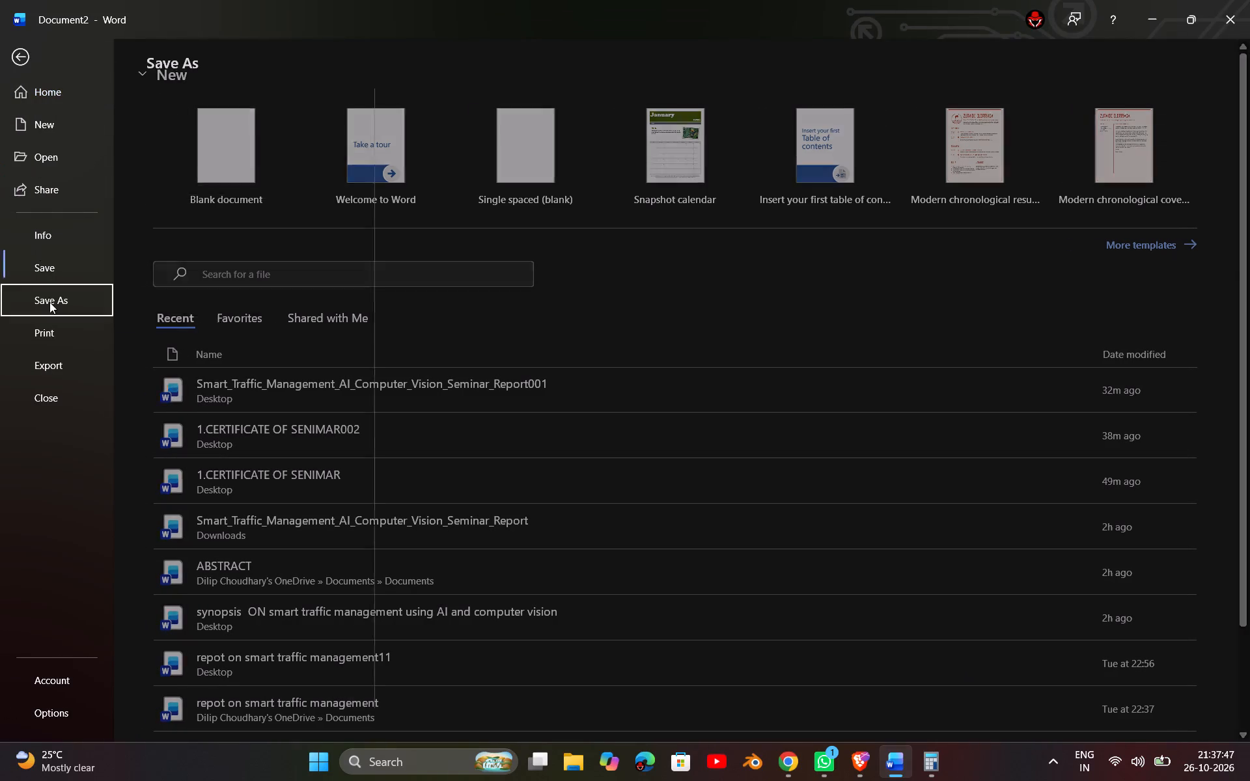
{"action": "left_click", "coordinate": [216, 342]}
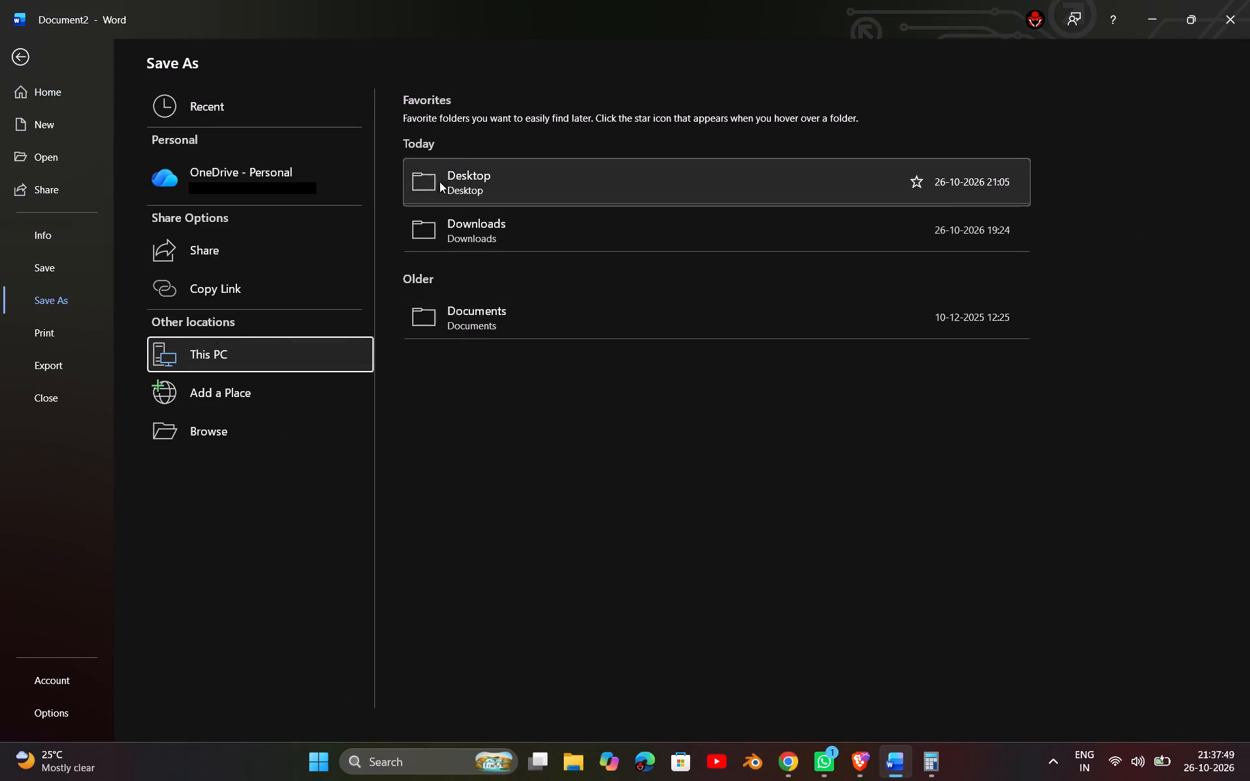
{"action": "left_click", "coordinate": [462, 186]}
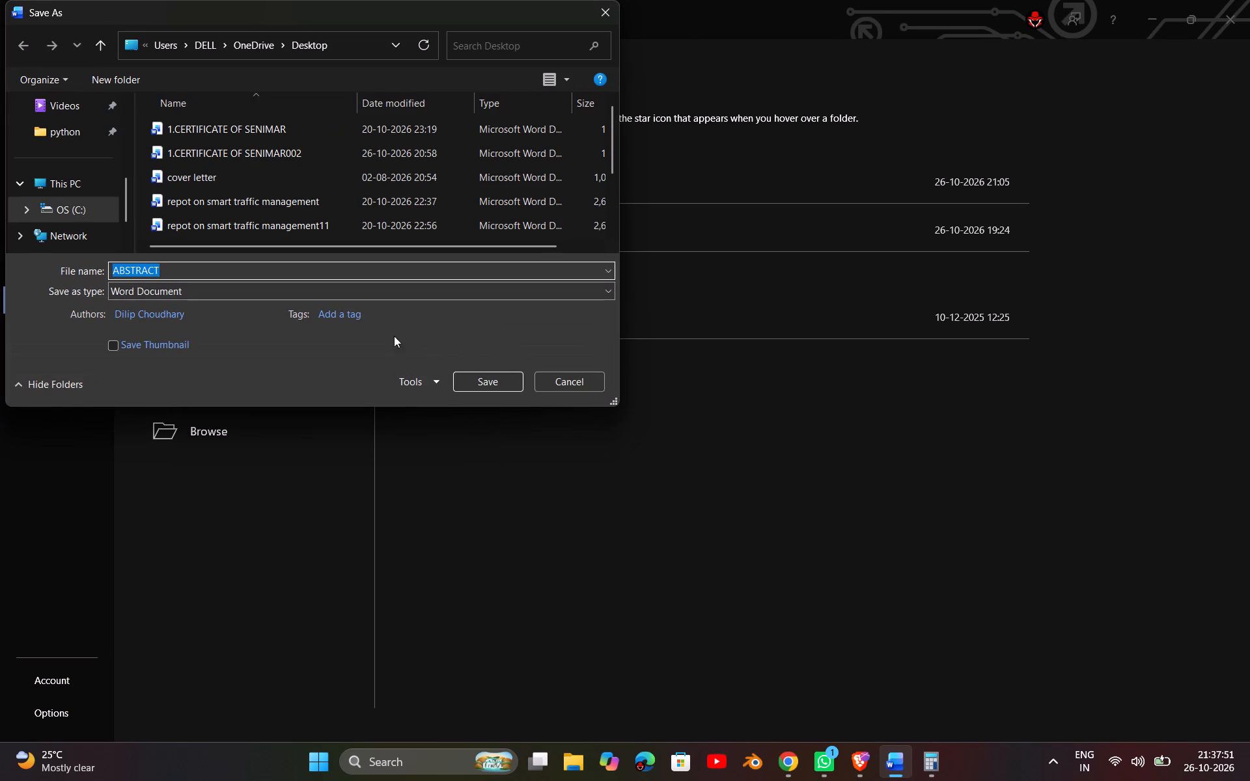
{"action": "left_click", "coordinate": [200, 273]}
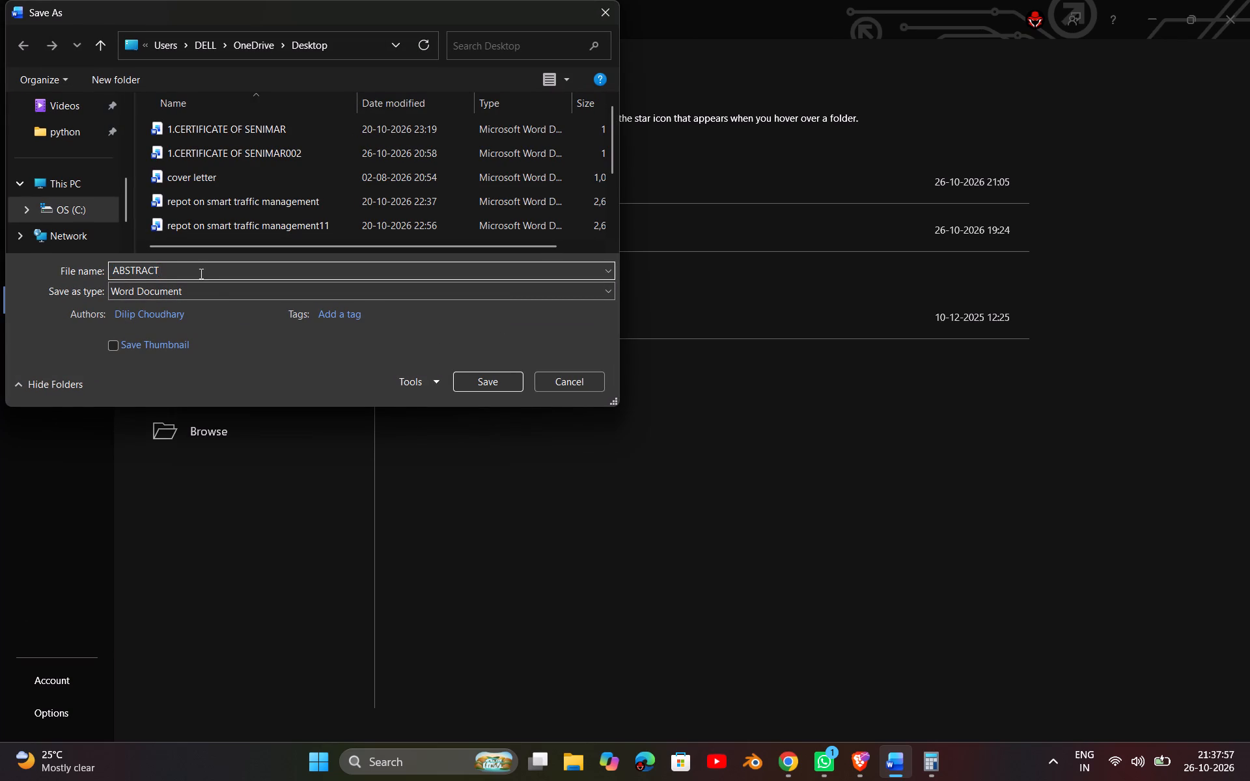
{"action": "type", "text": "12"}
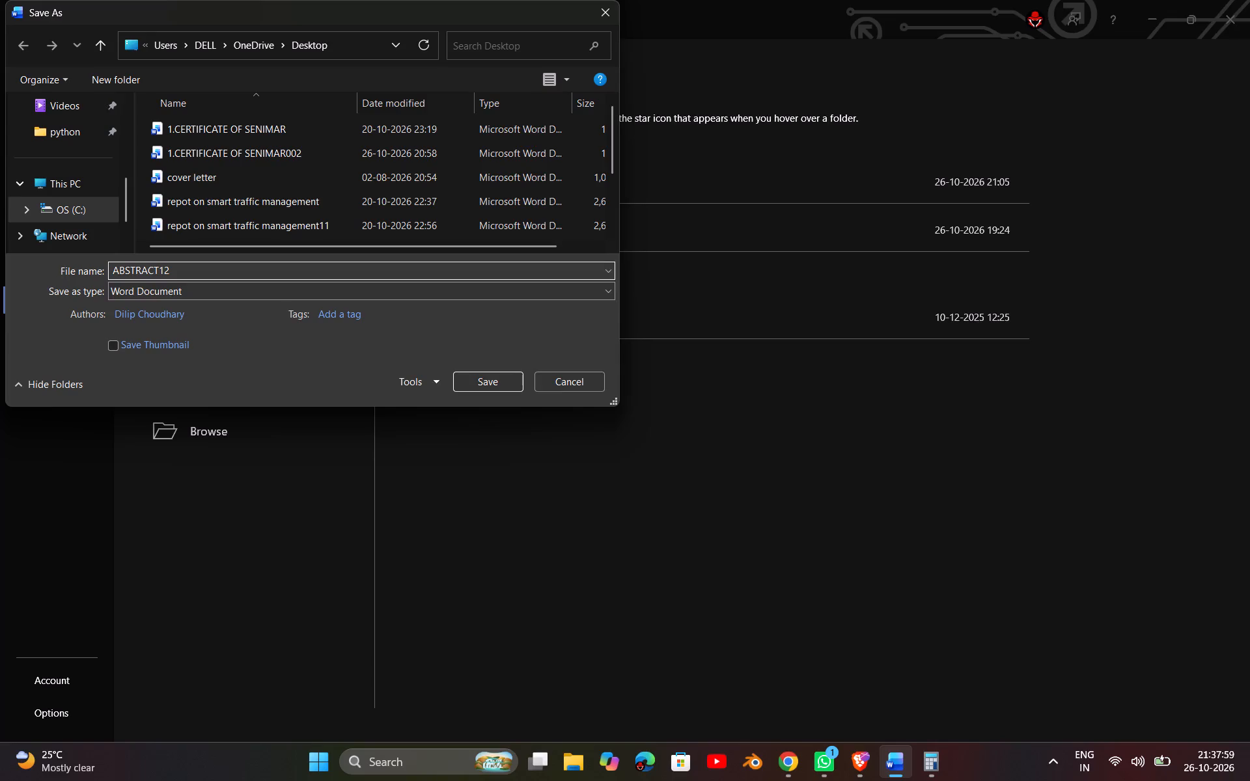
{"action": "key", "text": "BackSpace"}
{"action": "key", "text": "BackSpace"}
{"action": "type", "text": "11"}
{"action": "left_click", "coordinate": [499, 377]}
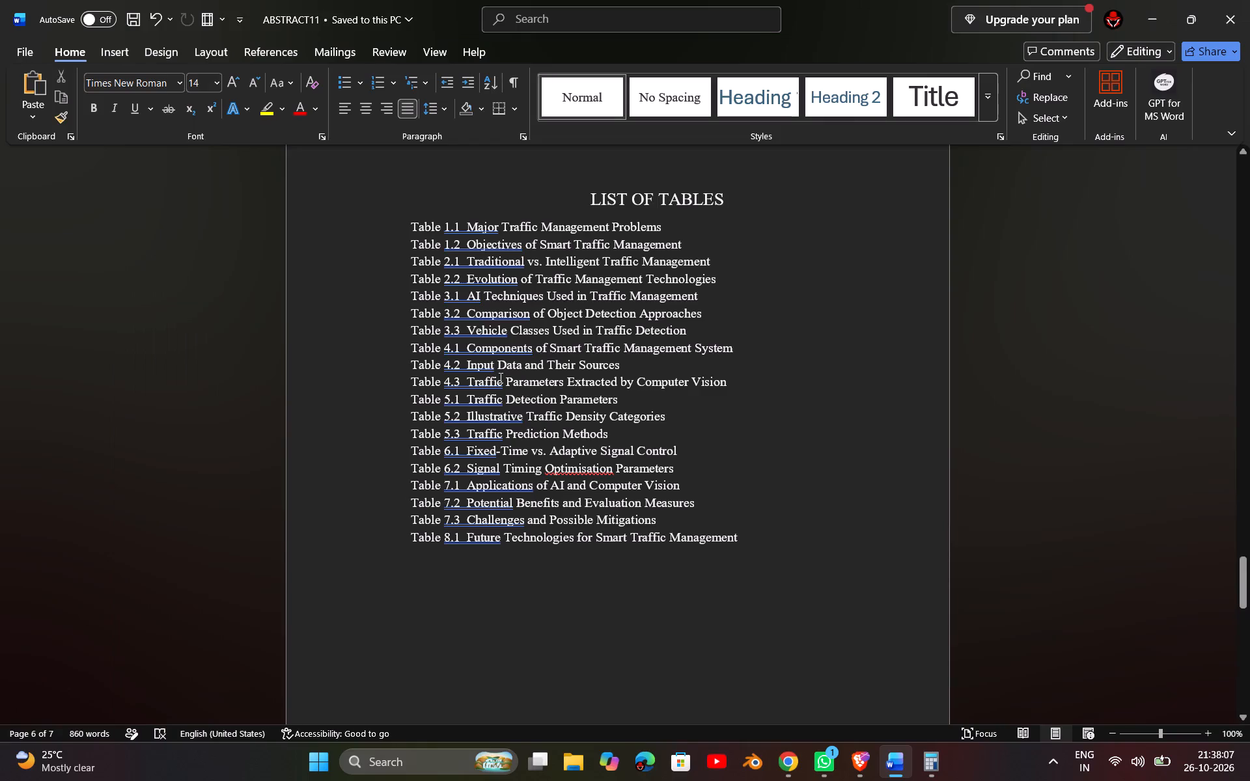
Save a PDF copy of the document to the Desktop folder under the name ABSTRACT1.
{"action": "left_click", "coordinate": [16, 56]}
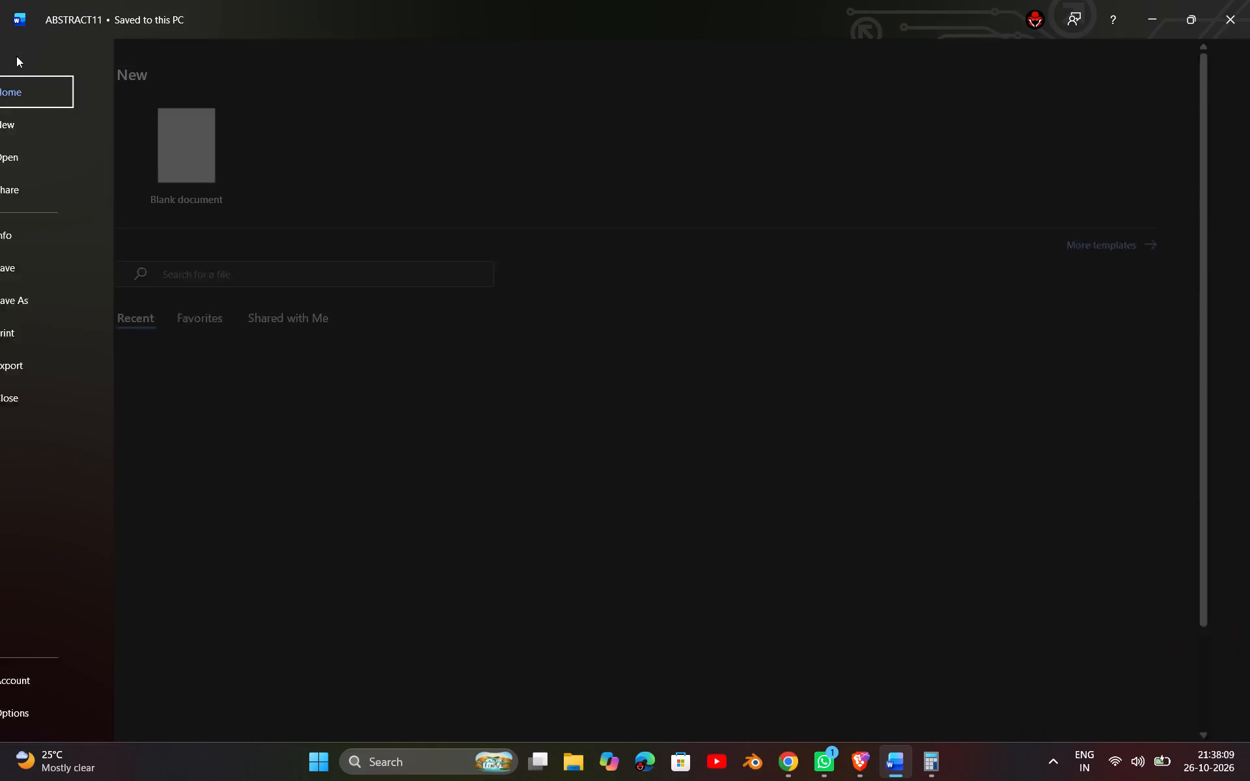
{"action": "left_click", "coordinate": [67, 295]}
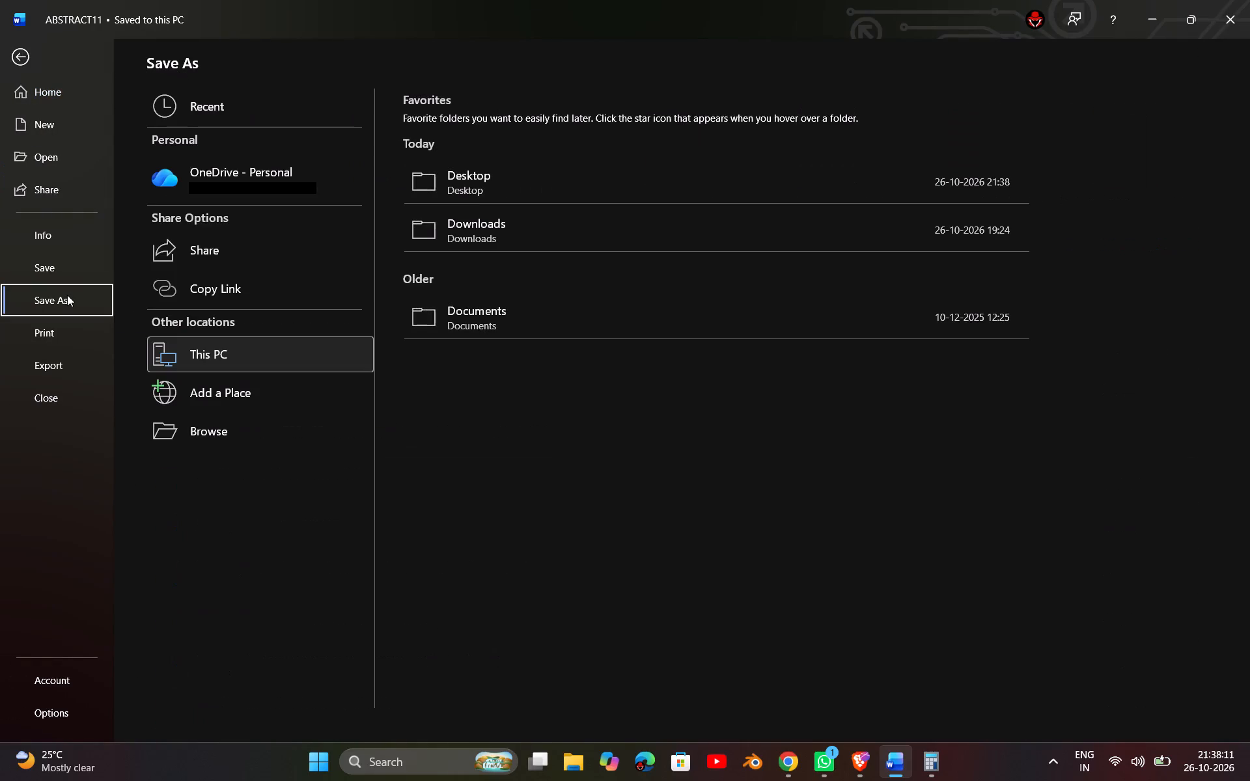
{"action": "left_click", "coordinate": [492, 191]}
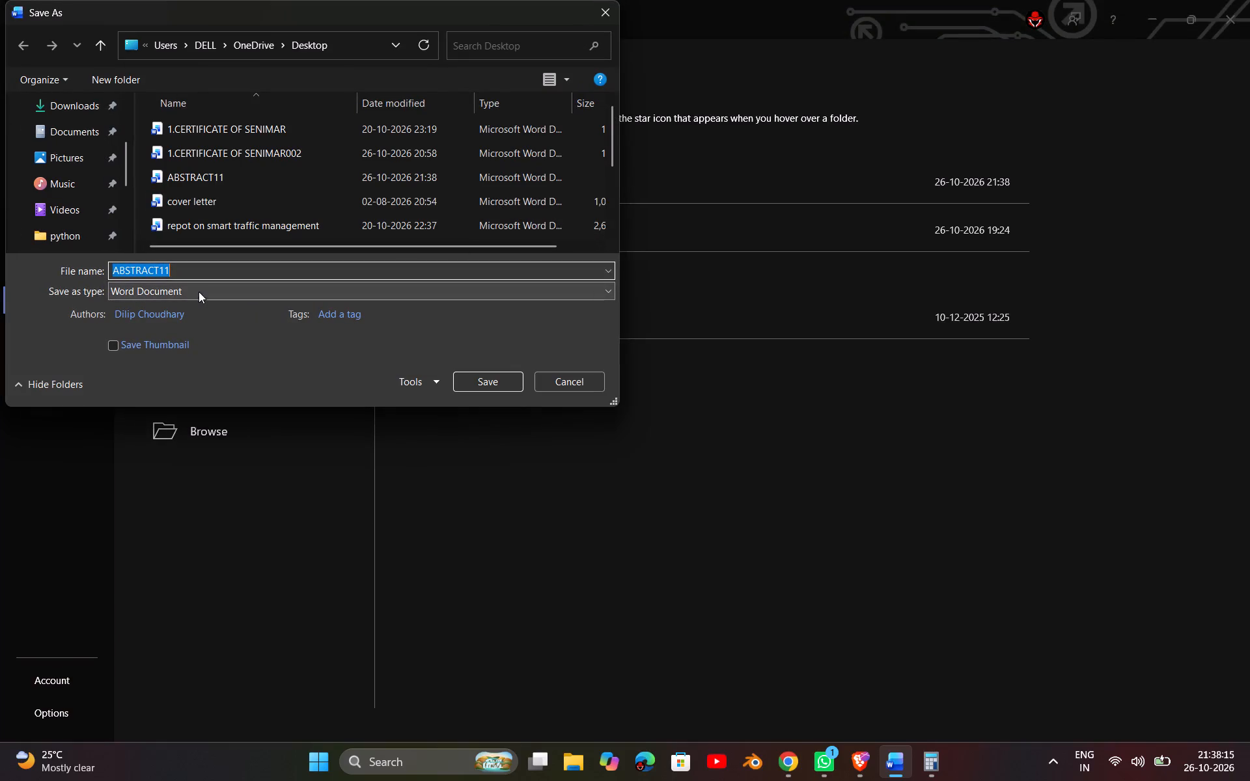
{"action": "left_click", "coordinate": [178, 262]}
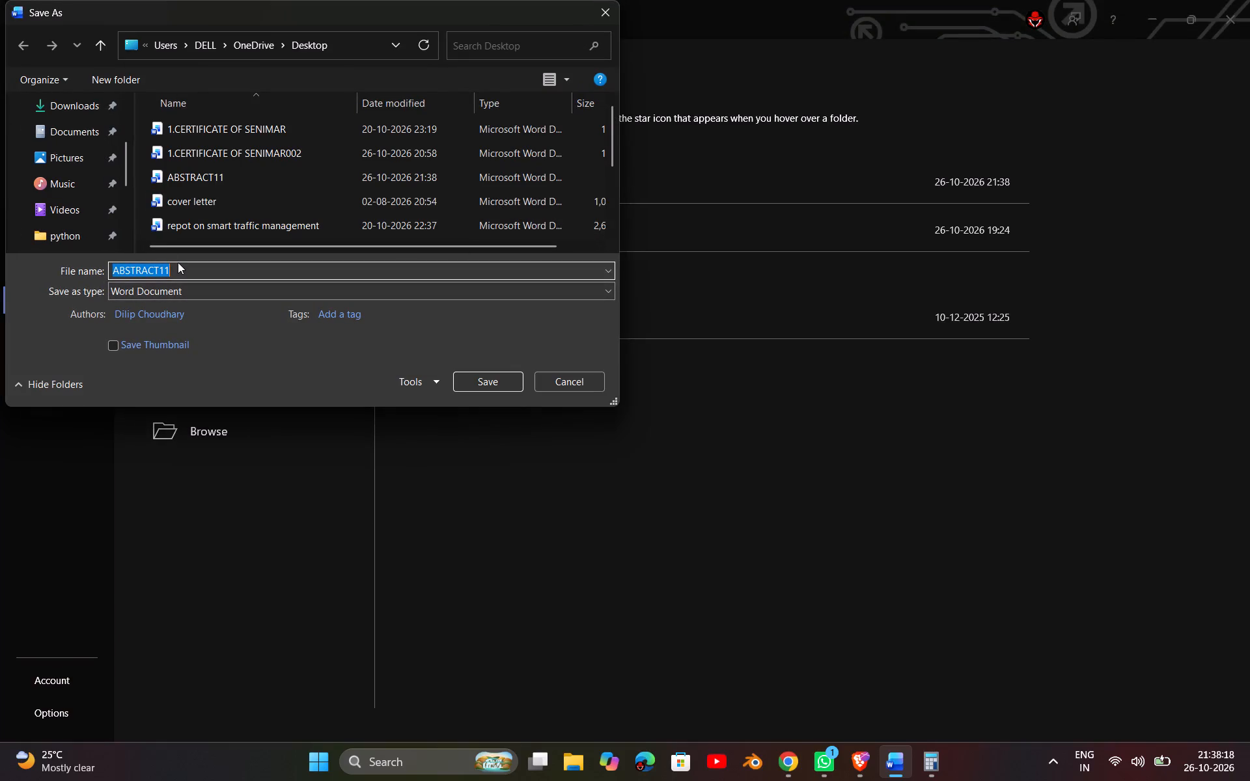
{"action": "left_click", "coordinate": [178, 262]}
{"action": "left_click", "coordinate": [178, 266]}
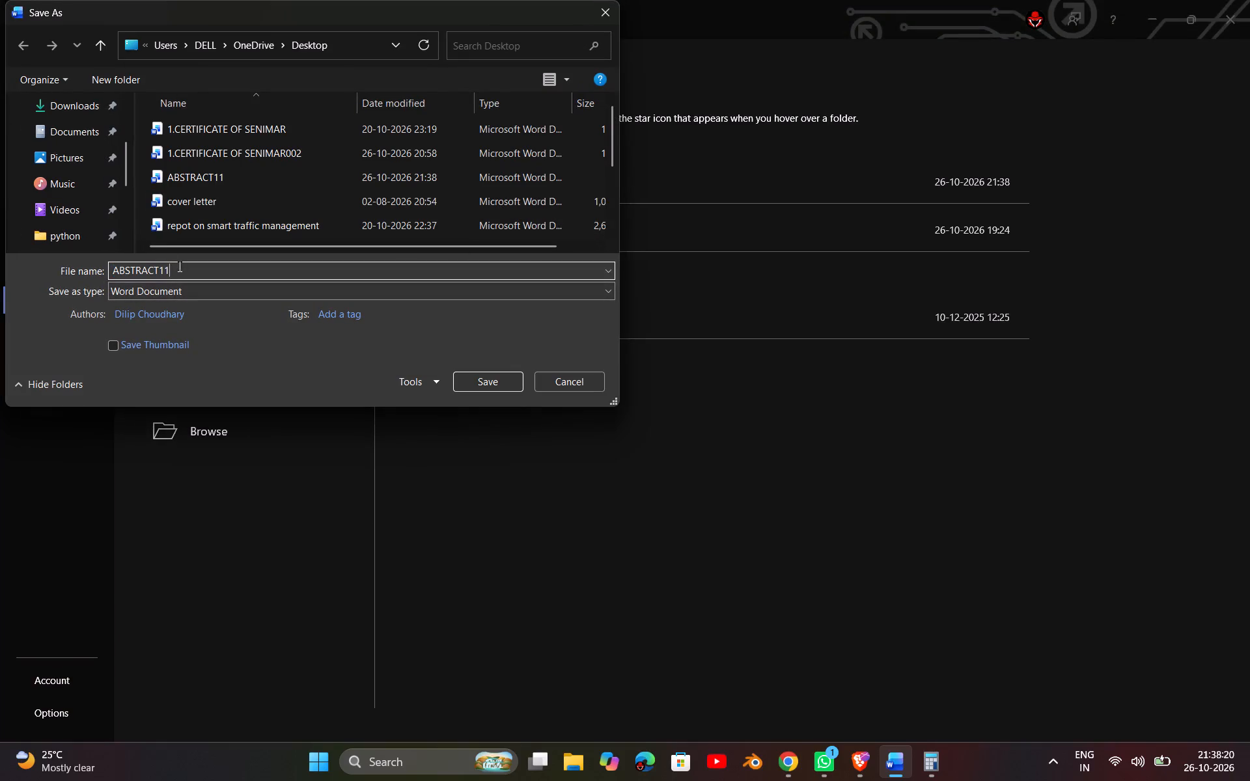
{"action": "key", "text": "BackSpace"}
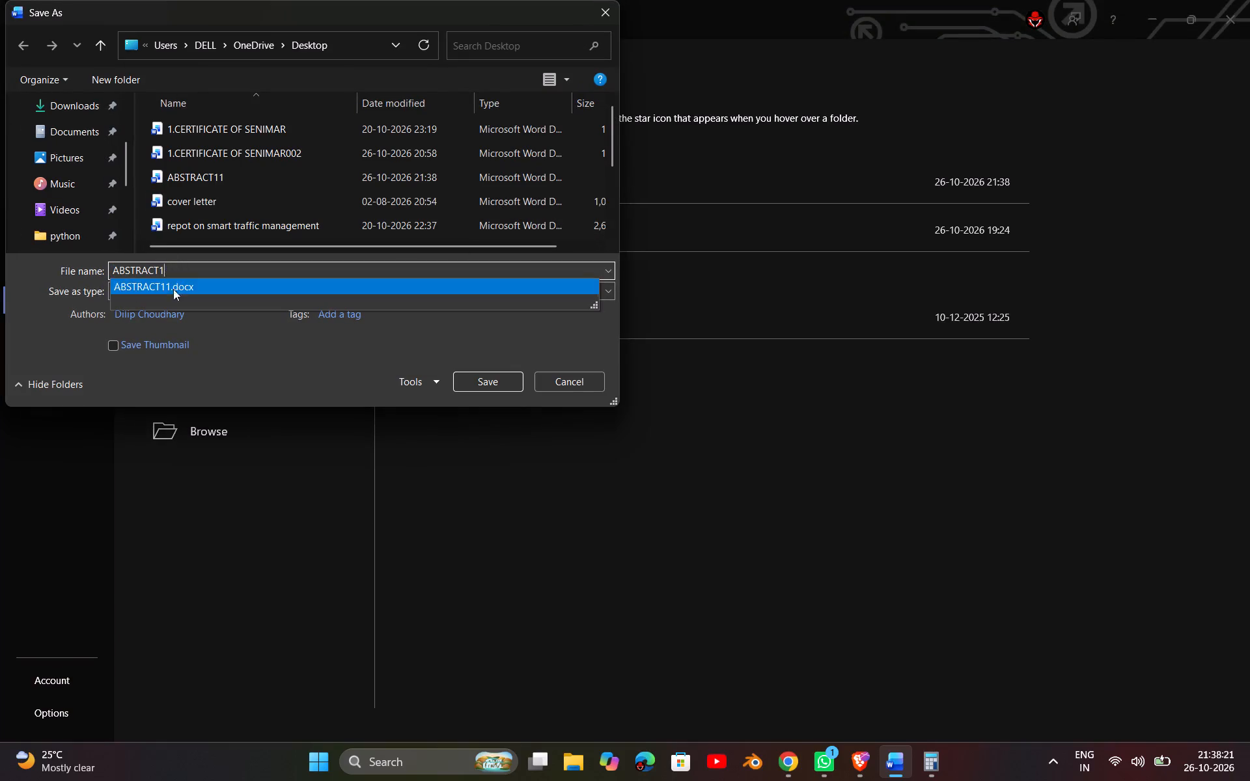
{"action": "left_click", "coordinate": [539, 331]}
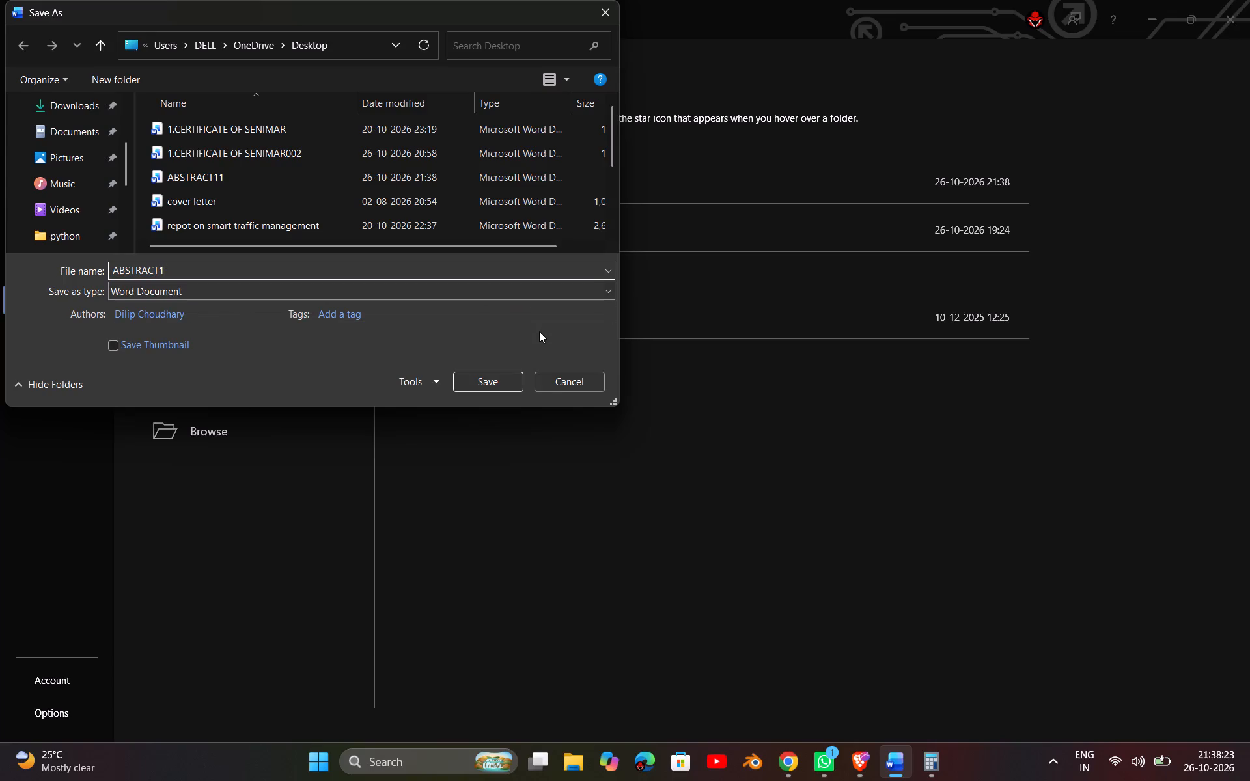
{"action": "left_click", "coordinate": [609, 296]}
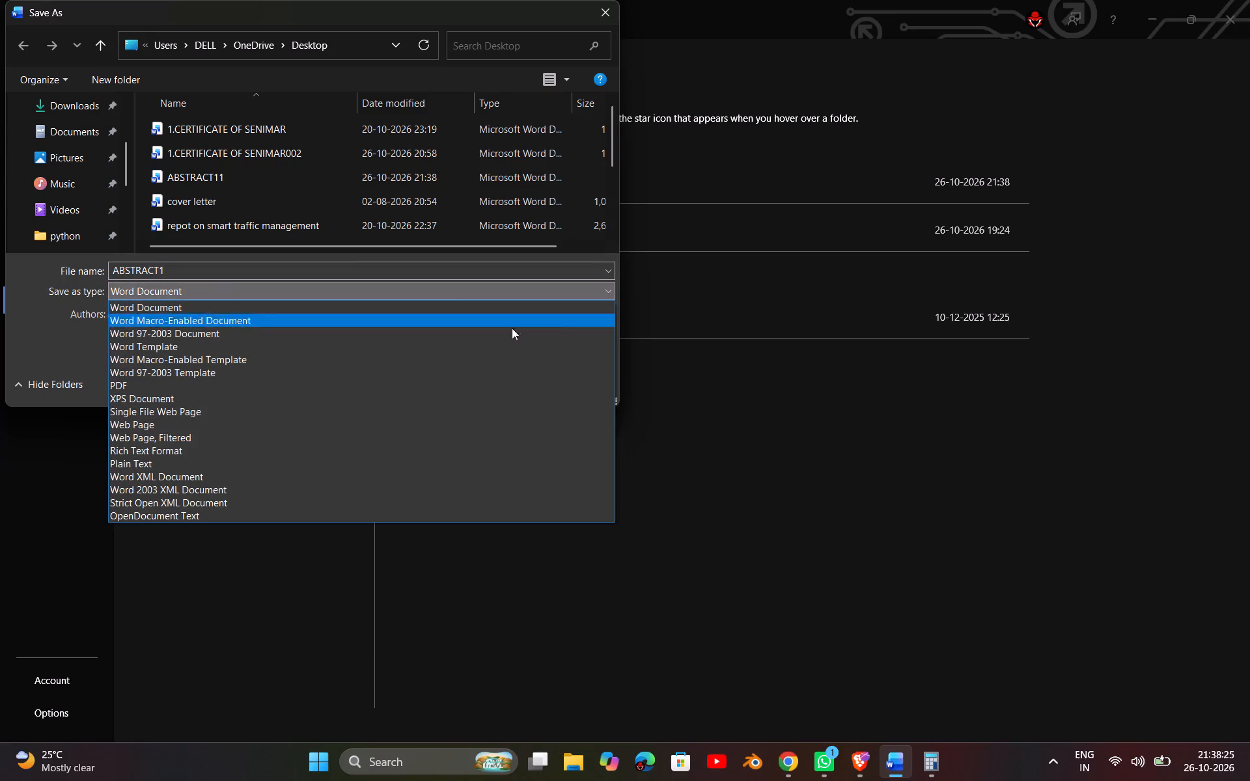
{"action": "left_click", "coordinate": [359, 390]}
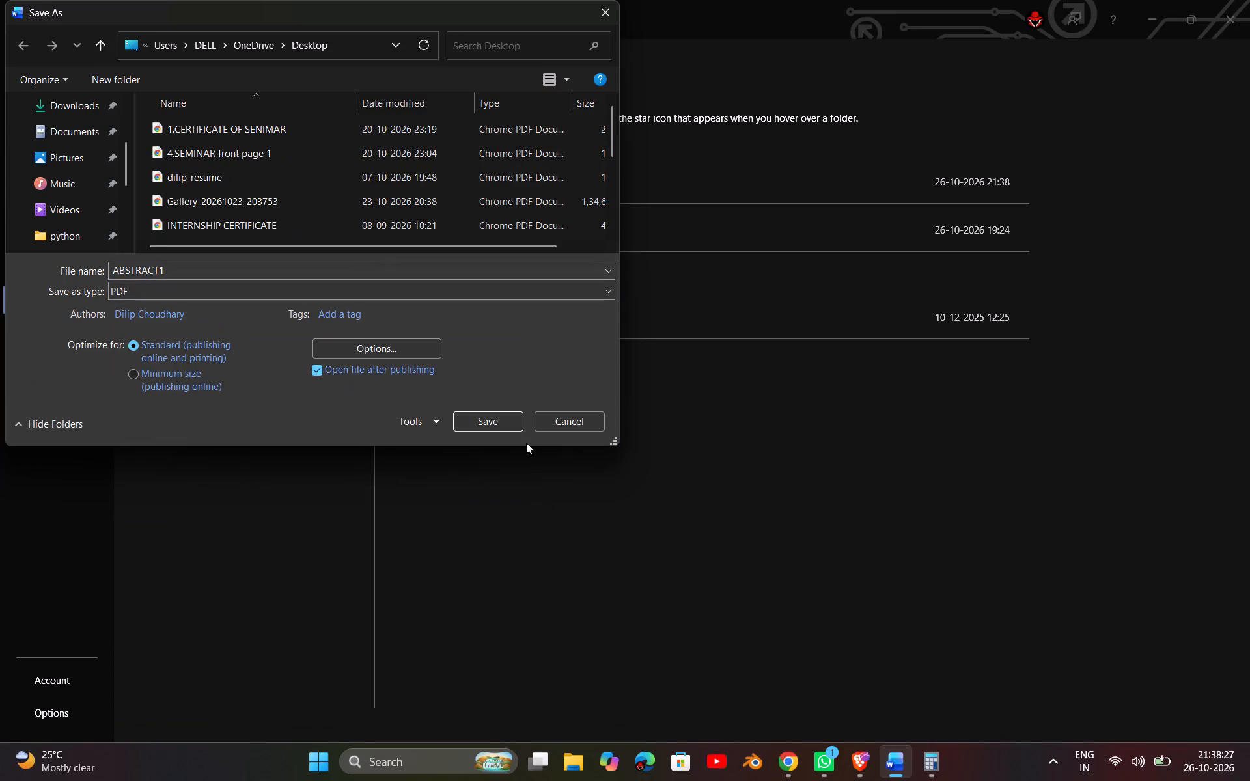
{"action": "left_click", "coordinate": [480, 419]}
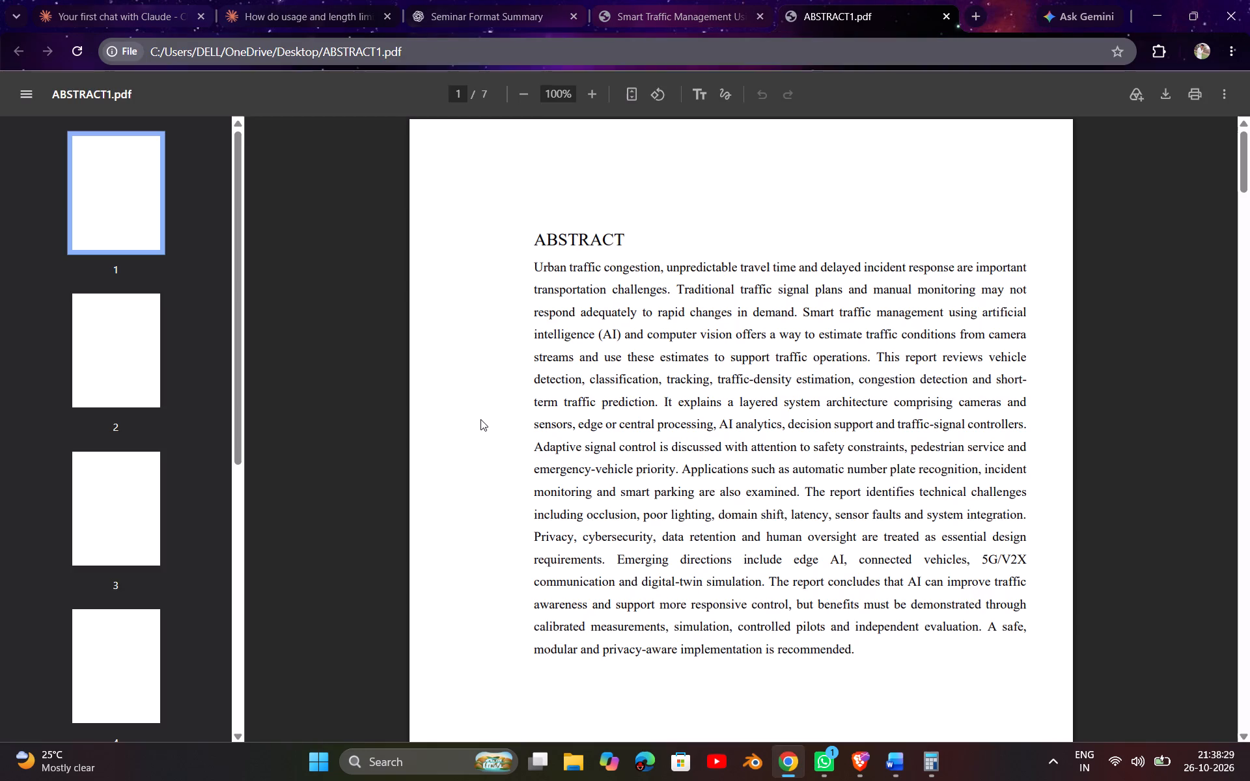
Look through the exported ABSTRACT1 PDF in Chrome, checking the abstract and the table of contents pages.
{"action": "scroll", "coordinate": [519, 441], "scroll_direction": "down", "scroll_amount": 10}
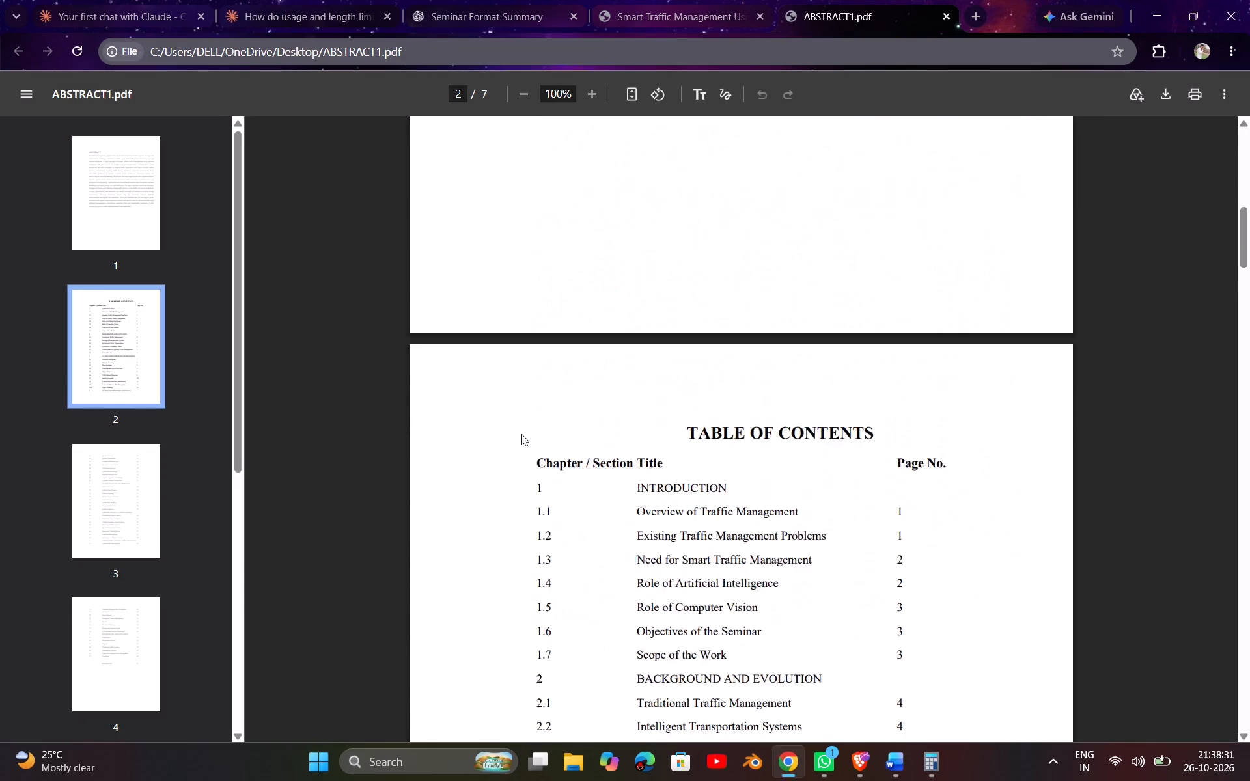
{"action": "scroll", "coordinate": [521, 434], "scroll_direction": "down", "scroll_amount": 18}
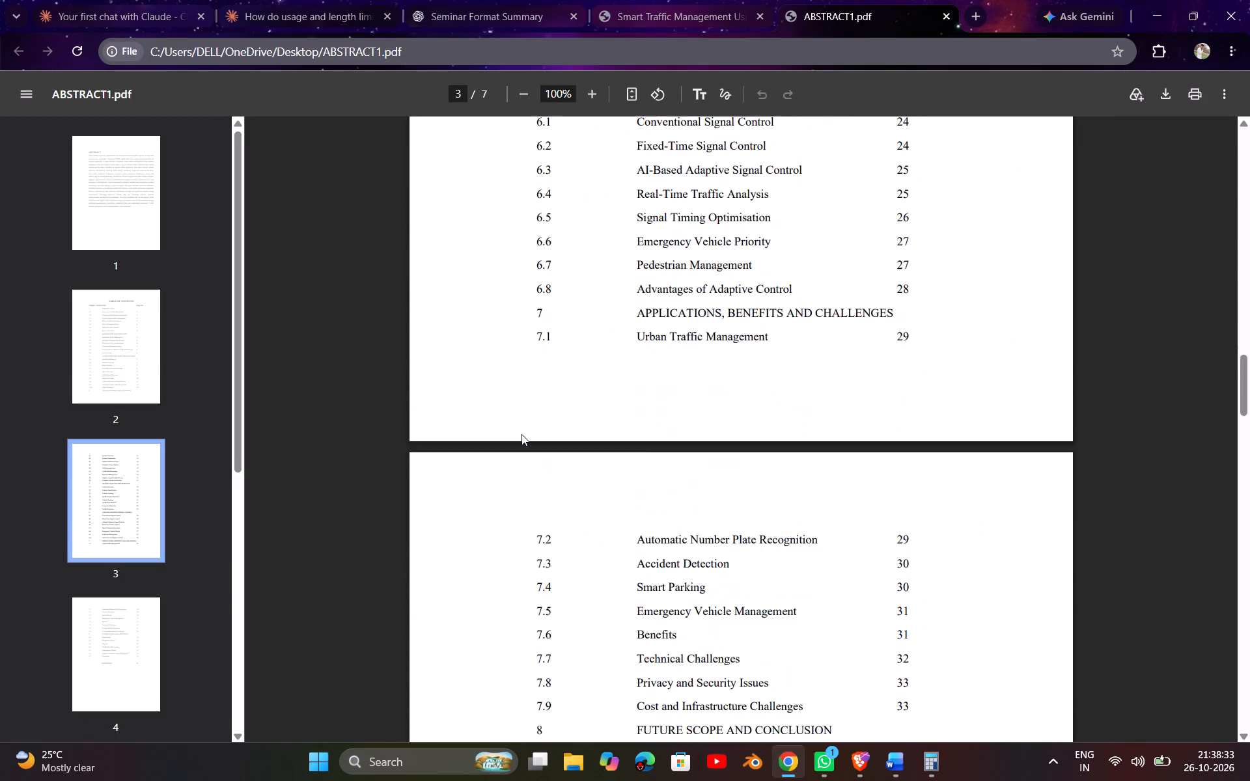
{"action": "scroll", "coordinate": [521, 434], "scroll_direction": "down", "scroll_amount": 8}
{"action": "scroll", "coordinate": [521, 434], "scroll_direction": "up", "scroll_amount": 10}
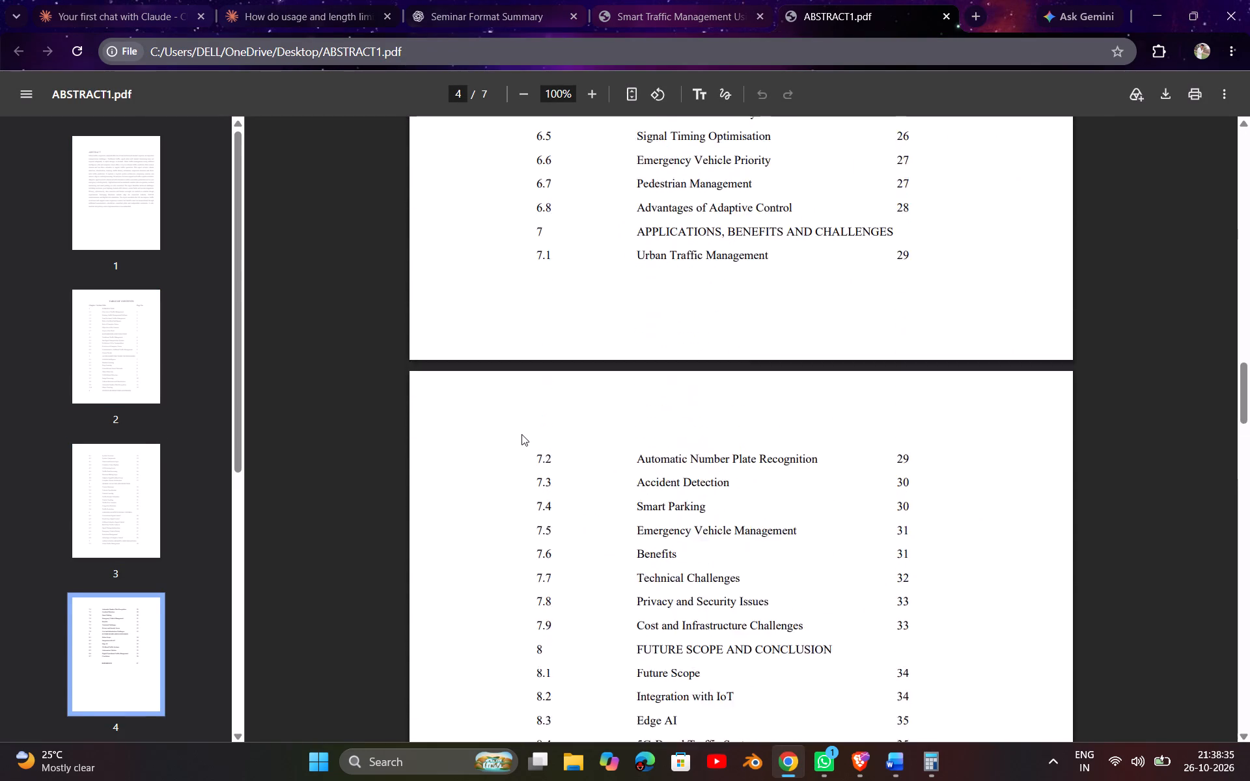
{"action": "scroll", "coordinate": [521, 434], "scroll_direction": "up", "scroll_amount": 20}
{"action": "scroll", "coordinate": [521, 434], "scroll_direction": "up", "scroll_amount": 1}
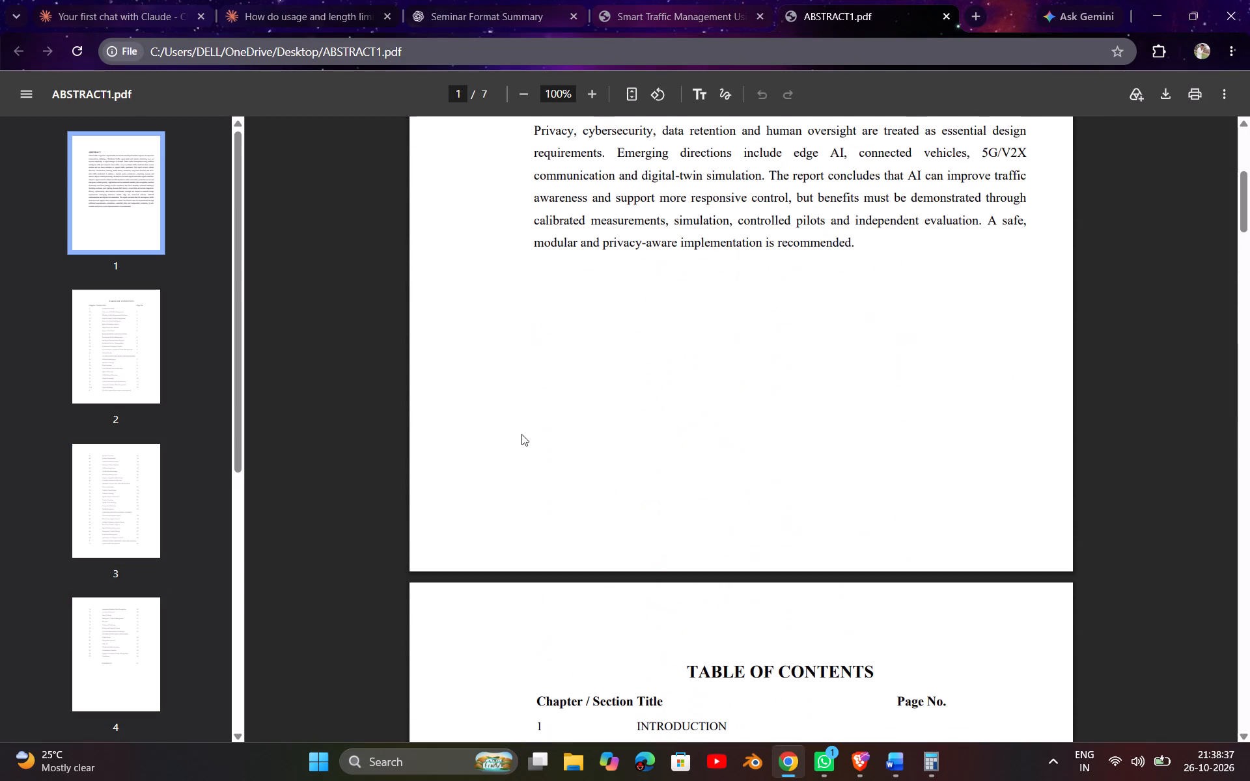
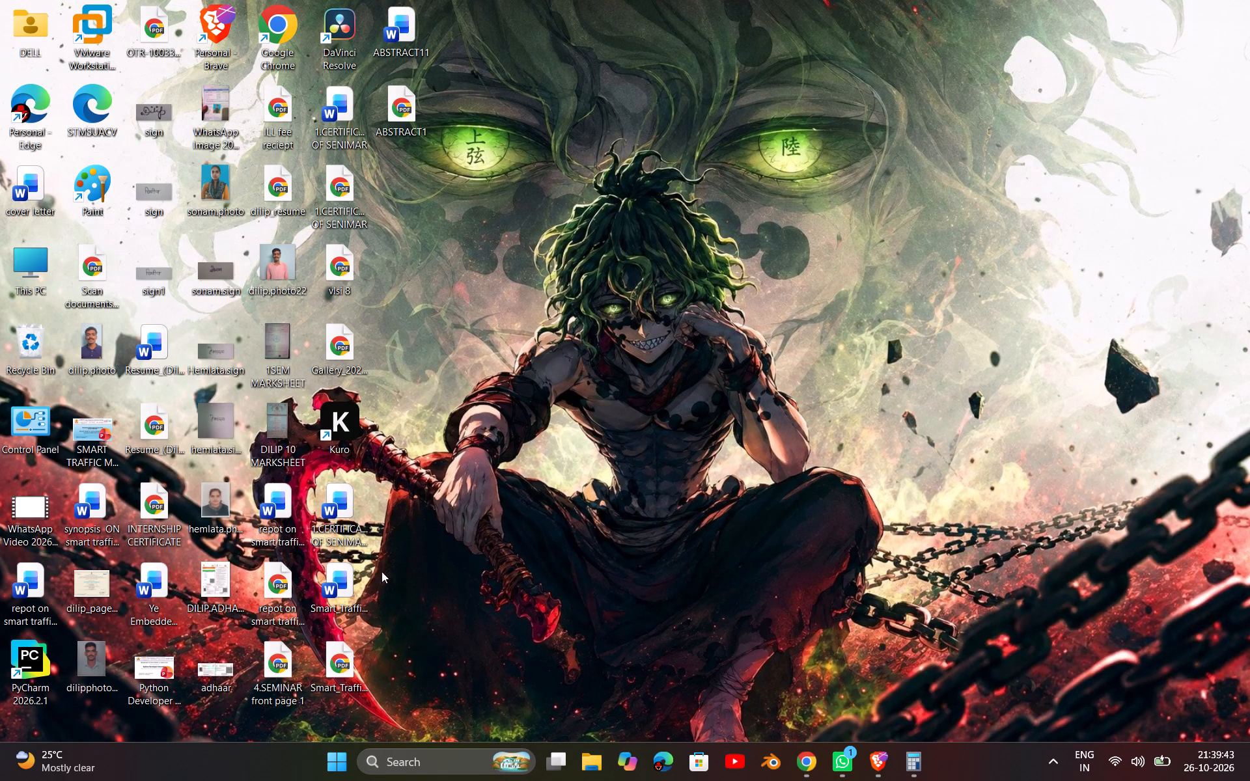
{"action": "double_click", "coordinate": [351, 588]}
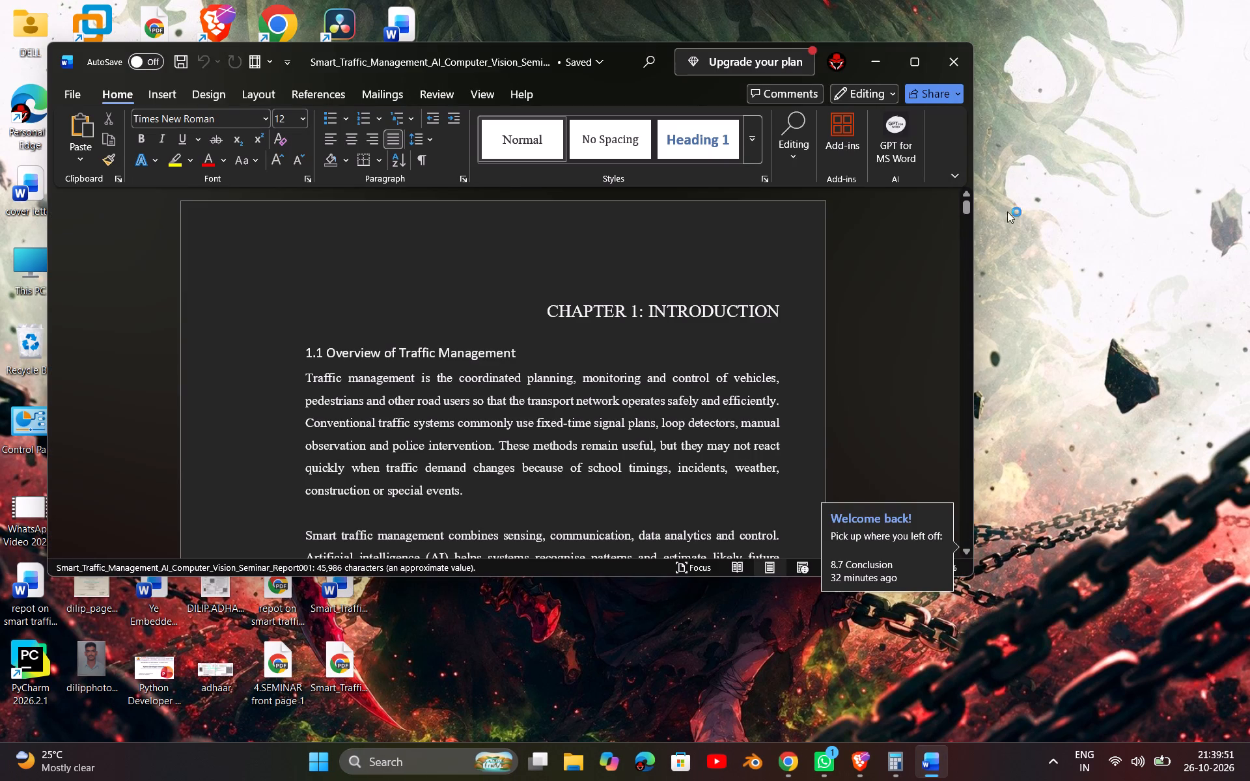
Maximize the report window and open the footer of the first Chapter 1 page for editing, with the cursor after the page number.
{"action": "left_click", "coordinate": [920, 59]}
{"action": "scroll", "coordinate": [918, 65], "scroll_direction": "down", "scroll_amount": 4}
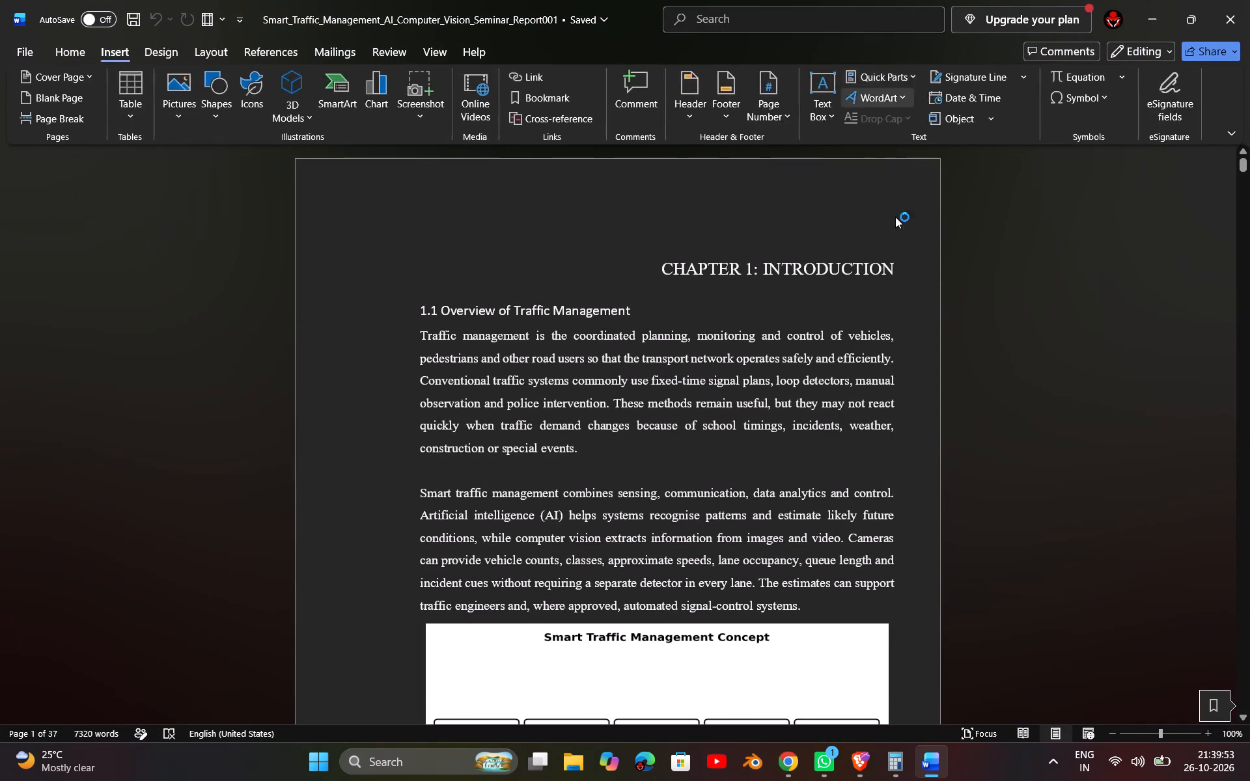
{"action": "scroll", "coordinate": [854, 302], "scroll_direction": "down", "scroll_amount": 11}
{"action": "left_click", "coordinate": [688, 546]}
{"action": "double_click", "coordinate": [688, 546]}
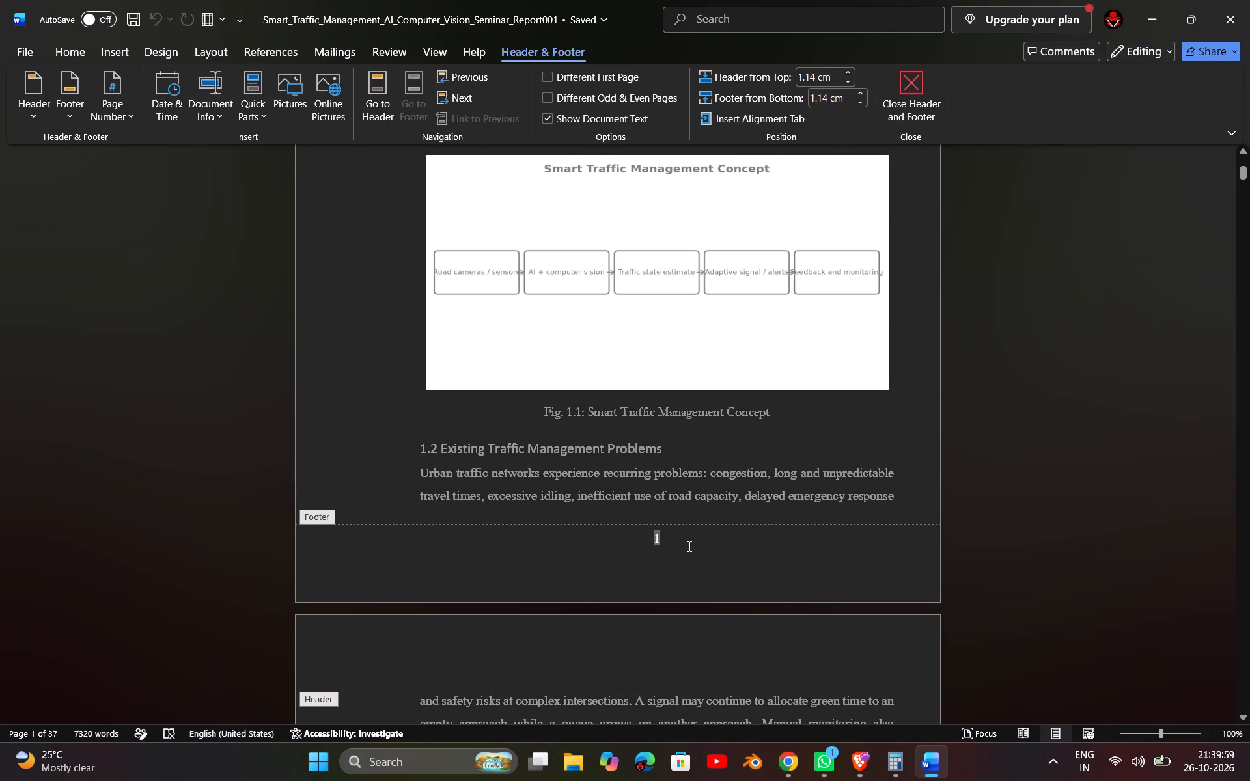
{"action": "left_click", "coordinate": [693, 545]}
{"action": "left_click", "coordinate": [665, 532]}
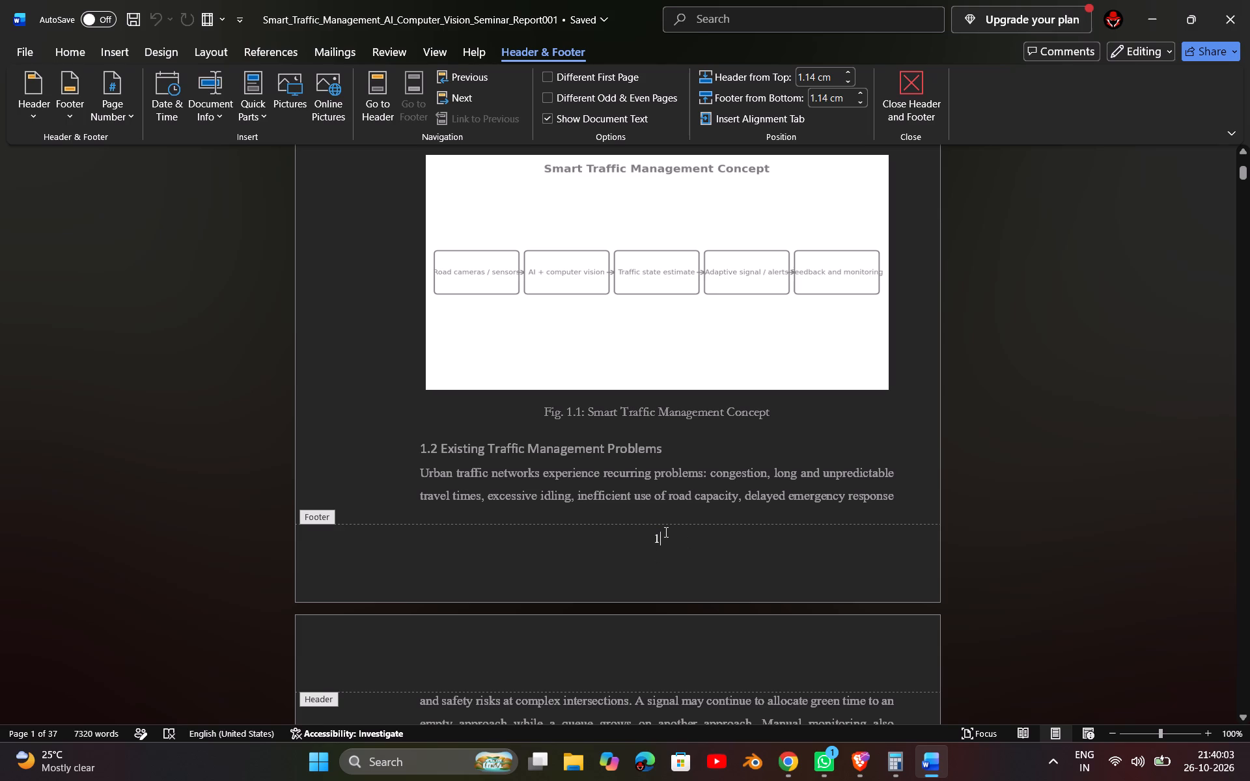
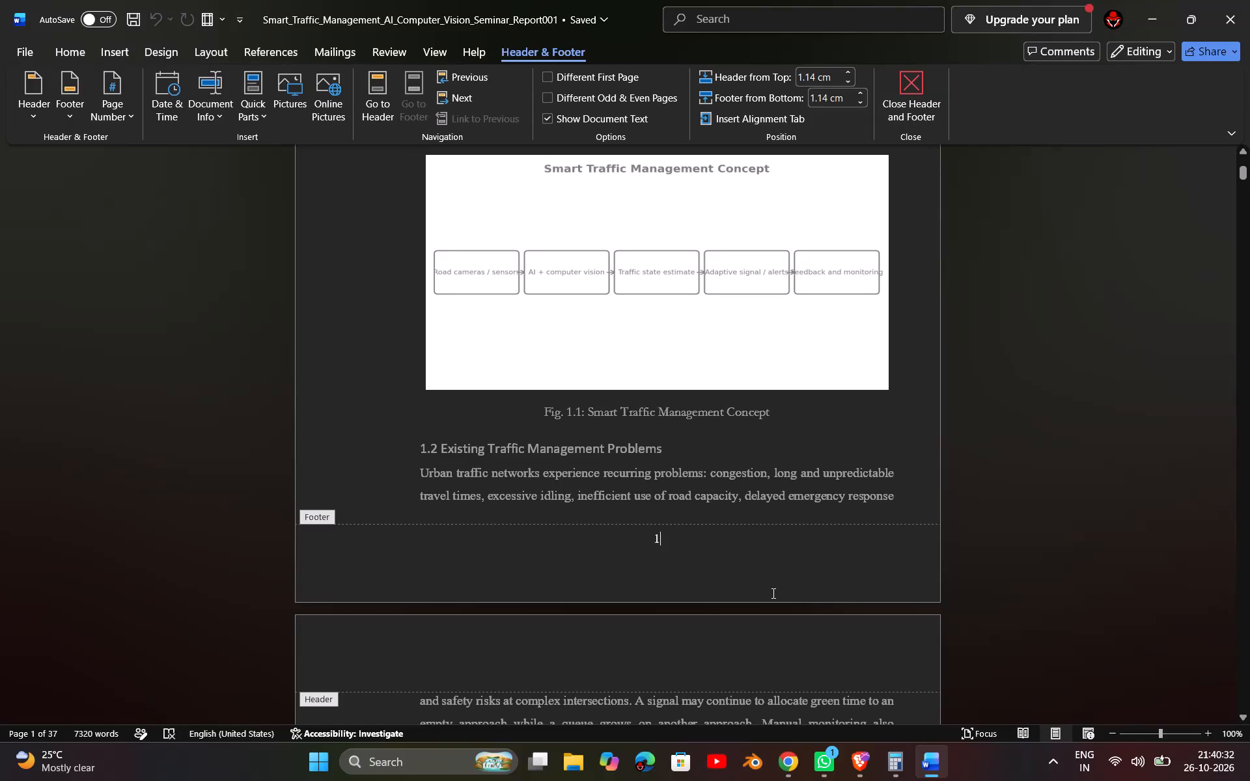
Paste the copied text ECE-A/2026-27/ACEIT, JAIPUR after the page number in the footer.
{"action": "key", "text": "ctrl+v"}
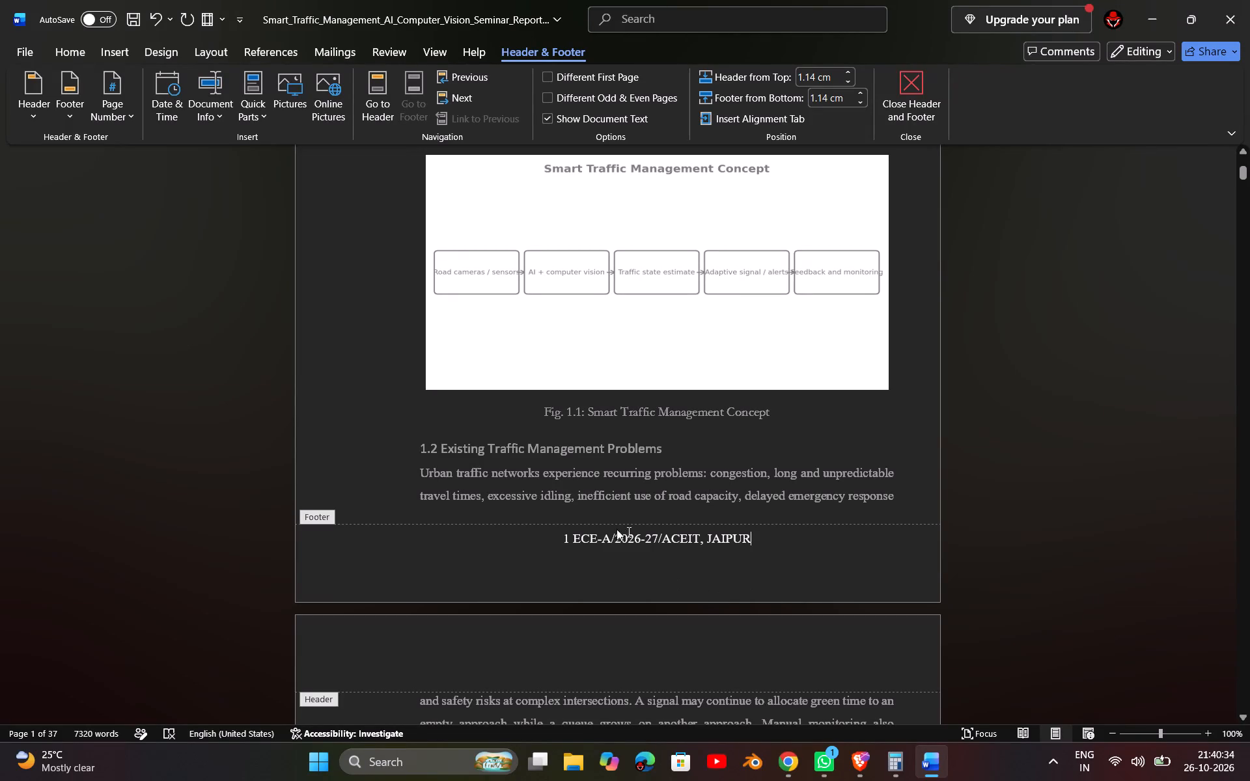
Insert a wide gap of 20 spaces between the footer's page number and the ECE-A/2026-27/ACEIT, JAIPUR text.
{"action": "left_click", "coordinate": [568, 538]}
{"action": "left_click", "coordinate": [571, 538]}
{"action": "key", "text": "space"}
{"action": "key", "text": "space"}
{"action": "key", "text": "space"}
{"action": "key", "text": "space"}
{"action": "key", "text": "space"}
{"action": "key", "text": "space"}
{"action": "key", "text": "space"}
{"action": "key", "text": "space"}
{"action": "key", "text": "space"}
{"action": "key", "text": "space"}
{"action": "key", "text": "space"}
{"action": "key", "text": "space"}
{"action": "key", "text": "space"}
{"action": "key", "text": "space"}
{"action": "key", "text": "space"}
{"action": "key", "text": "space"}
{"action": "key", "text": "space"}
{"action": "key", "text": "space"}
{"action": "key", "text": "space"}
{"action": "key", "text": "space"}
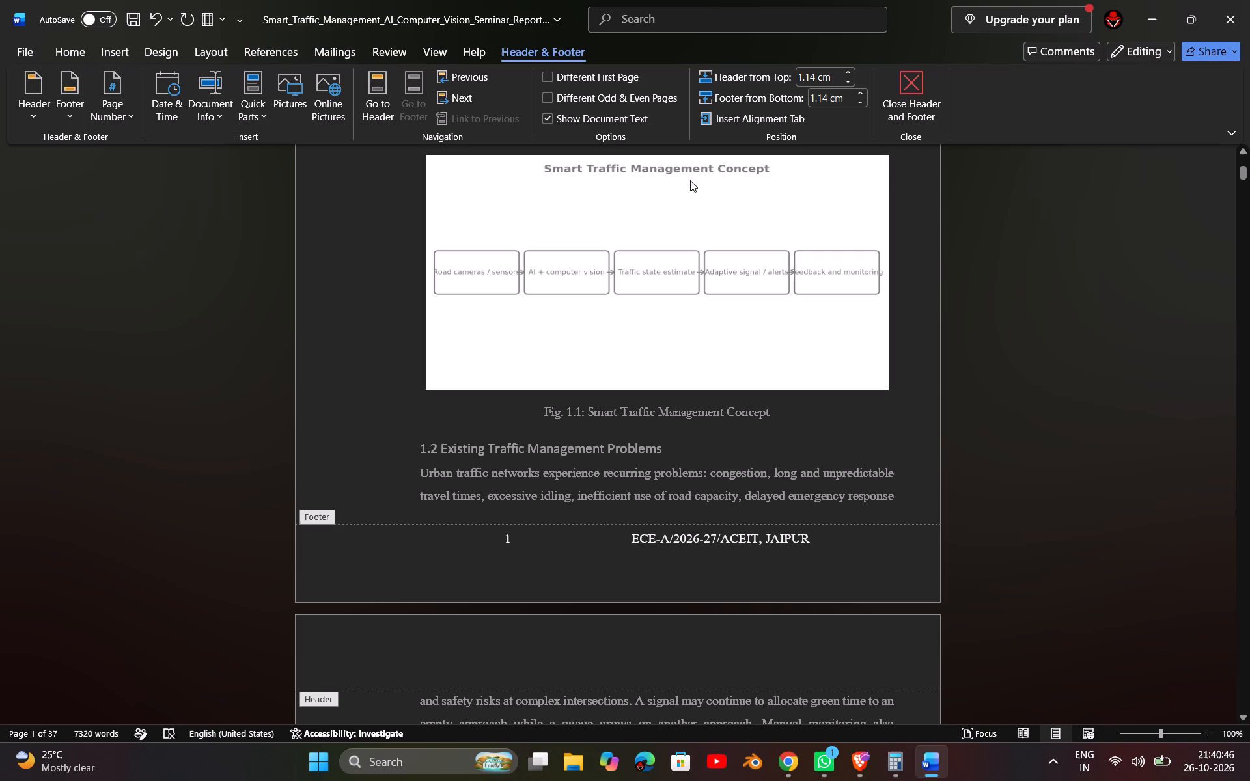
Open the alignment tab settings at the gap before the footer's ECE-A/2026-27/ACEIT, JAIPUR text.
{"action": "left_click", "coordinate": [699, 124]}
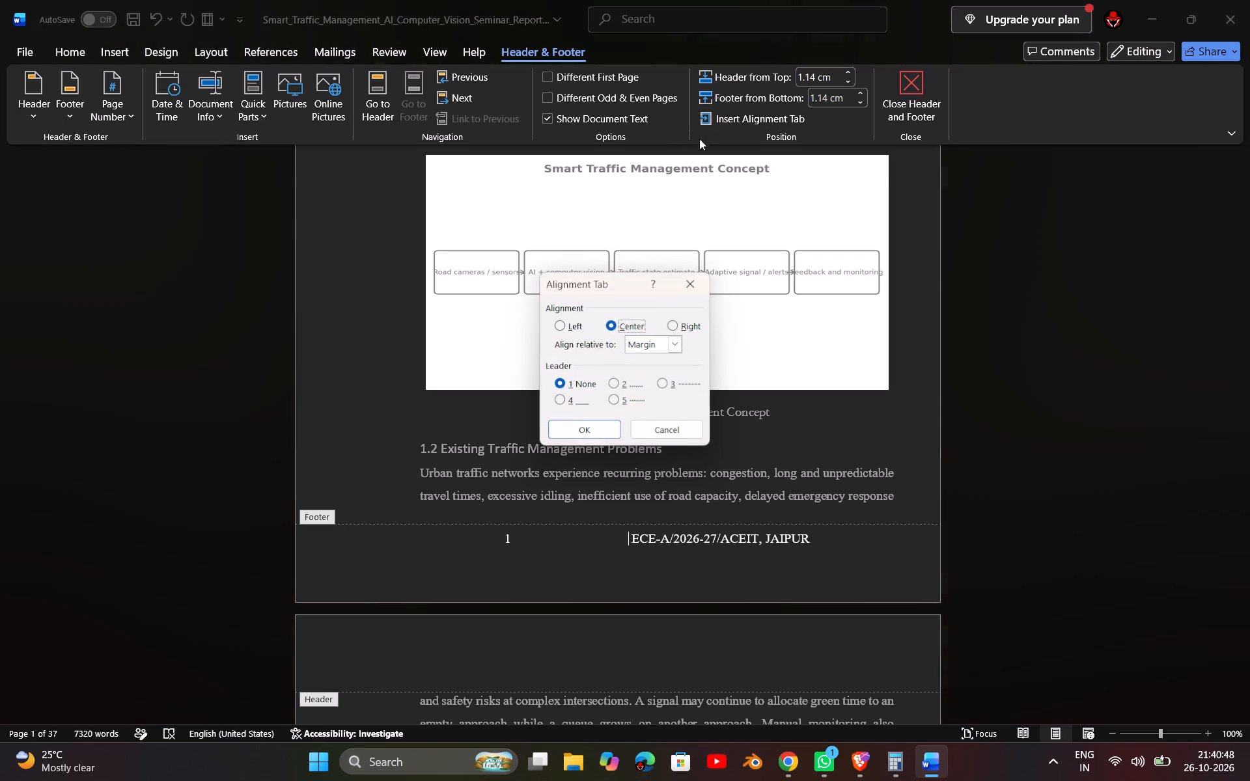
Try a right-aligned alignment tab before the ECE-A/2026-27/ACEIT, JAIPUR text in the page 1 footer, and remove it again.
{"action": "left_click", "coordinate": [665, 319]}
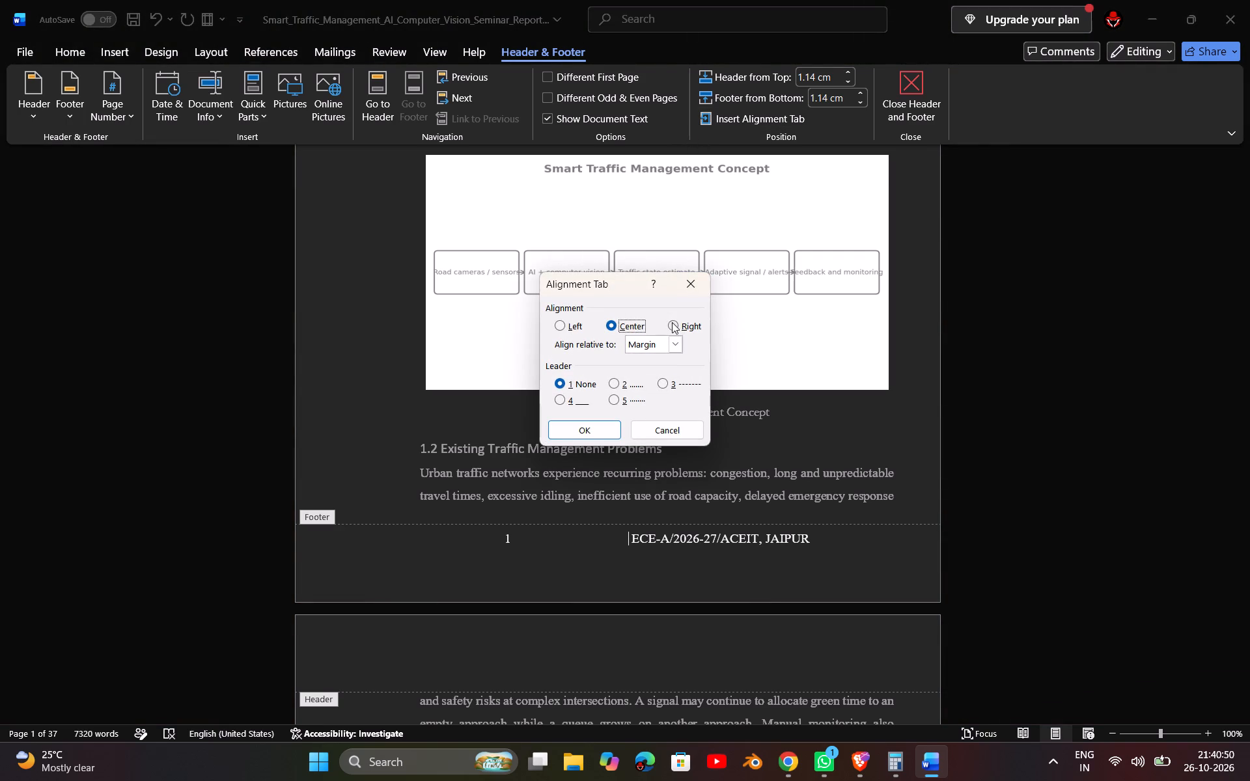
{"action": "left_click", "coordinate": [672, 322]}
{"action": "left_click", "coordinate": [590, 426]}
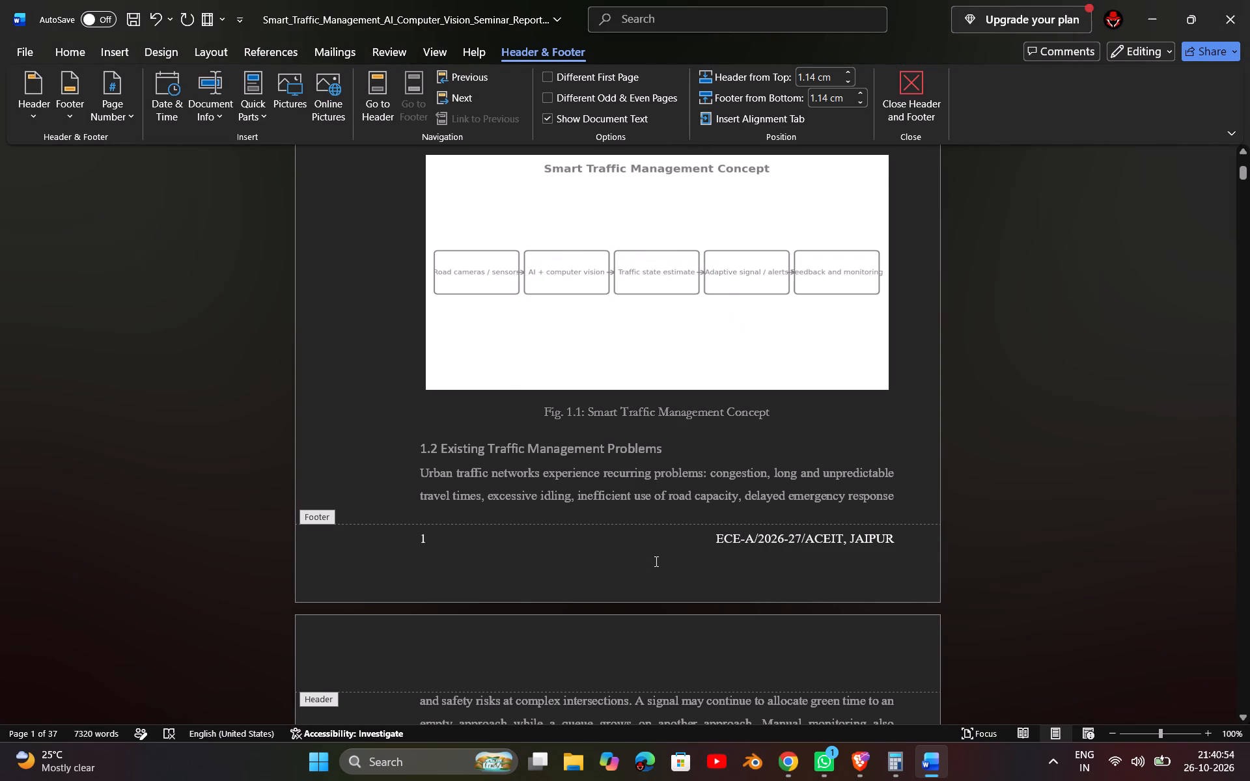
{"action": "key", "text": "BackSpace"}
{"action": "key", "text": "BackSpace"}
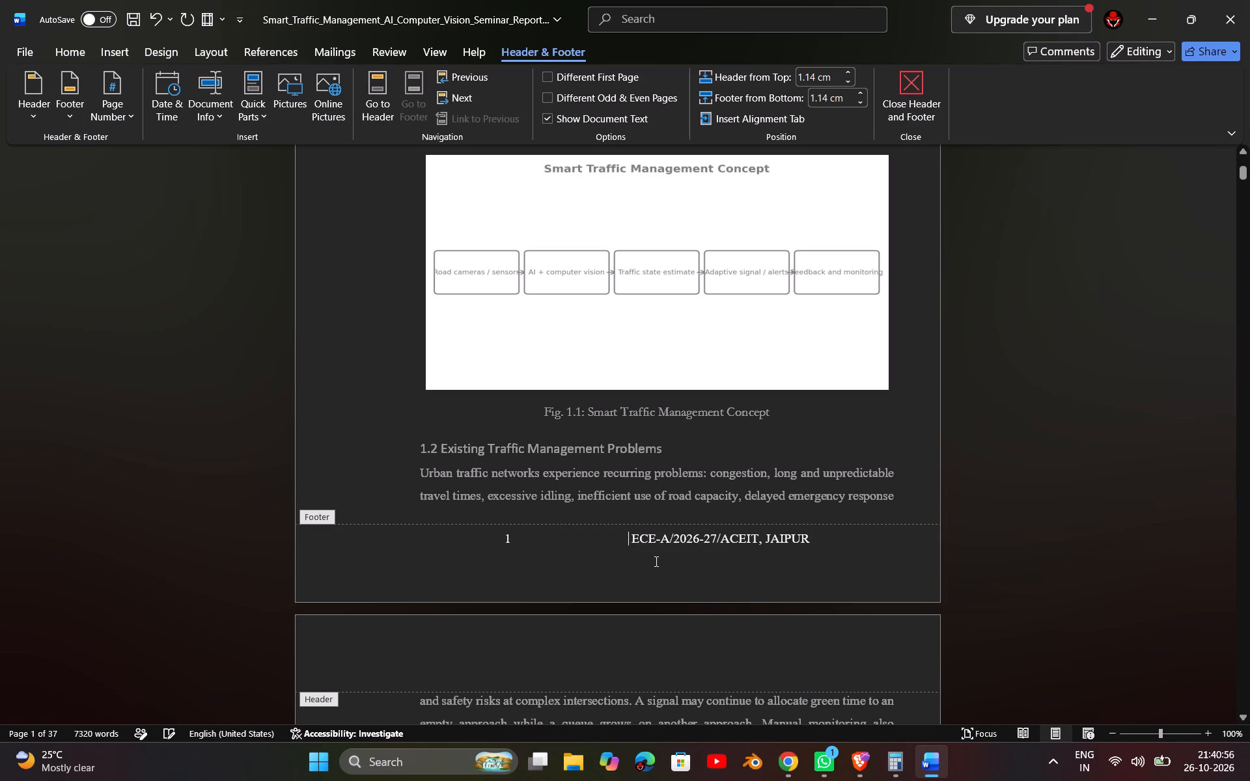
Pad the space before the footer's page number to shift it towards the centre, keeping ECE-A/2026-27/ACEIT, JAIPUR on one line near the right margin.
{"action": "key", "text": "Left"}
{"action": "key", "text": "Left"}
{"action": "key", "text": "Left"}
{"action": "key", "text": "Left"}
{"action": "key", "text": "Left"}
{"action": "key", "text": "Left"}
{"action": "key", "text": "Left"}
{"action": "key", "text": "Left"}
{"action": "key", "text": "Left"}
{"action": "key", "text": "Left"}
{"action": "key", "text": "Left"}
{"action": "key", "text": "Left"}
{"action": "key", "text": "Left"}
{"action": "key", "text": "Left"}
{"action": "key", "text": "Left"}
{"action": "key", "text": "Left"}
{"action": "key", "text": "Left"}
{"action": "key", "text": "Left"}
{"action": "key", "text": "Left"}
{"action": "key", "text": "Left"}
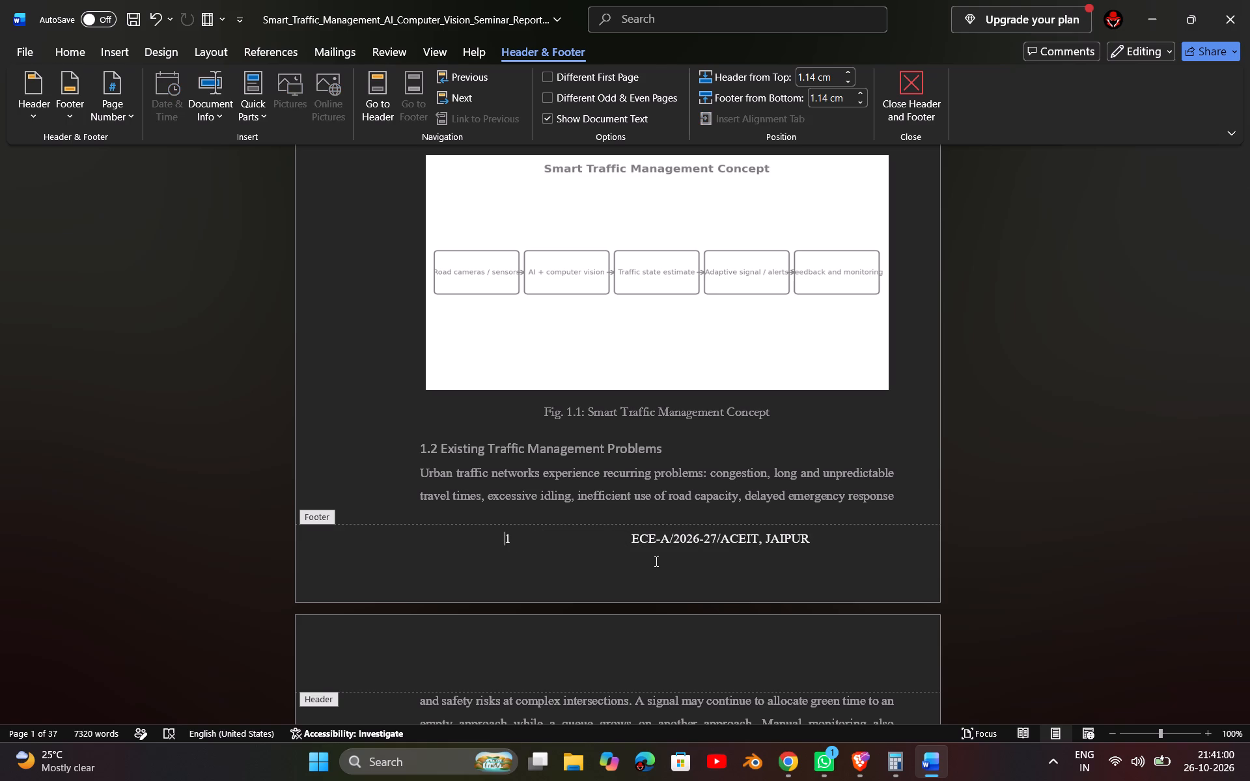
{"action": "key", "text": "space"}
{"action": "key", "text": "space"}
{"action": "key", "text": "space"}
{"action": "key", "text": "space"}
{"action": "key", "text": "space"}
{"action": "key", "text": "space"}
{"action": "key", "text": "space"}
{"action": "key", "text": "space"}
{"action": "key", "text": "space"}
{"action": "key", "text": "space"}
{"action": "key", "text": "space"}
{"action": "key", "text": "space"}
{"action": "key", "text": "space"}
{"action": "key", "text": "space"}
{"action": "key", "text": "space"}
{"action": "key", "text": "space"}
{"action": "key", "text": "space"}
{"action": "key", "text": "space"}
{"action": "key", "text": "space"}
{"action": "key", "text": "space"}
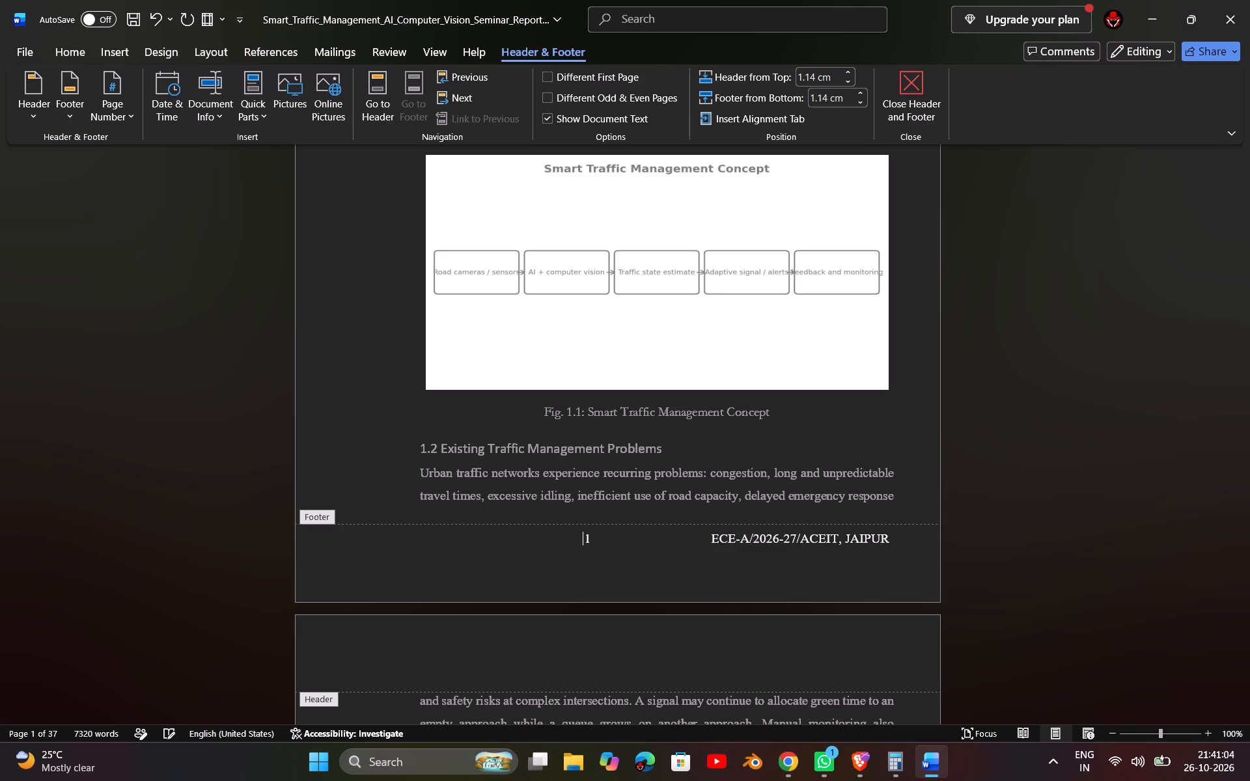
{"action": "key", "text": "space"}
{"action": "key", "text": "BackSpace"}
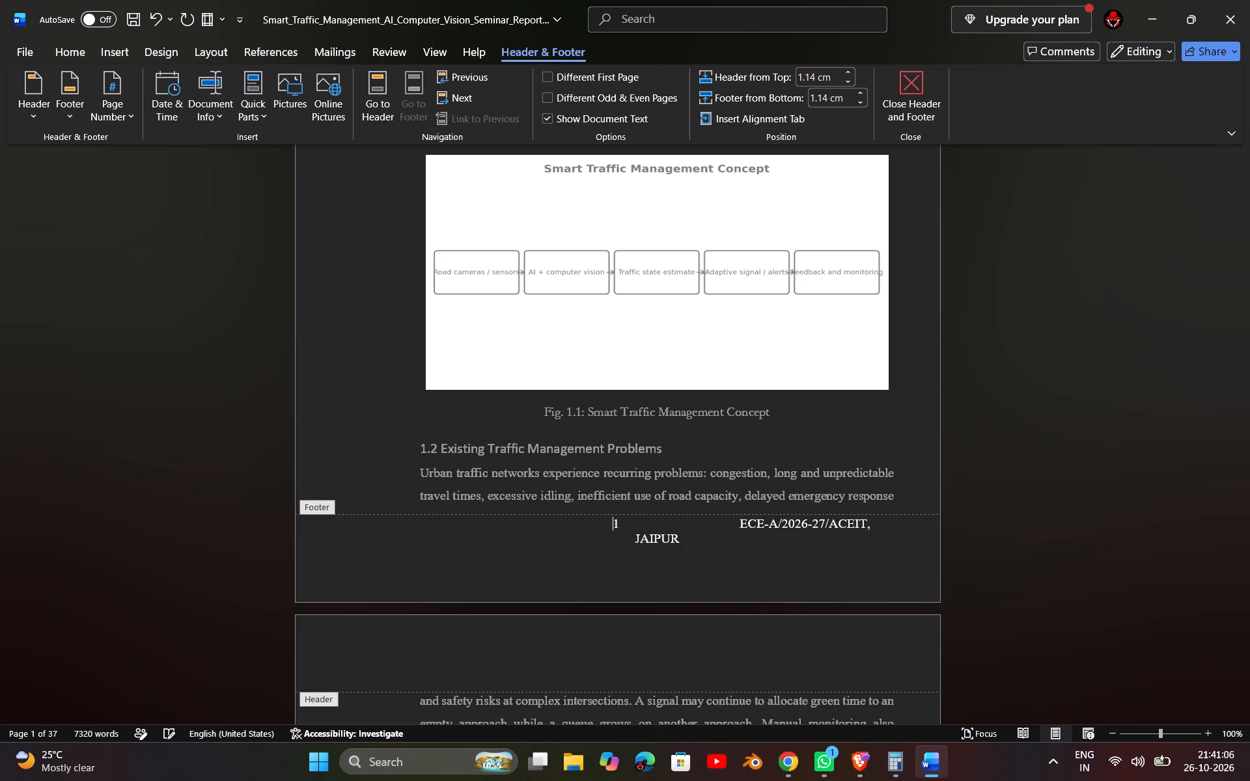
{"action": "key", "text": "BackSpace"}
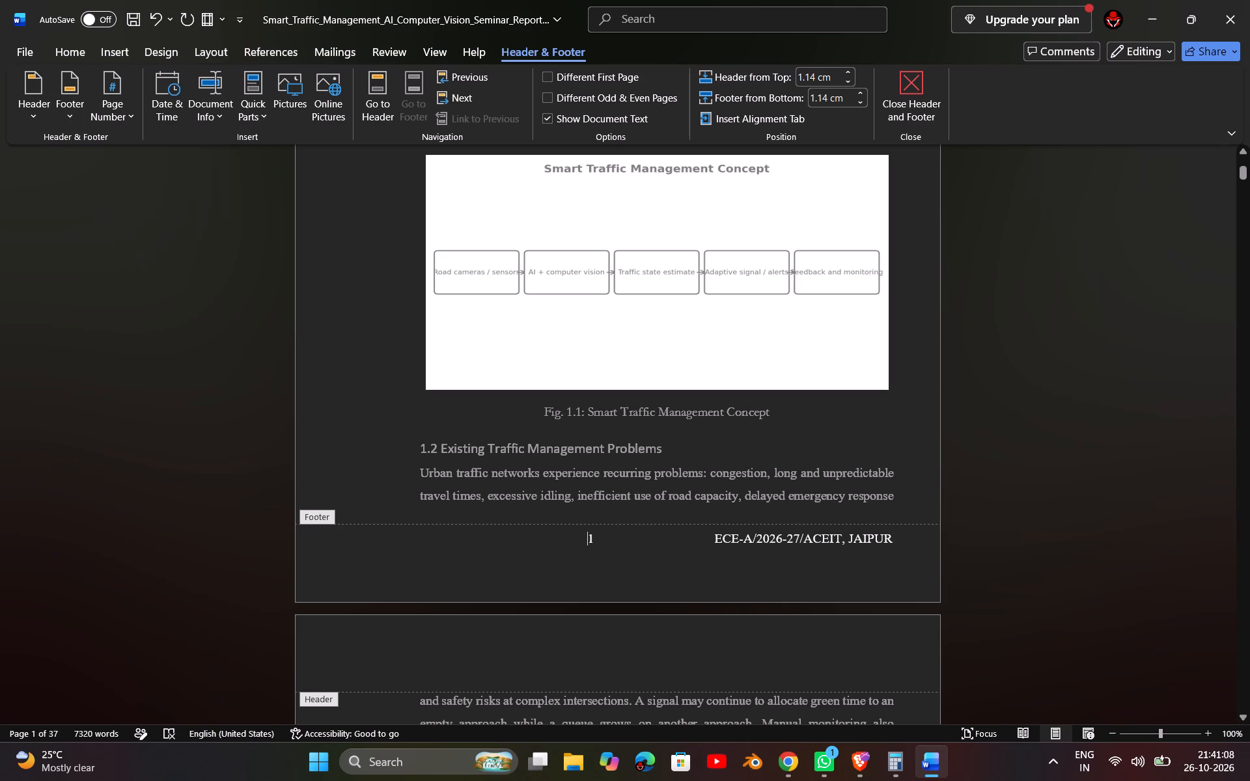
Delete several spaces between the page number and the ECE-A/2026-27/ACEIT, JAIPUR text to narrow the gap in the footer.
{"action": "key", "text": "Right"}
{"action": "key", "text": "Right"}
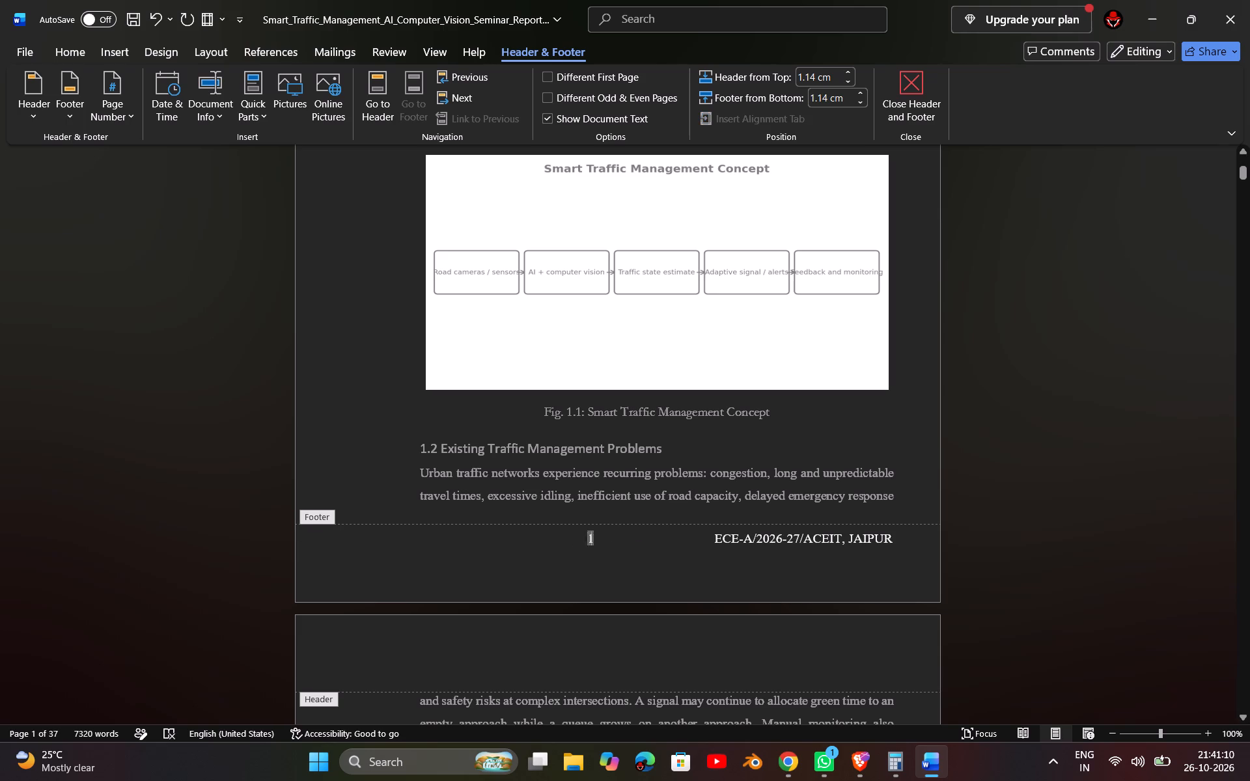
{"action": "key", "text": "Delete"}
{"action": "key", "text": "Delete"}
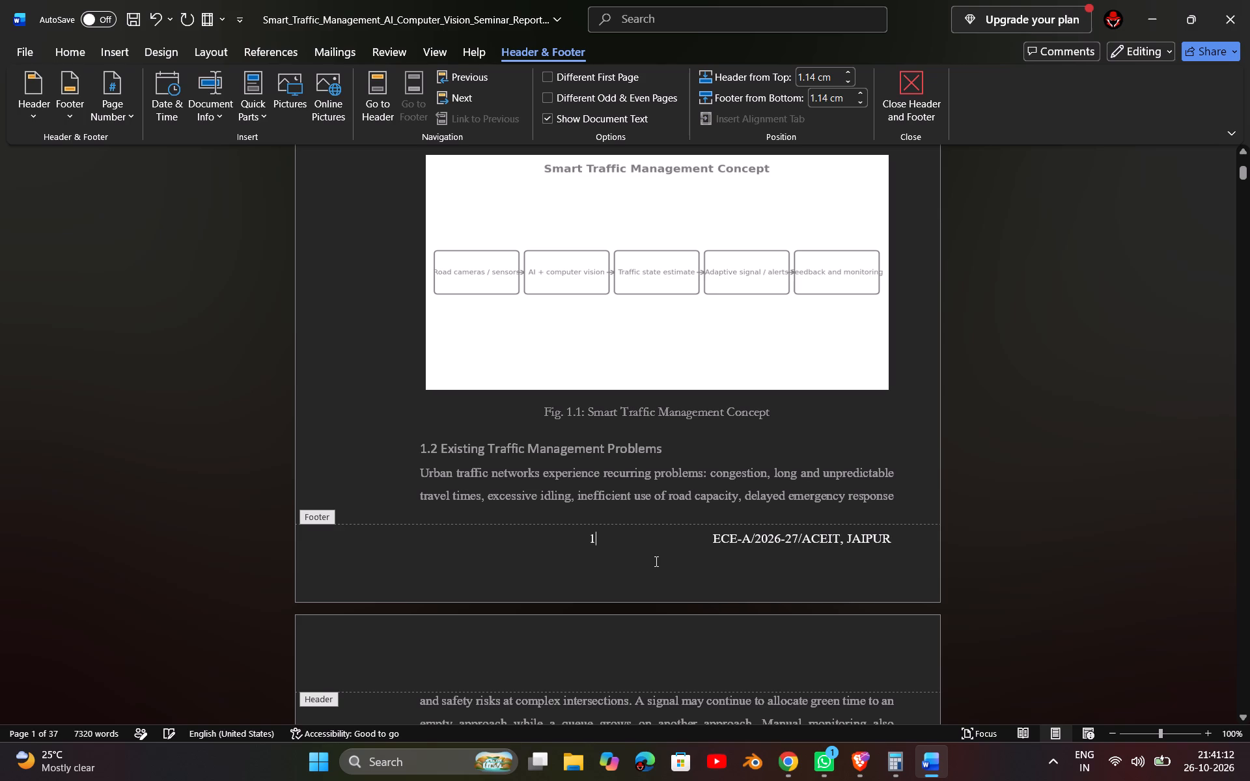
{"action": "key", "text": "Delete"}
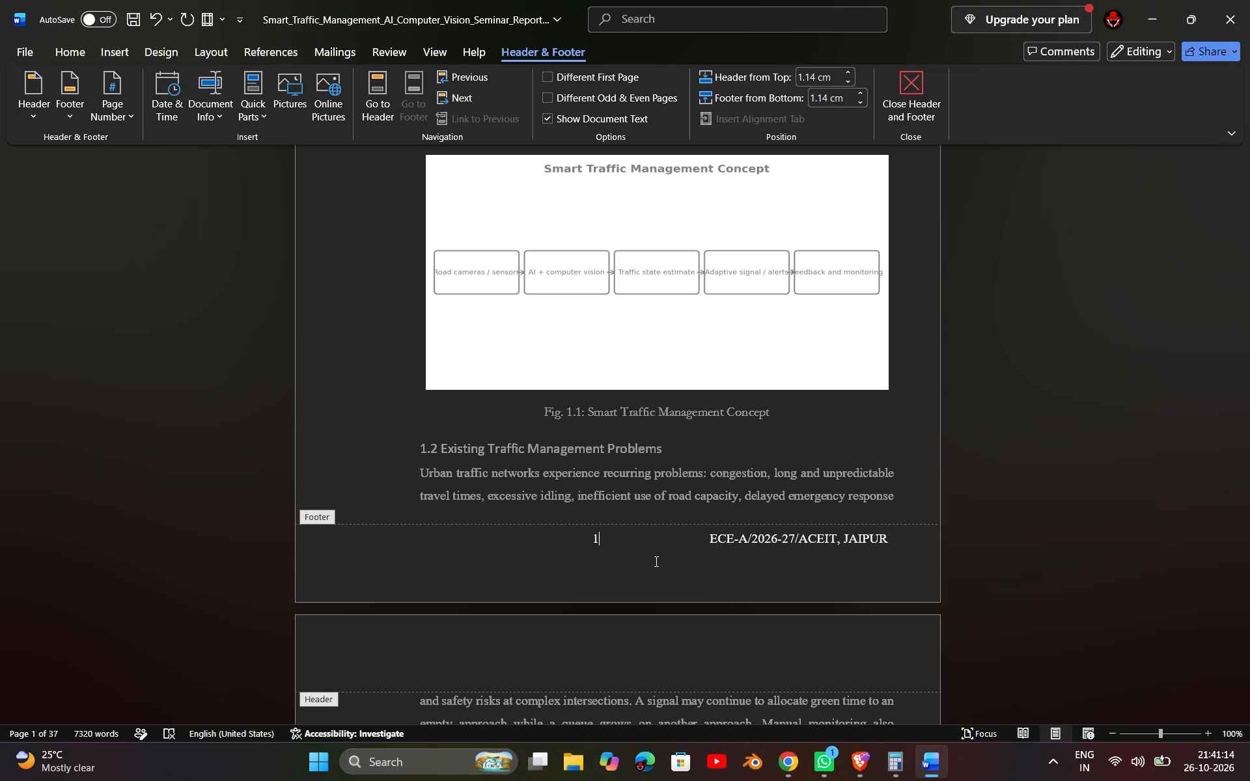
{"action": "key", "text": "Delete"}
{"action": "key", "text": "Delete"}
{"action": "key", "text": "Delete"}
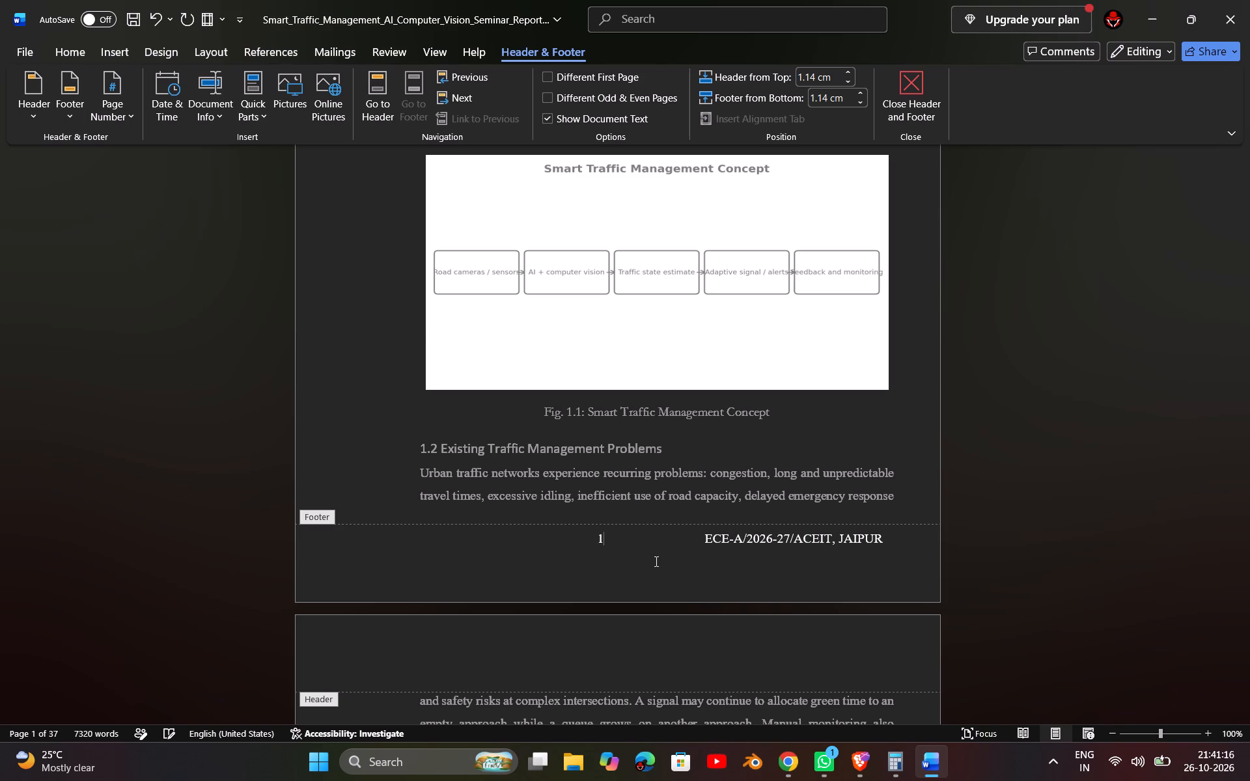
Add six spaces before the footer's page number to bring the ECE-A/2026-27/ACEIT, JAIPUR text back out to the right margin.
{"action": "key", "text": "Left"}
{"action": "key", "text": "space"}
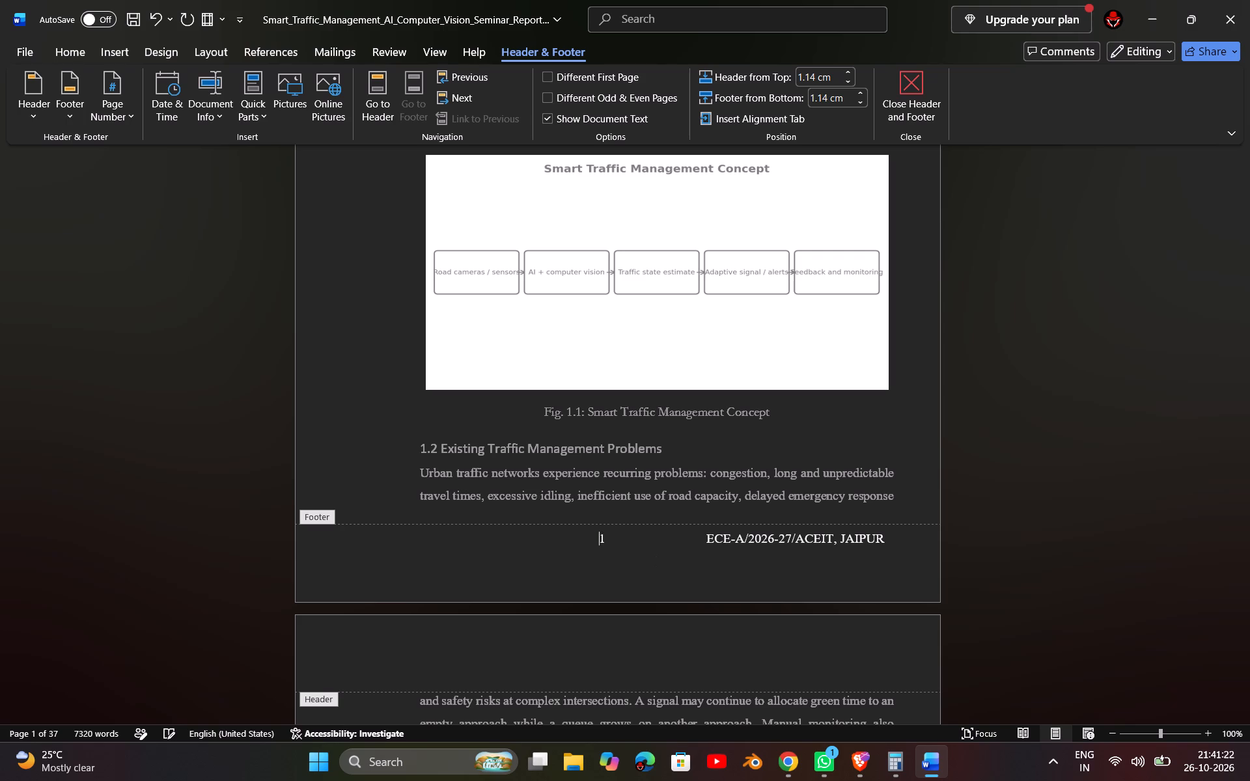
{"action": "key", "text": "space"}
{"action": "key", "text": "space"}
{"action": "key", "text": "space"}
{"action": "key", "text": "space"}
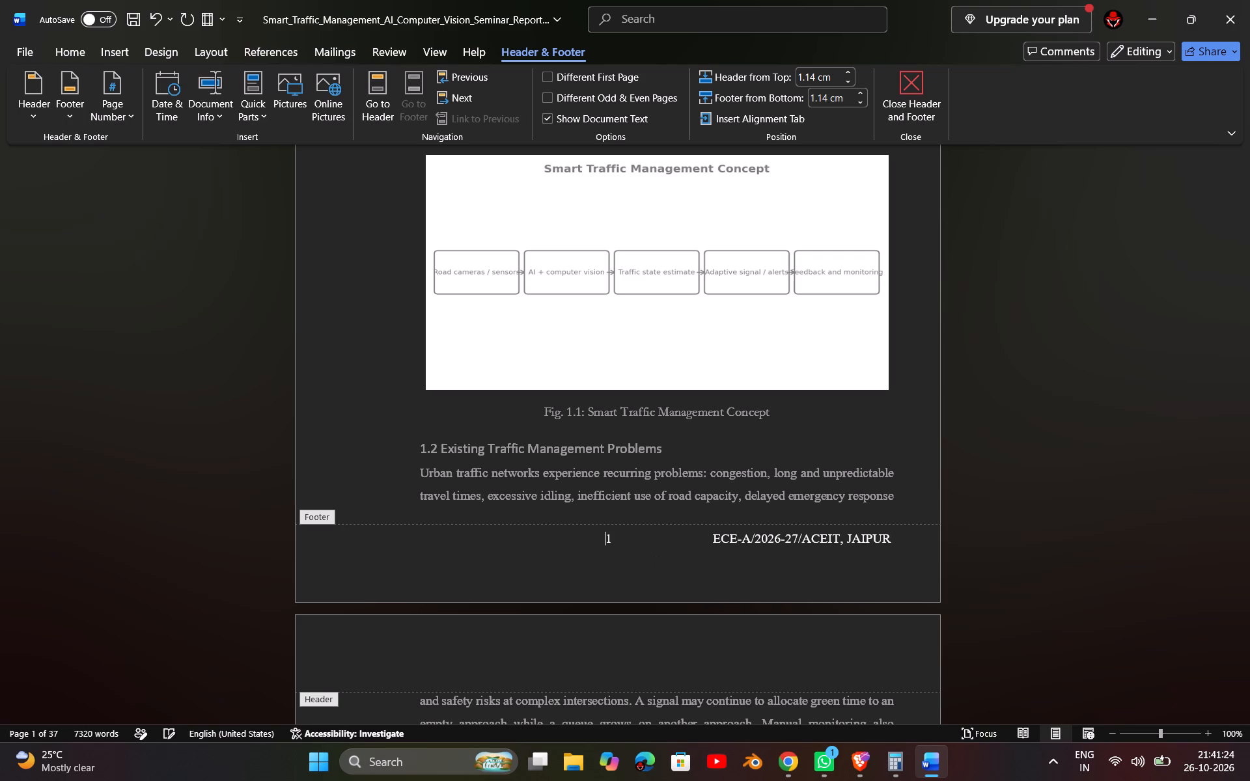
{"action": "key", "text": "space"}
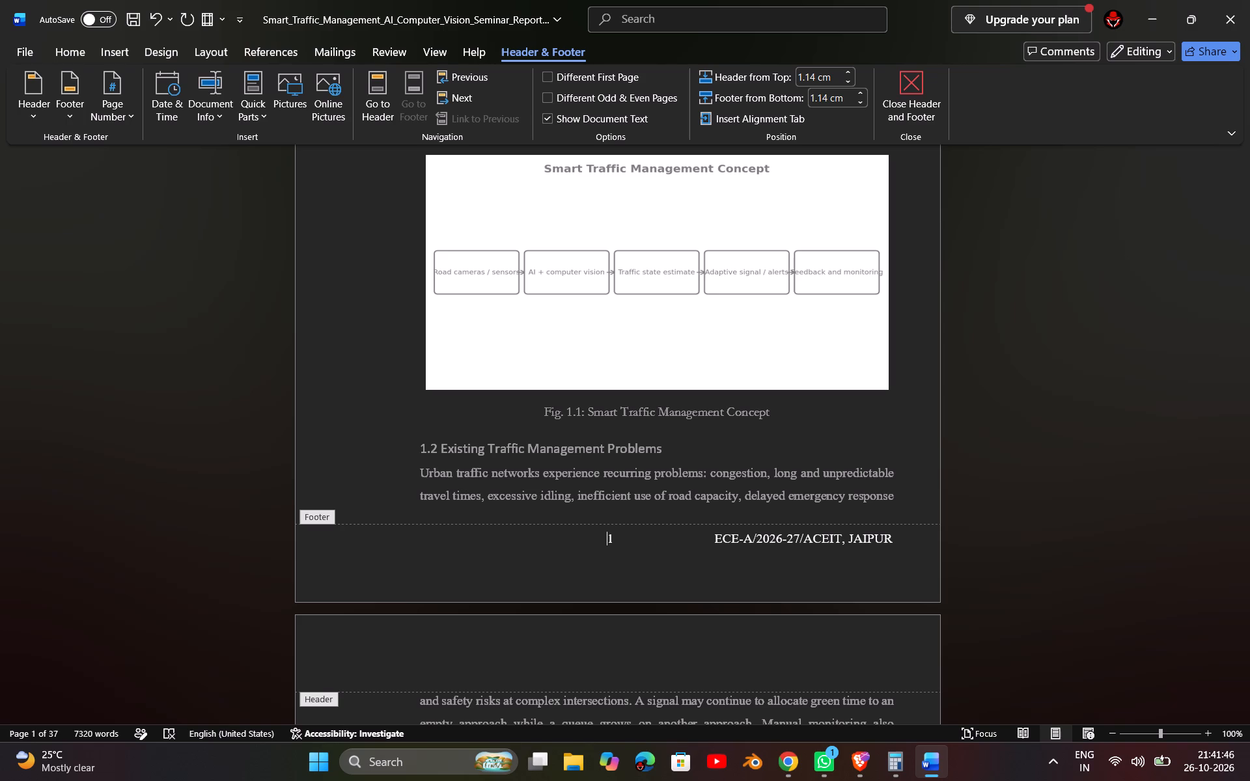
Examine the footer's page number and institution text from page 1 through page 10 for consistent layout.
{"action": "scroll", "coordinate": [655, 561], "scroll_direction": "down", "scroll_amount": 8}
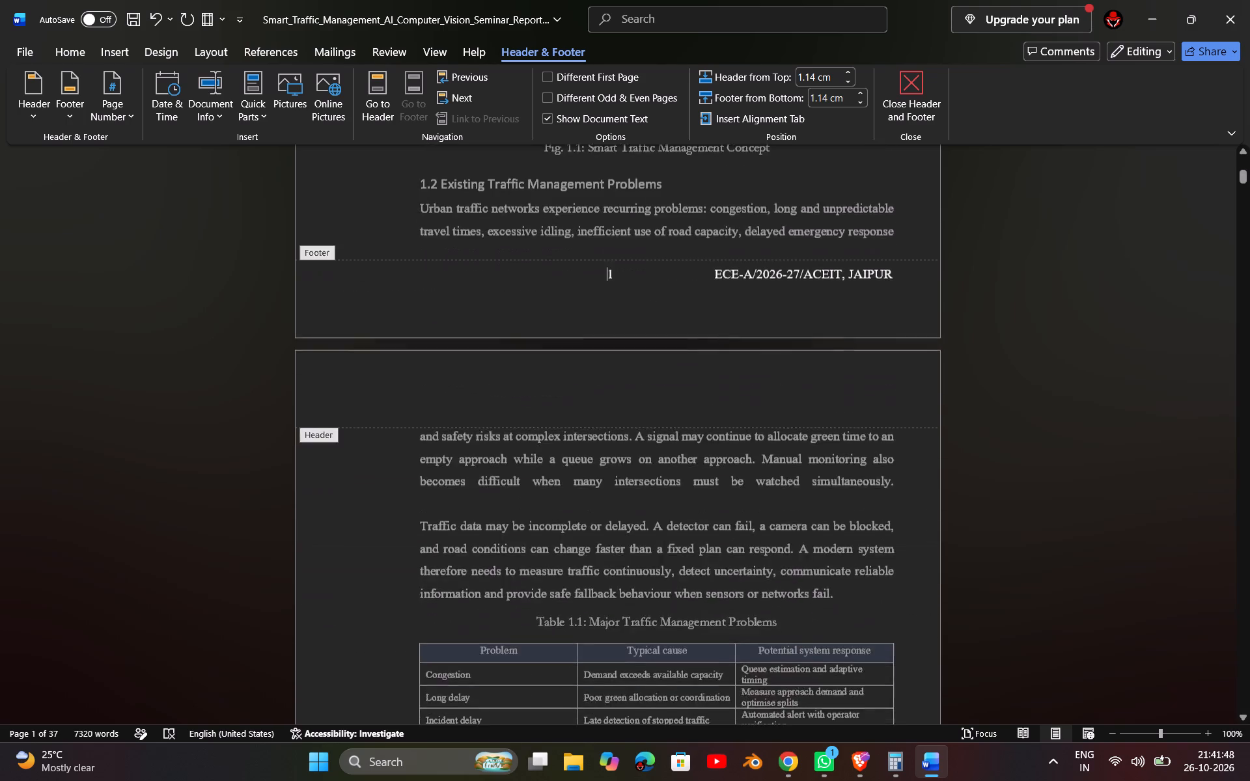
{"action": "scroll", "coordinate": [655, 561], "scroll_direction": "down", "scroll_amount": 15}
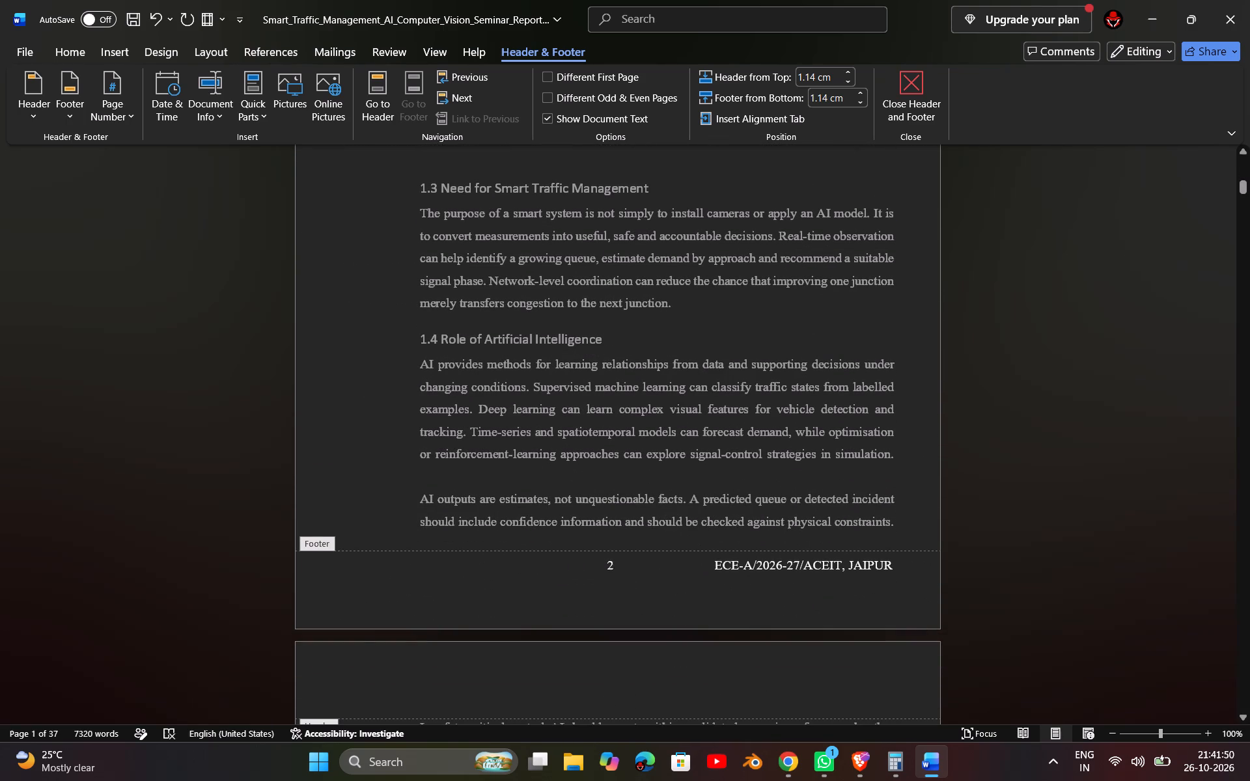
{"action": "scroll", "coordinate": [655, 561], "scroll_direction": "down", "scroll_amount": 15}
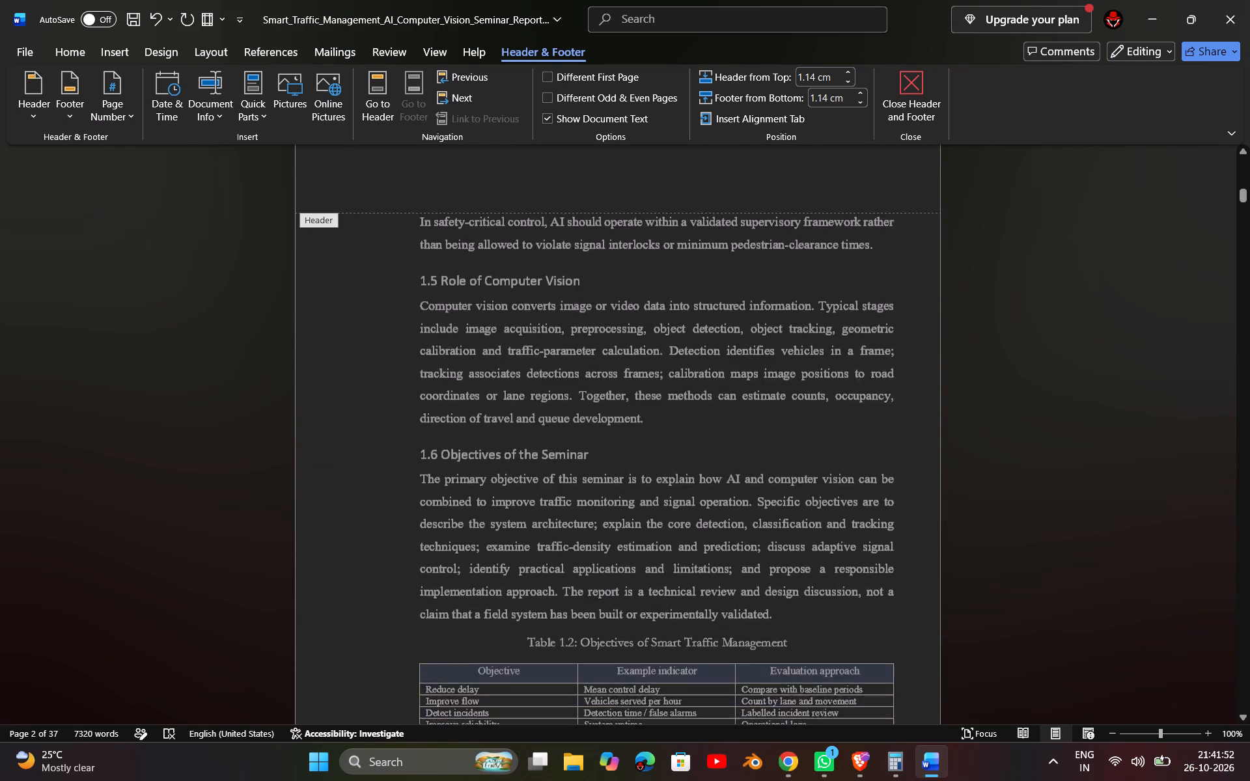
{"action": "scroll", "coordinate": [655, 561], "scroll_direction": "down", "scroll_amount": 4}
{"action": "left_click", "coordinate": [969, 454]}
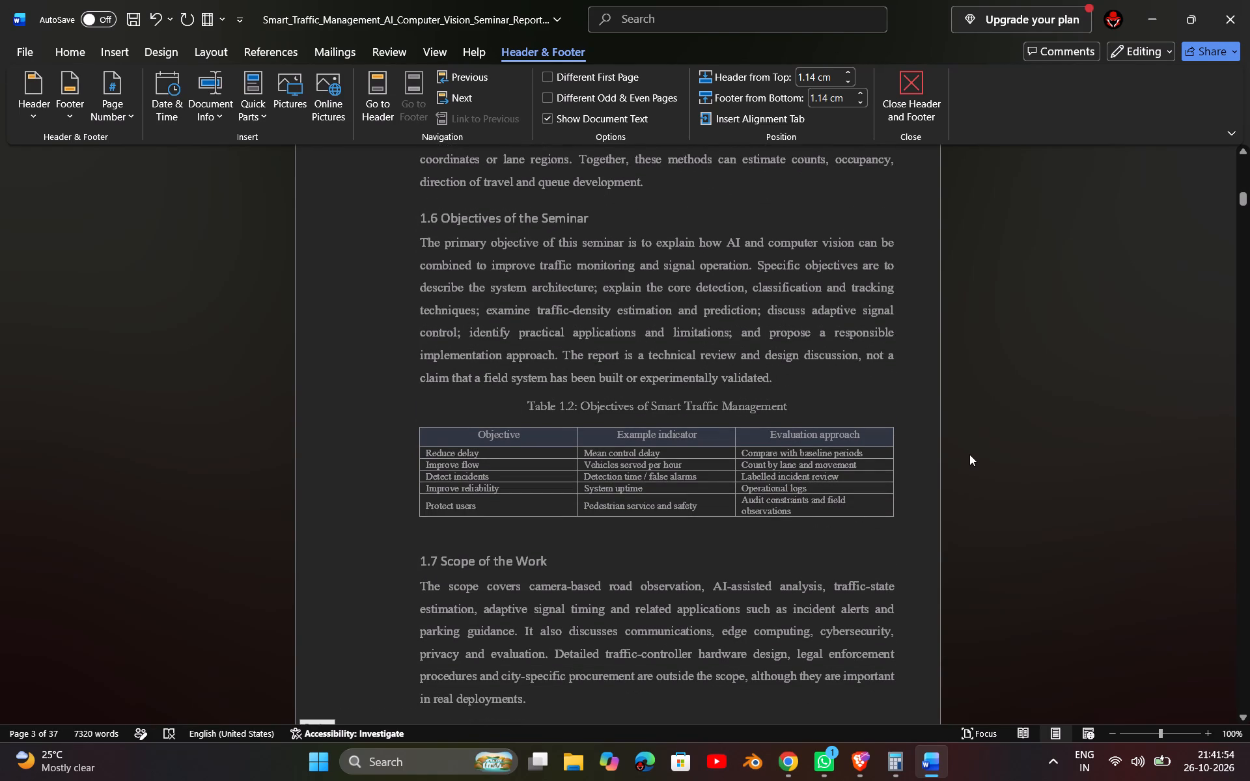
{"action": "left_click", "coordinate": [969, 458]}
{"action": "scroll", "coordinate": [969, 458], "scroll_direction": "down", "scroll_amount": 1}
{"action": "middle_click", "coordinate": [969, 458]}
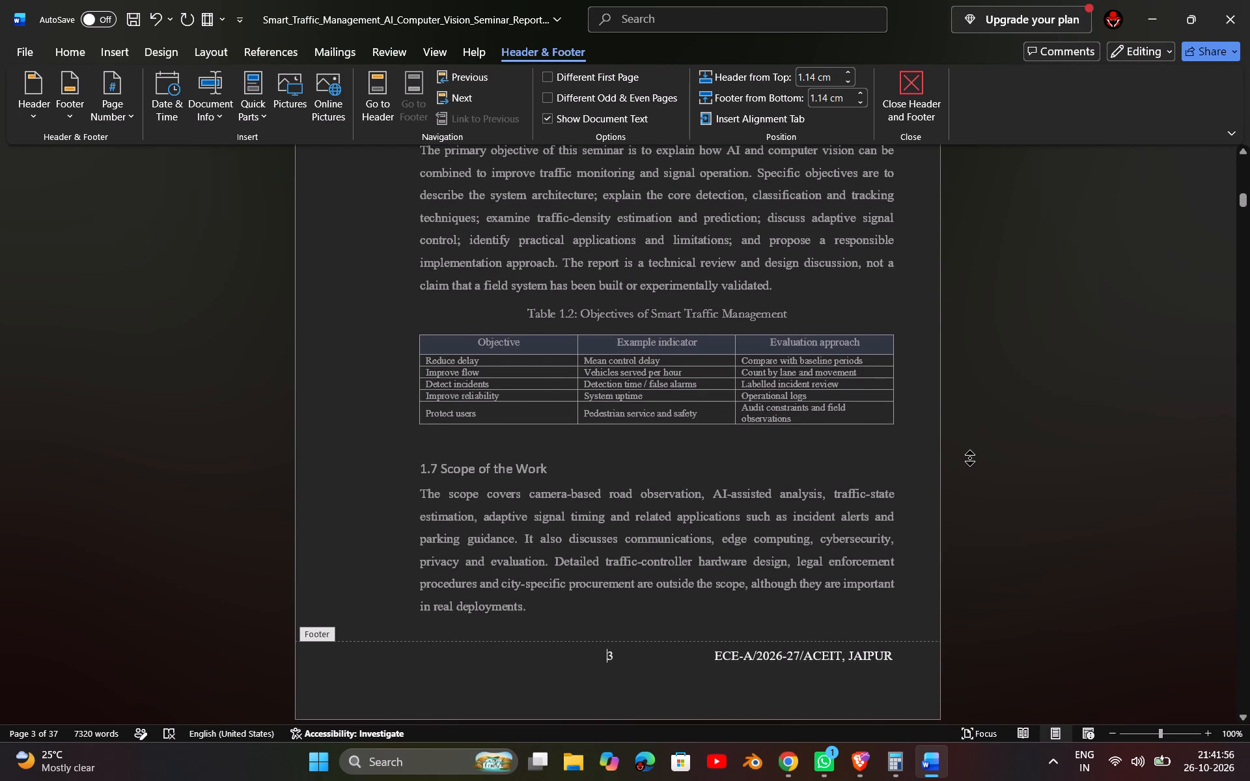
{"action": "left_click", "coordinate": [967, 560]}
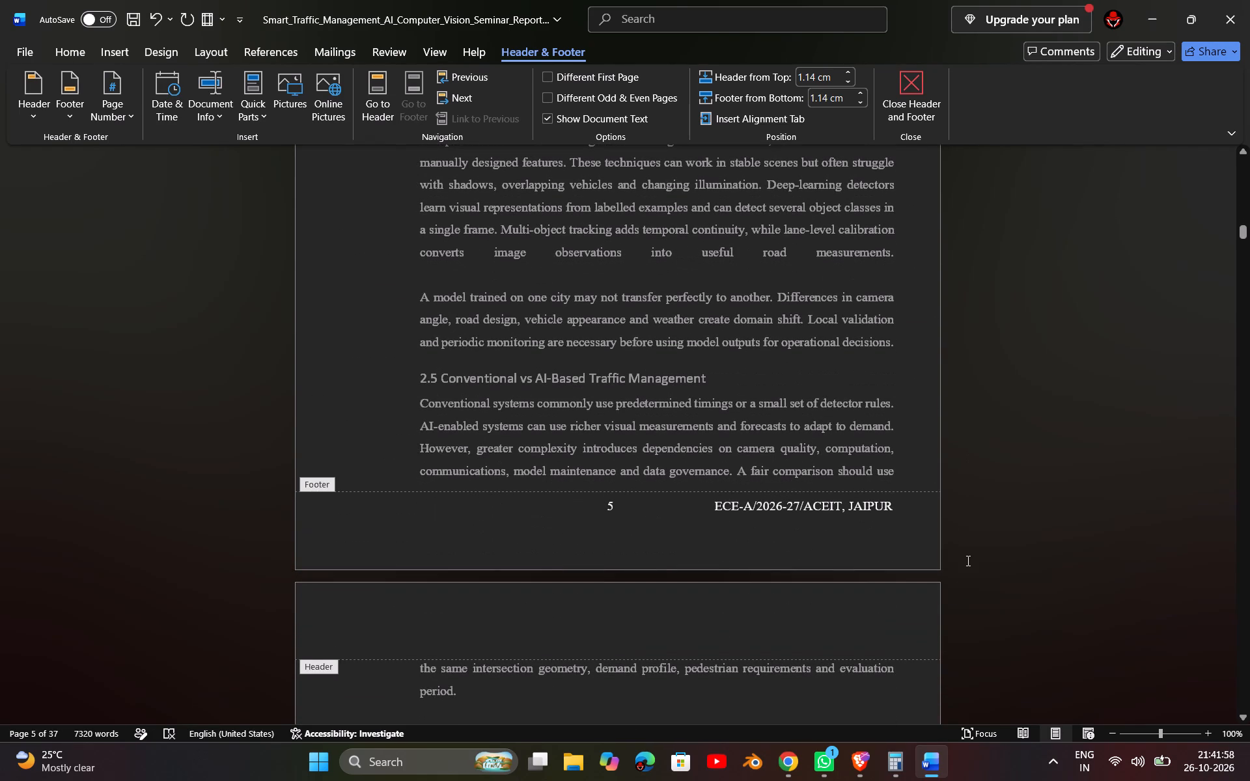
{"action": "middle_click", "coordinate": [1100, 323]}
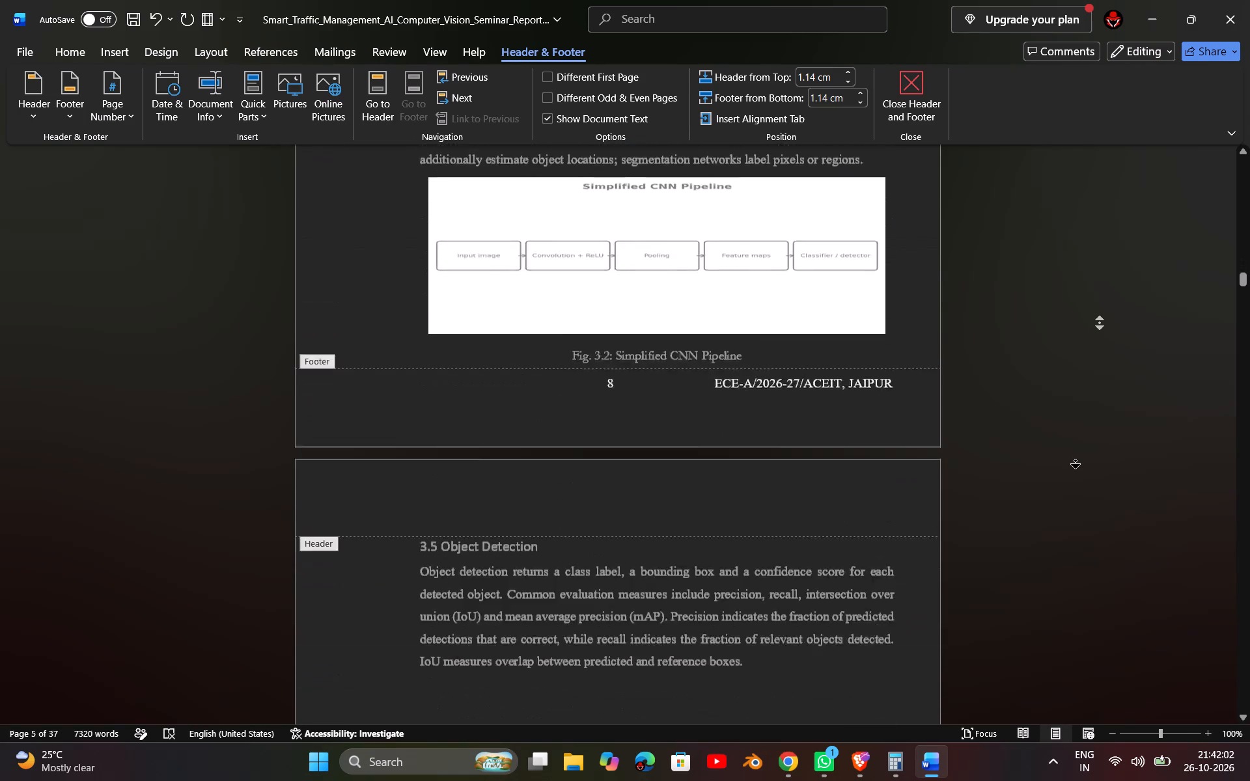
{"action": "left_click", "coordinate": [1075, 460]}
{"action": "scroll", "coordinate": [1075, 460], "scroll_direction": "down", "scroll_amount": 5}
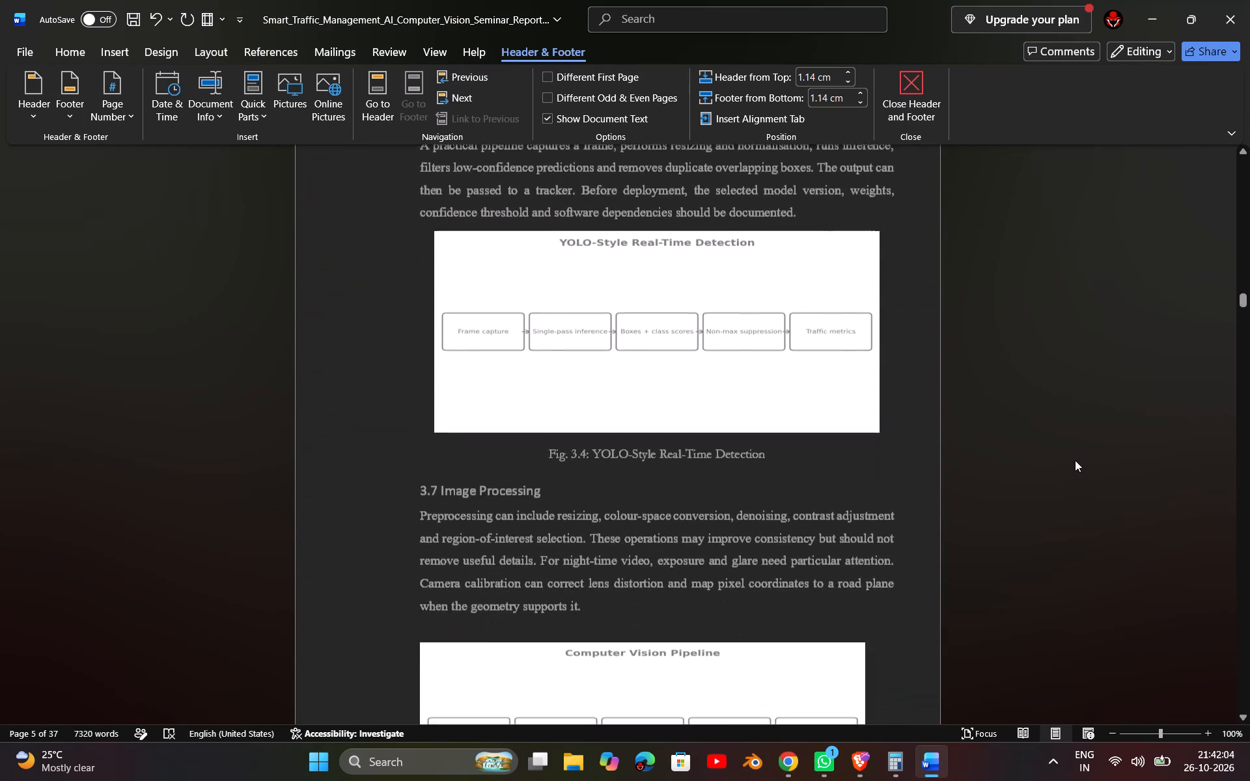
{"action": "scroll", "coordinate": [1075, 460], "scroll_direction": "down", "scroll_amount": 11}
Remove two spaces before the footer's page number, working from pages 9 and 10, to fit the two-digit page footer on one line.
{"action": "scroll", "coordinate": [1075, 460], "scroll_direction": "up", "scroll_amount": 3}
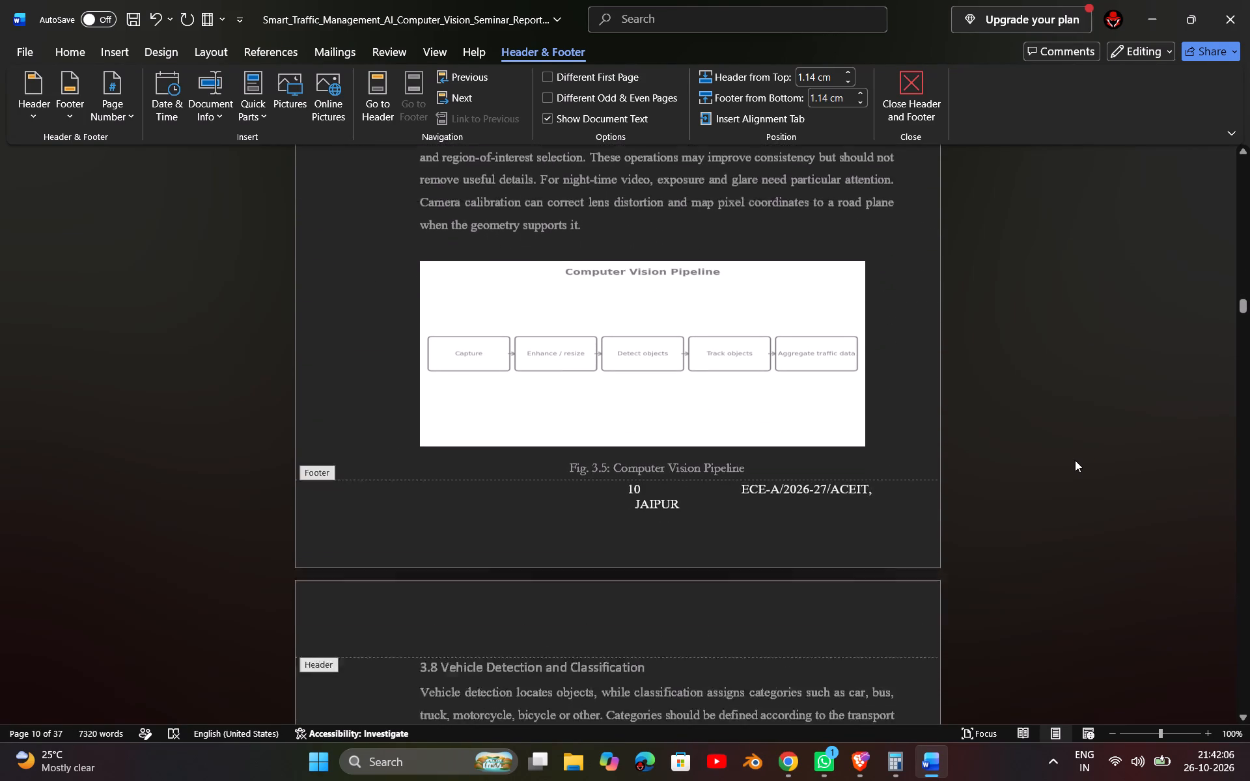
{"action": "scroll", "coordinate": [1075, 460], "scroll_direction": "up", "scroll_amount": 12}
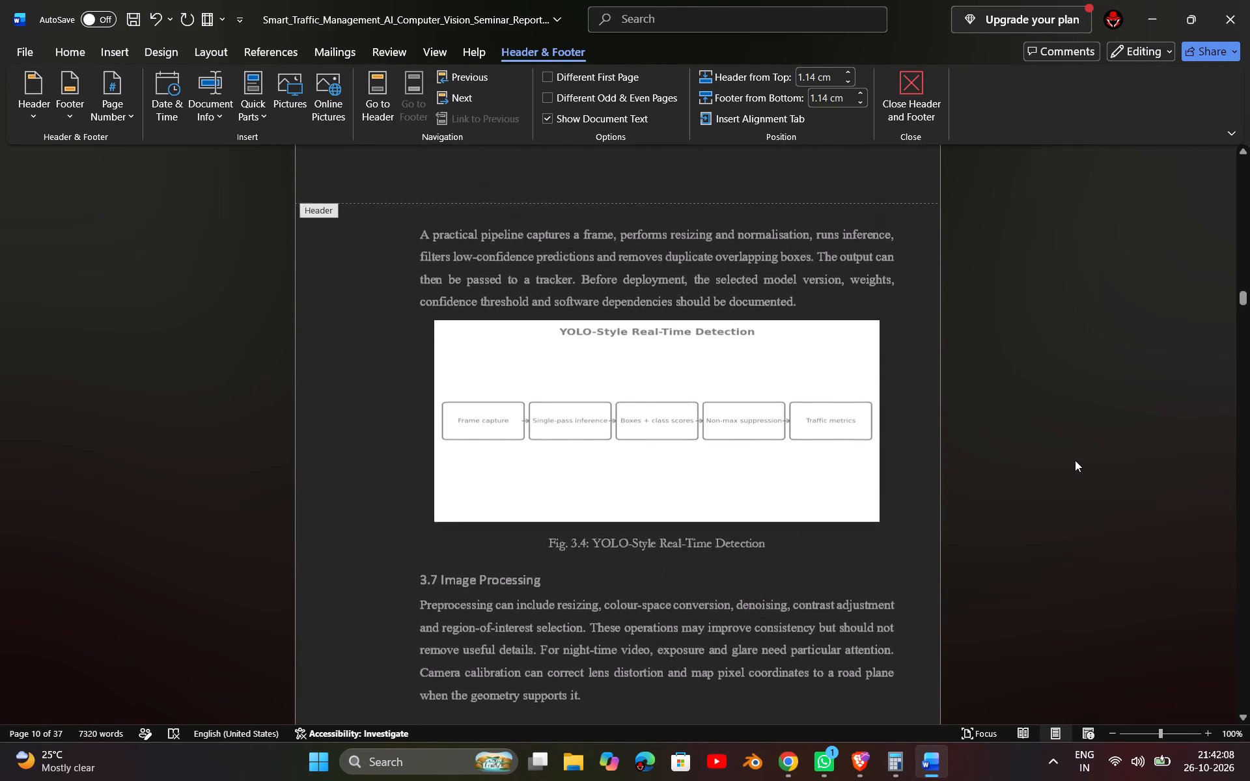
{"action": "scroll", "coordinate": [1075, 460], "scroll_direction": "up", "scroll_amount": 8}
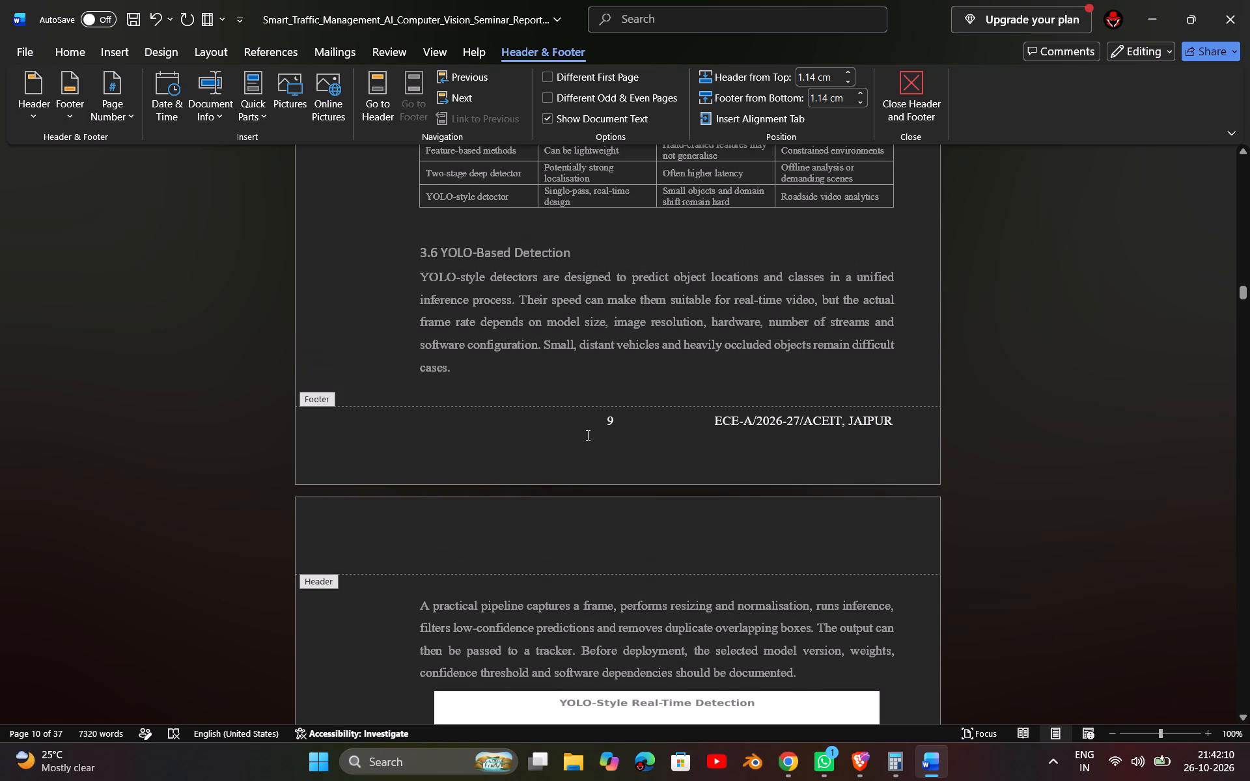
{"action": "left_click", "coordinate": [594, 421]}
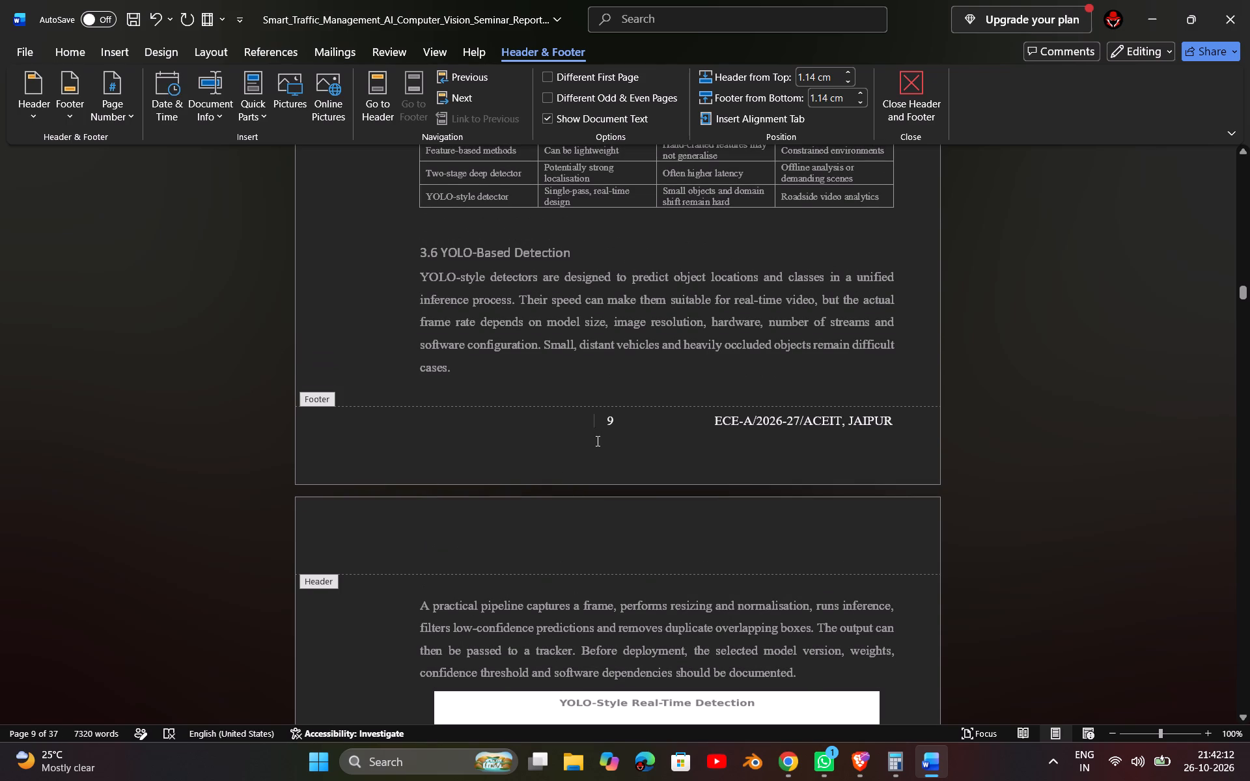
{"action": "key", "text": "BackSpace"}
{"action": "scroll", "coordinate": [596, 442], "scroll_direction": "down", "scroll_amount": 3}
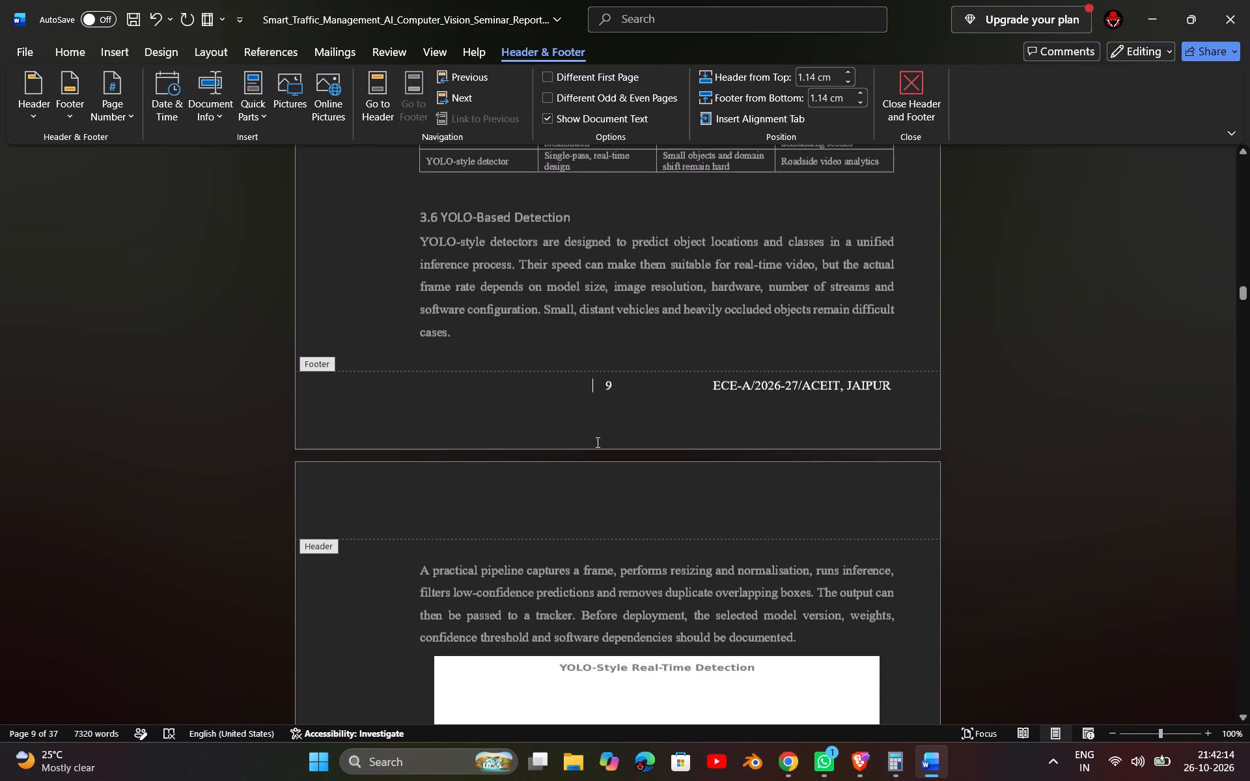
{"action": "scroll", "coordinate": [596, 442], "scroll_direction": "down", "scroll_amount": 10}
{"action": "scroll", "coordinate": [604, 500], "scroll_direction": "down", "scroll_amount": 6}
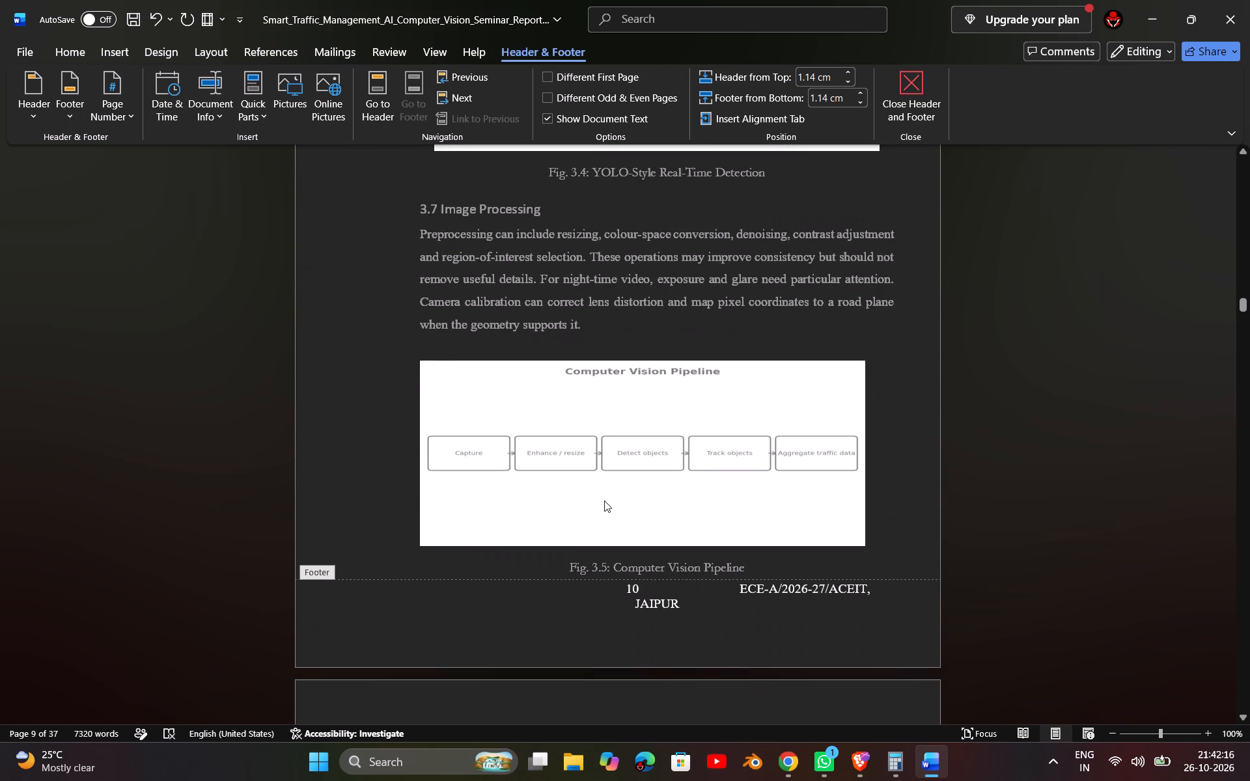
{"action": "left_click", "coordinate": [617, 594]}
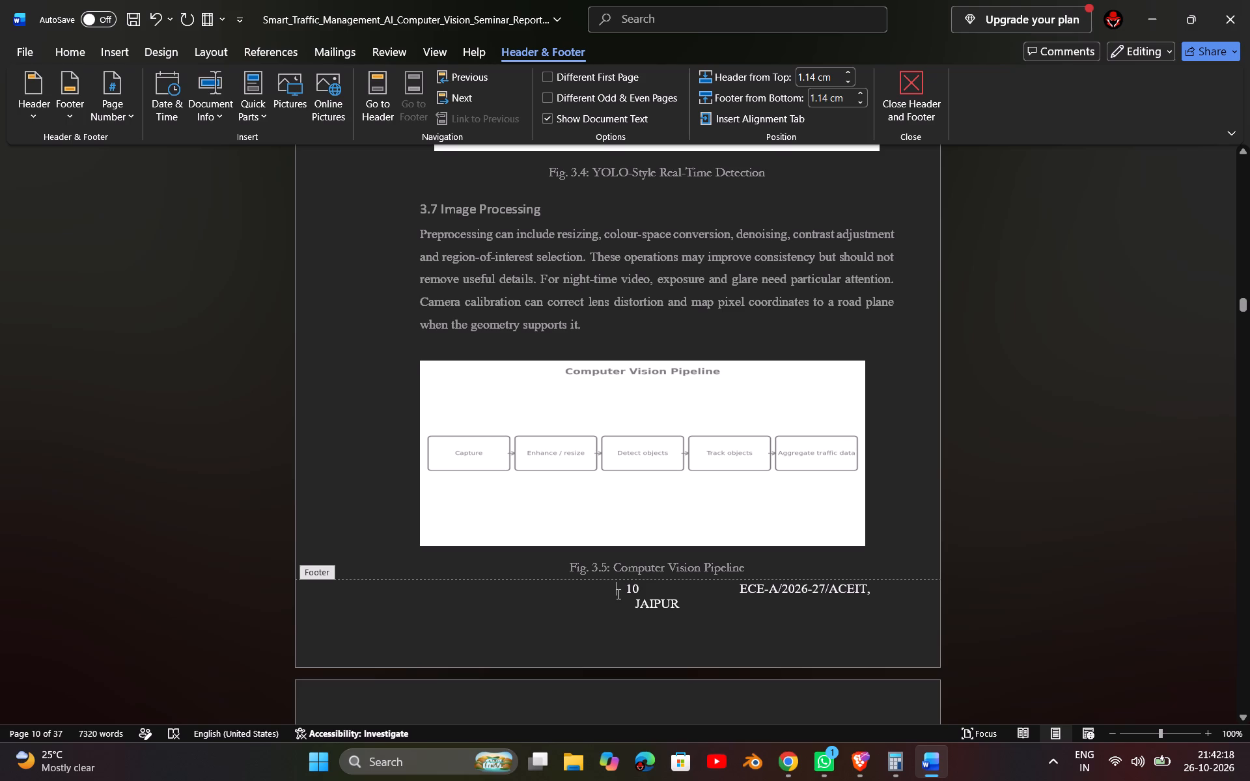
{"action": "key", "text": "BackSpace"}
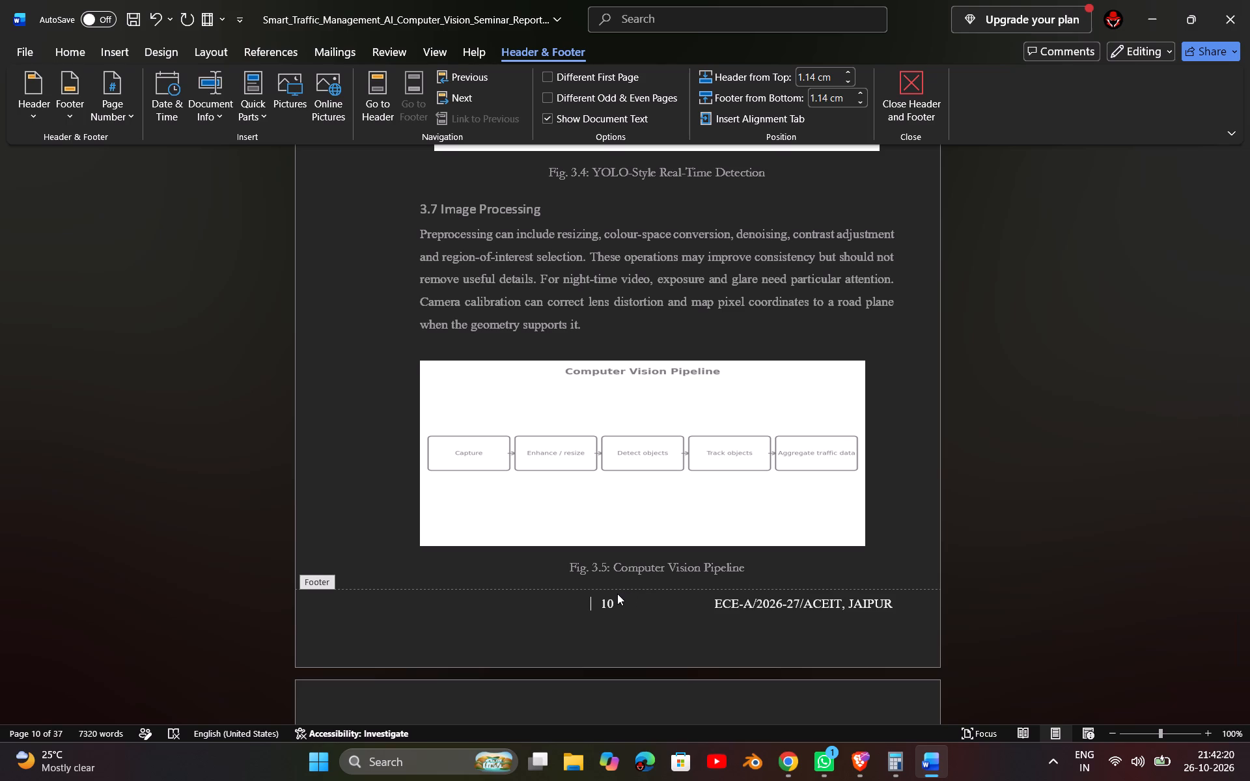
{"action": "scroll", "coordinate": [617, 594], "scroll_direction": "up", "scroll_amount": 10}
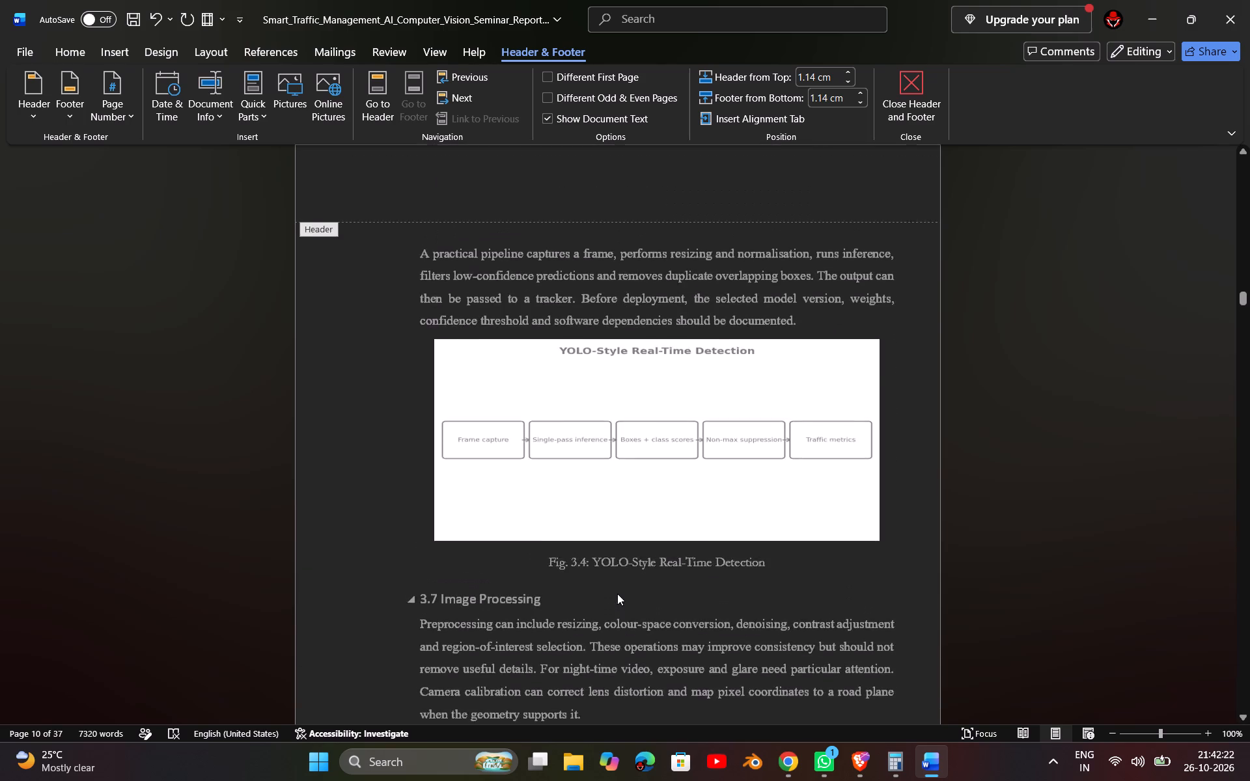
{"action": "scroll", "coordinate": [617, 594], "scroll_direction": "up", "scroll_amount": 8}
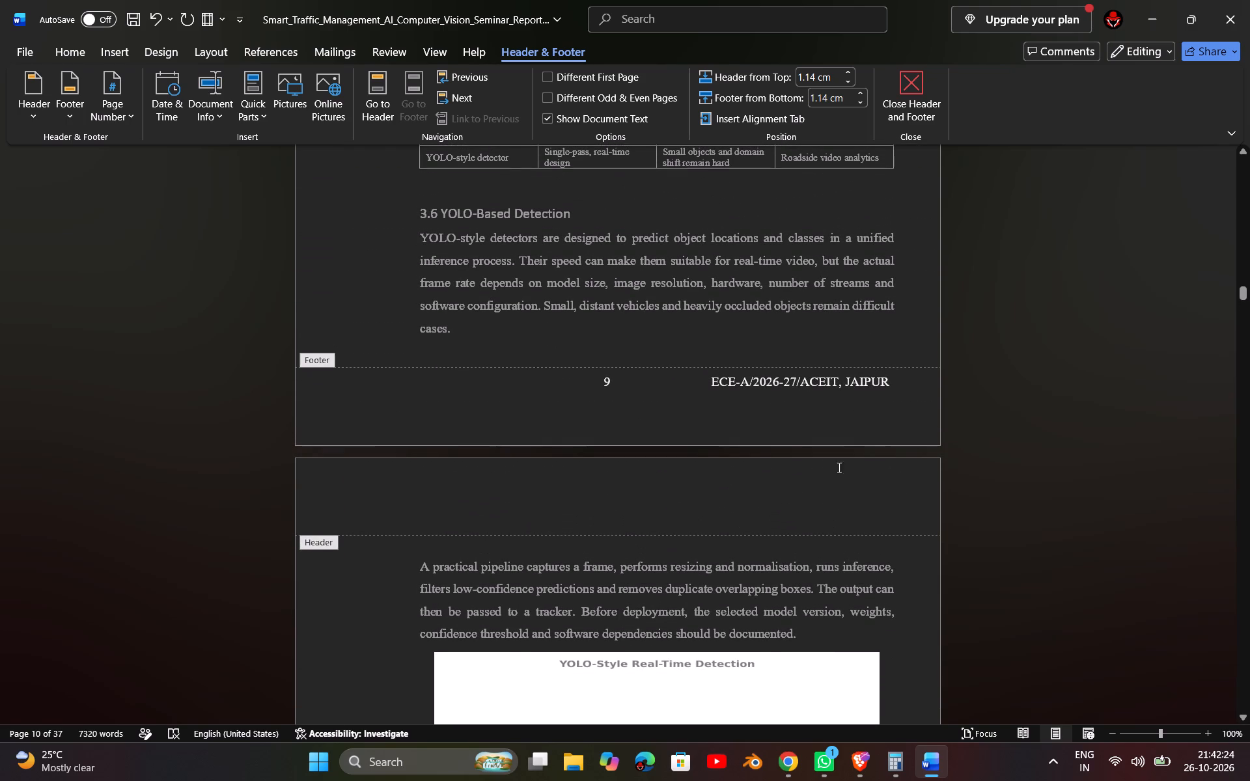
Save the report to the Desktop as a PDF named Smart_Traffic_Management_AI_Computer_Vision_Seminar_Report001.
{"action": "left_click", "coordinate": [29, 48]}
{"action": "left_click", "coordinate": [59, 304]}
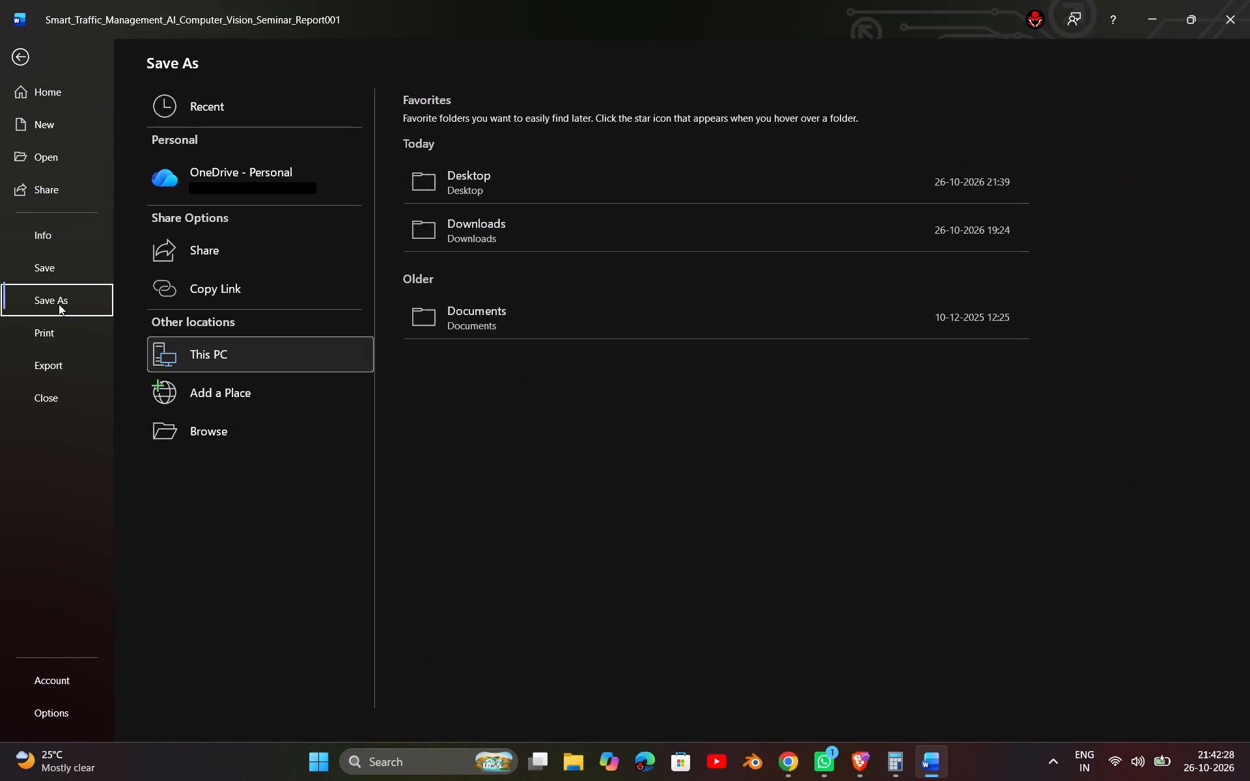
{"action": "left_click", "coordinate": [426, 179]}
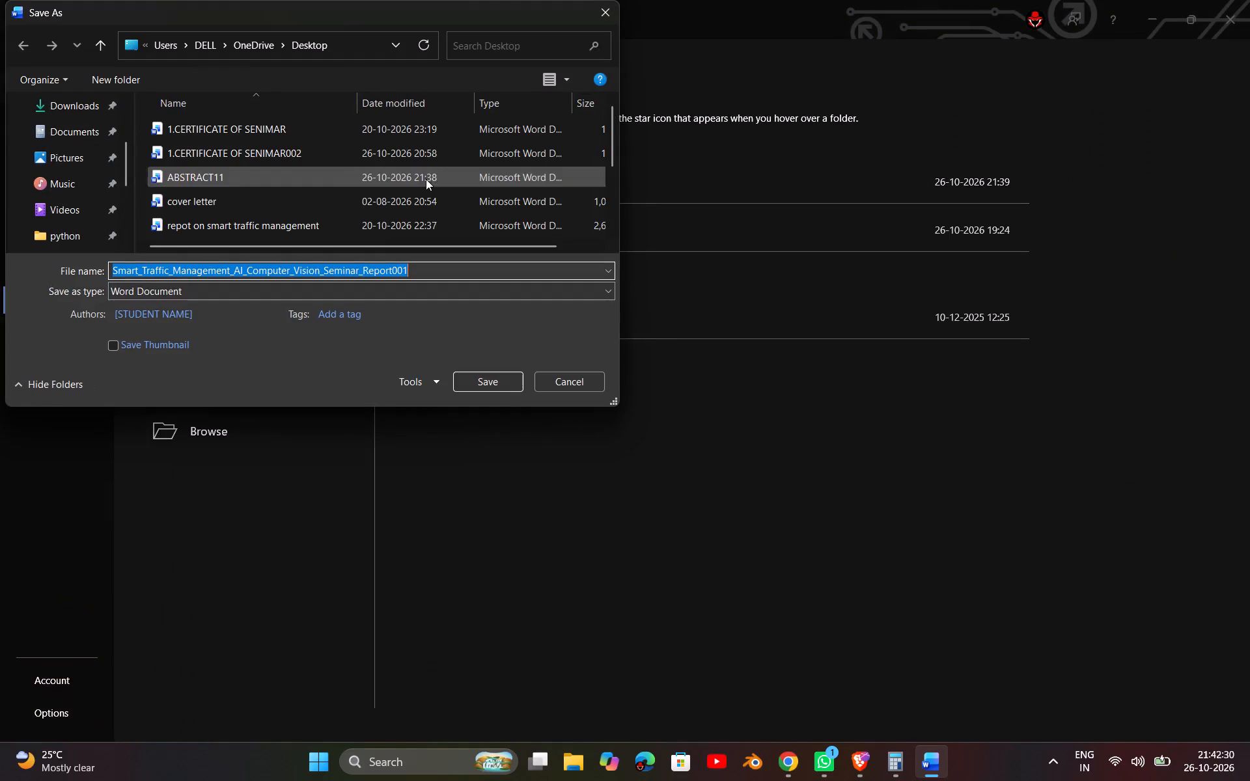
{"action": "left_click", "coordinate": [296, 291]}
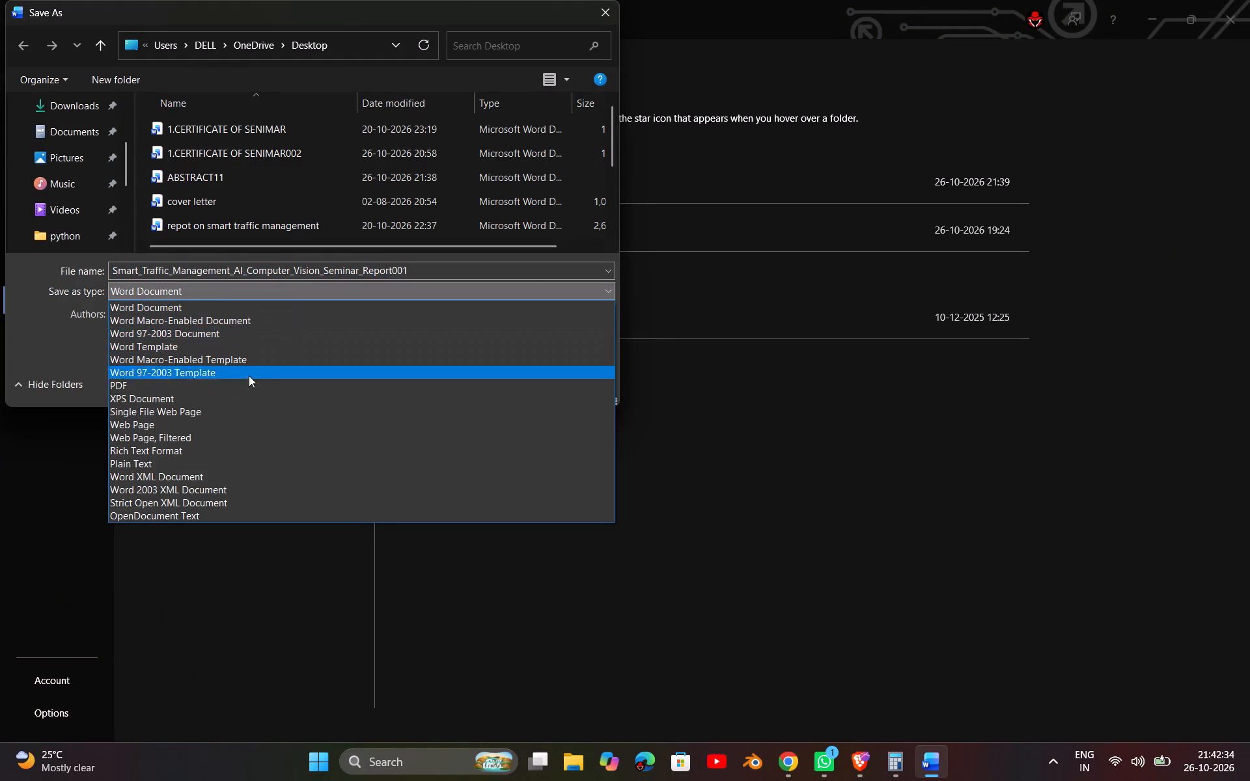
{"action": "left_click", "coordinate": [246, 384]}
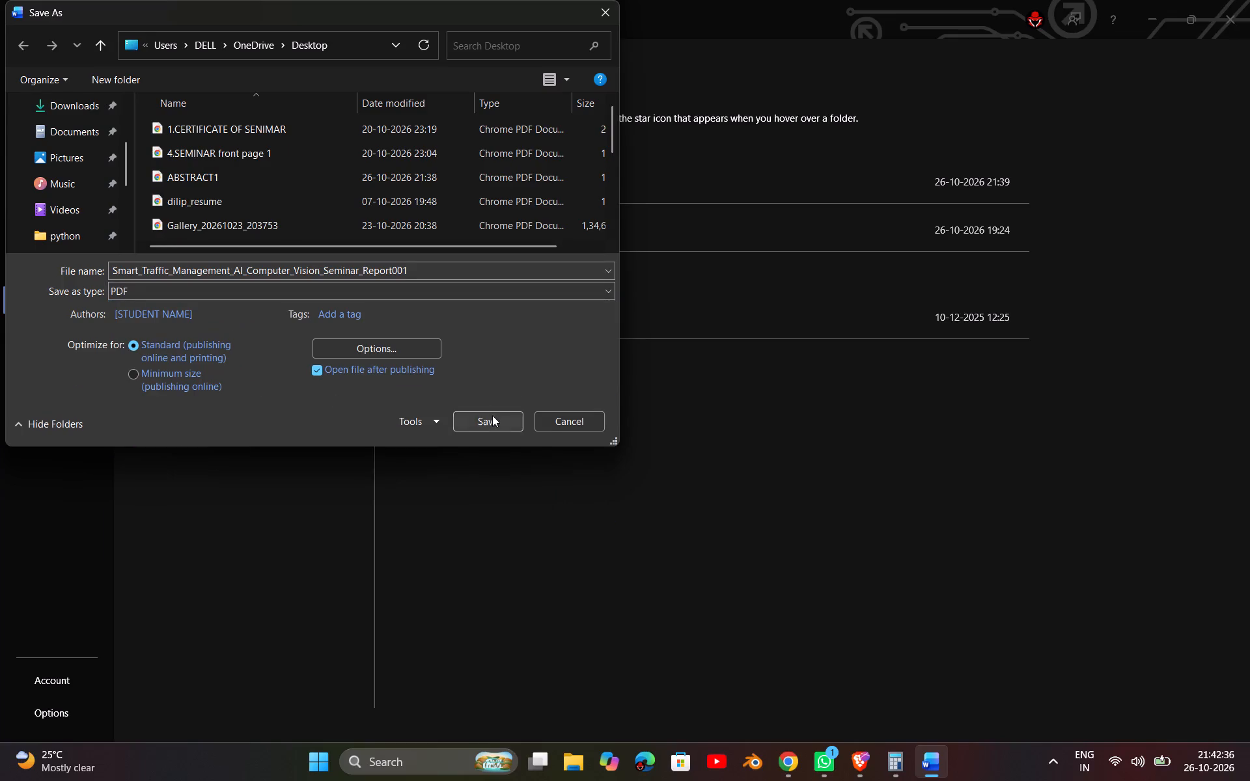
{"action": "left_click", "coordinate": [492, 415]}
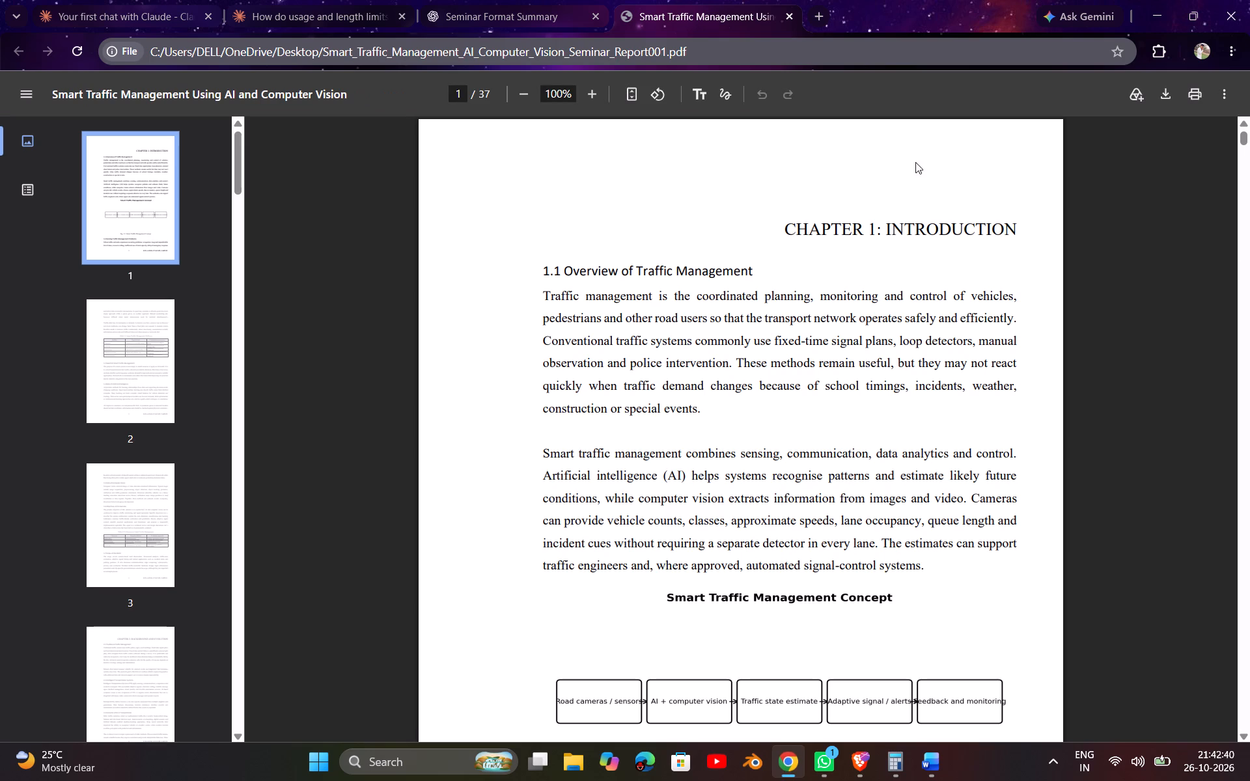
Minimize the Chrome window showing the exported PDF and return to the report in Word.
{"action": "left_click", "coordinate": [1217, 98]}
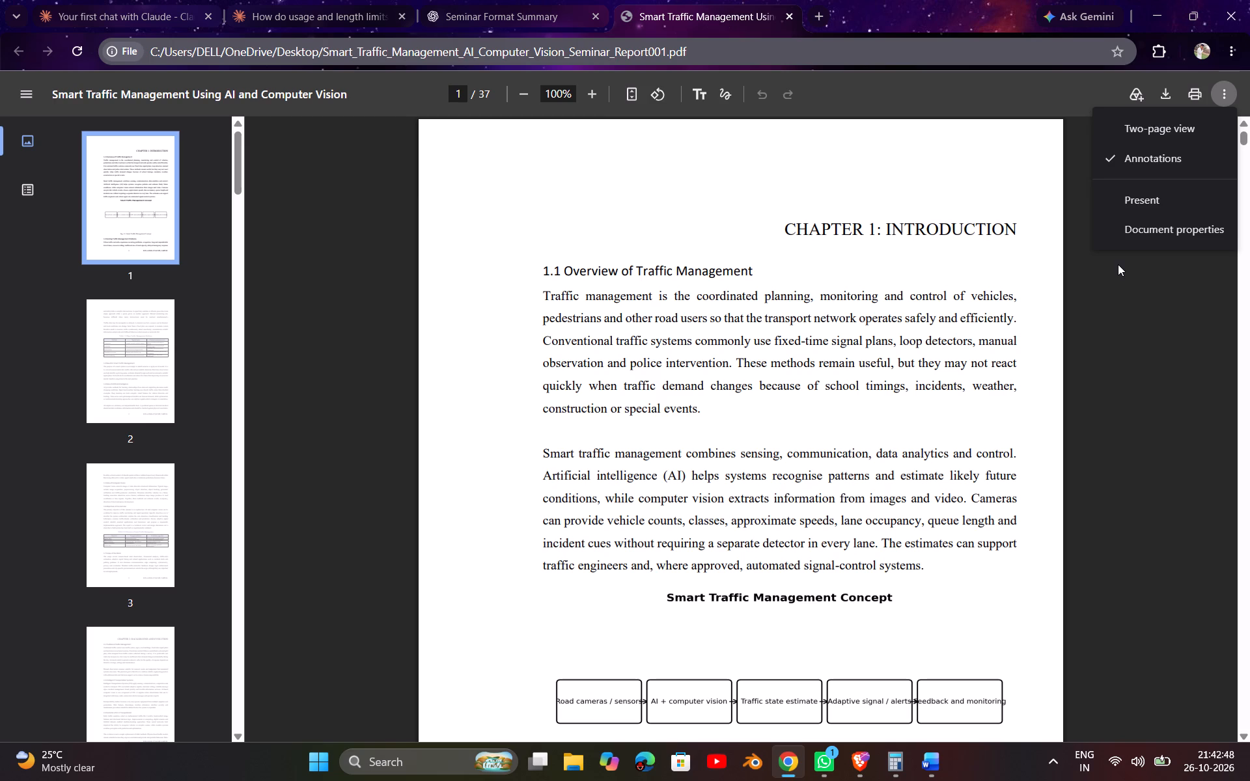
{"action": "left_click", "coordinate": [1164, 10]}
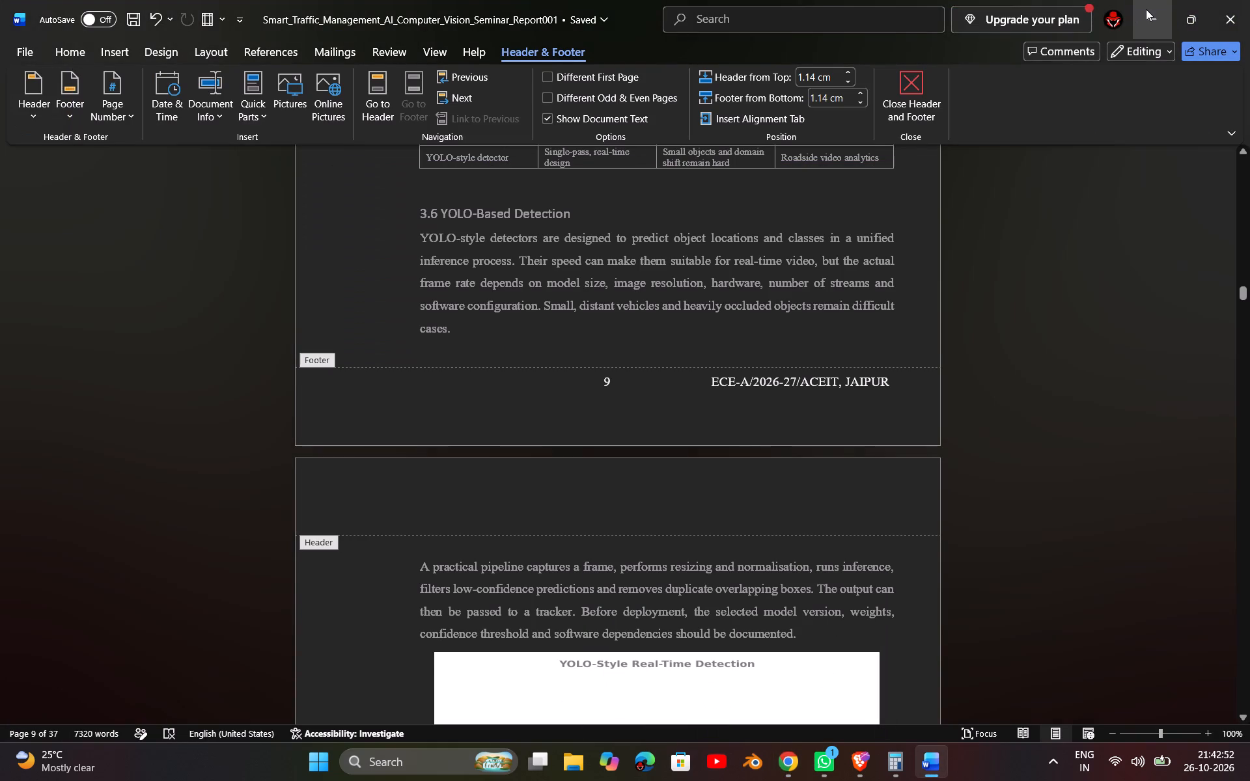